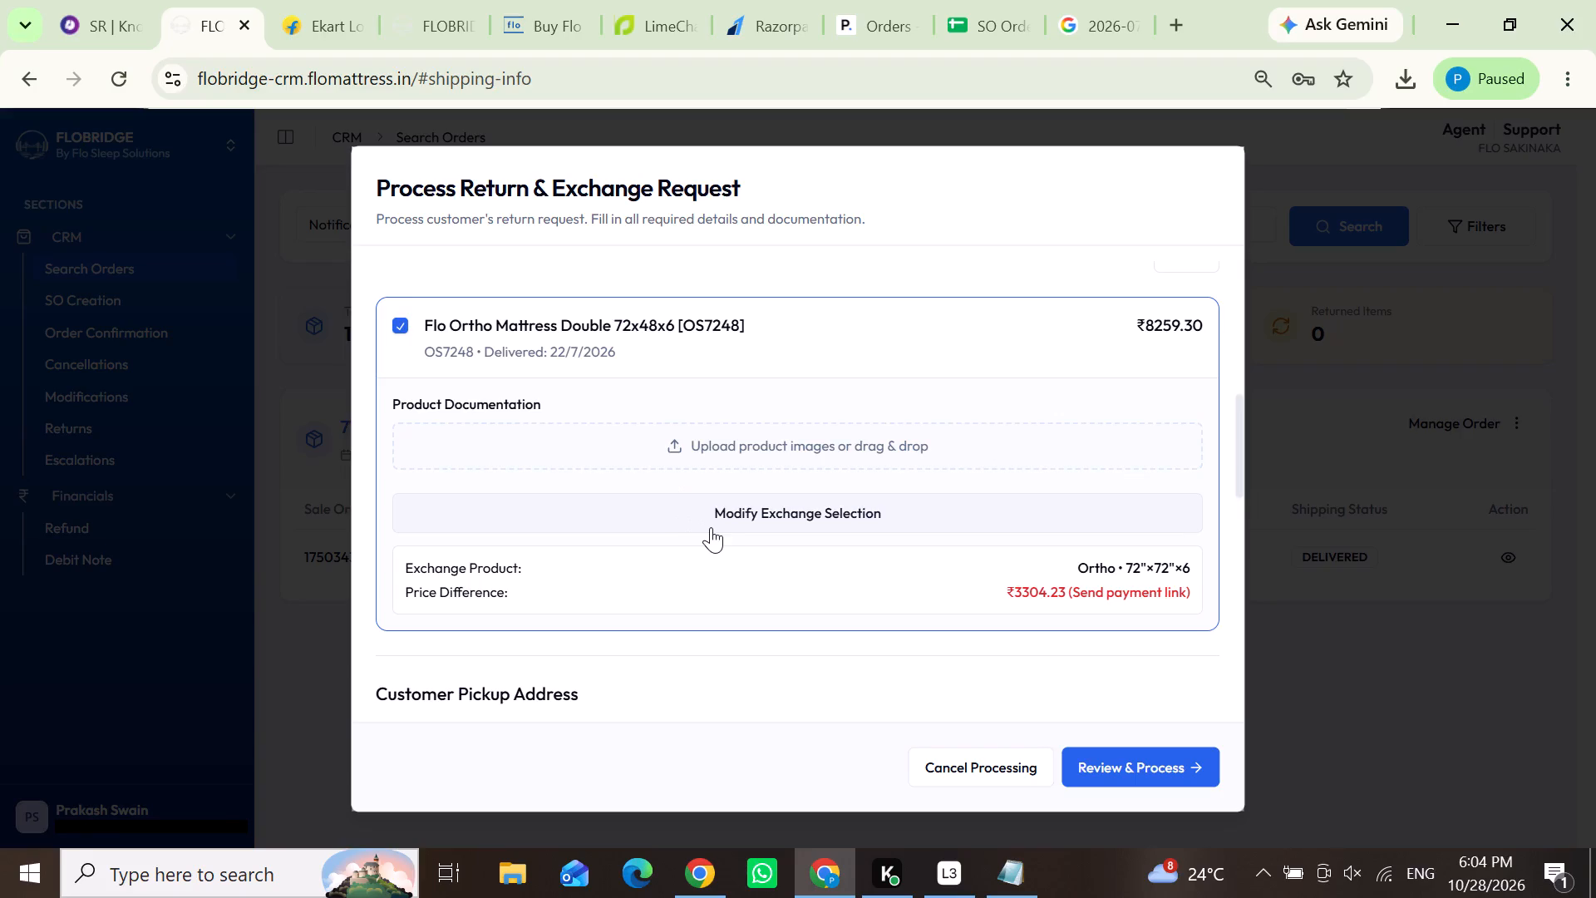
# Review the pickup address, agent notes and financial summary of the Ortho mattress exchange request.
pyautogui.scroll(-2, 861, 559)
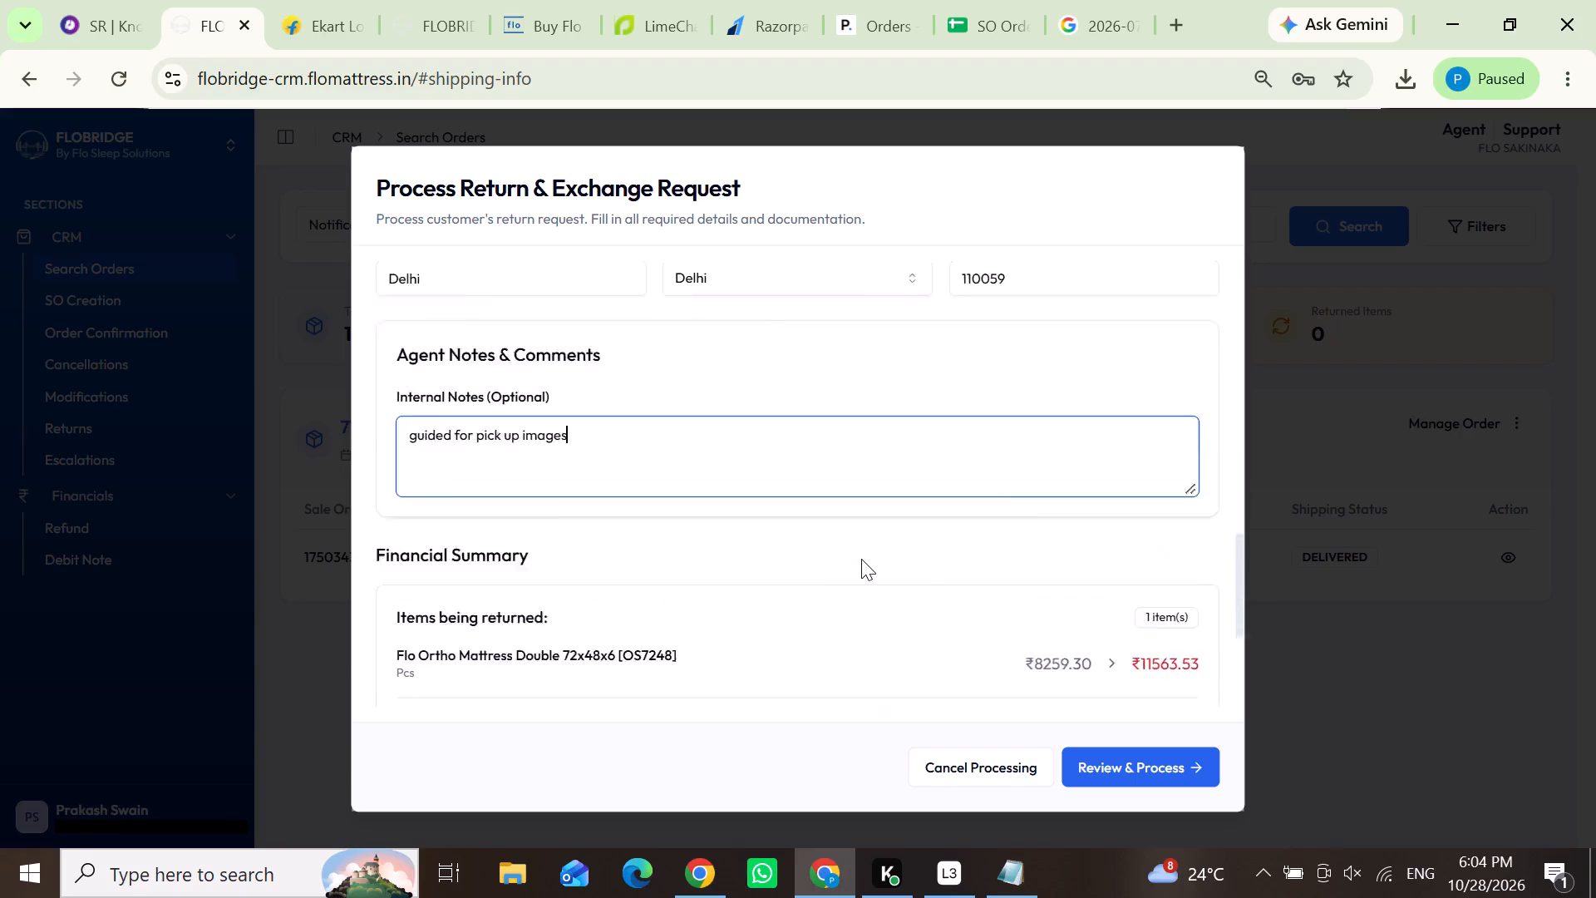
pyautogui.scroll(-1, 861, 560)
pyautogui.scroll(1, 861, 560)
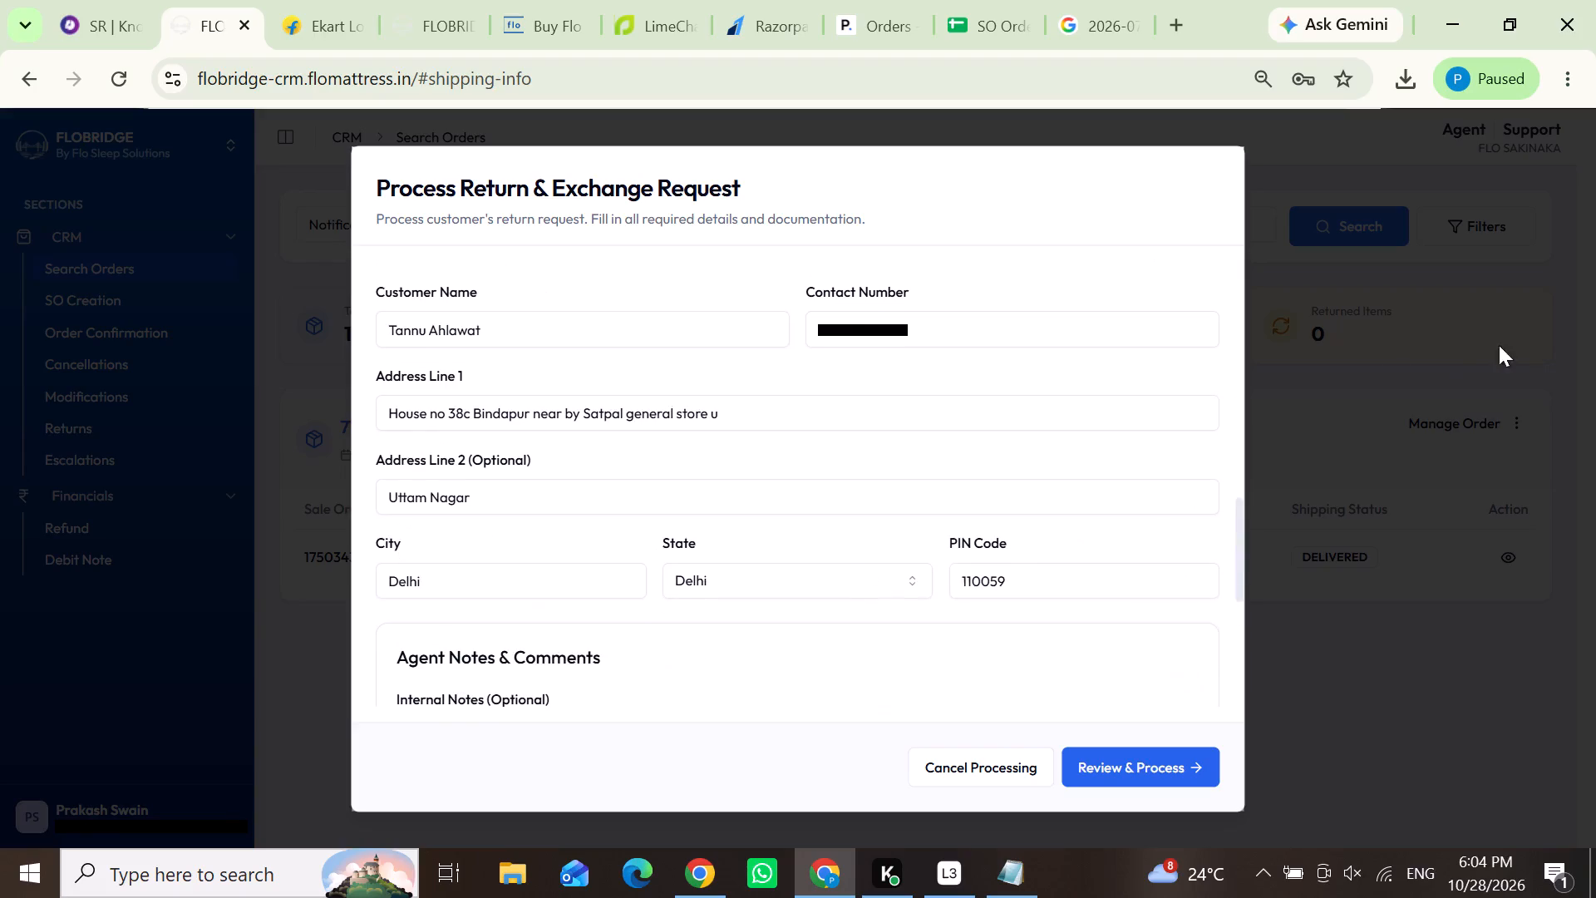
pyautogui.scroll(-1, 803, 433)
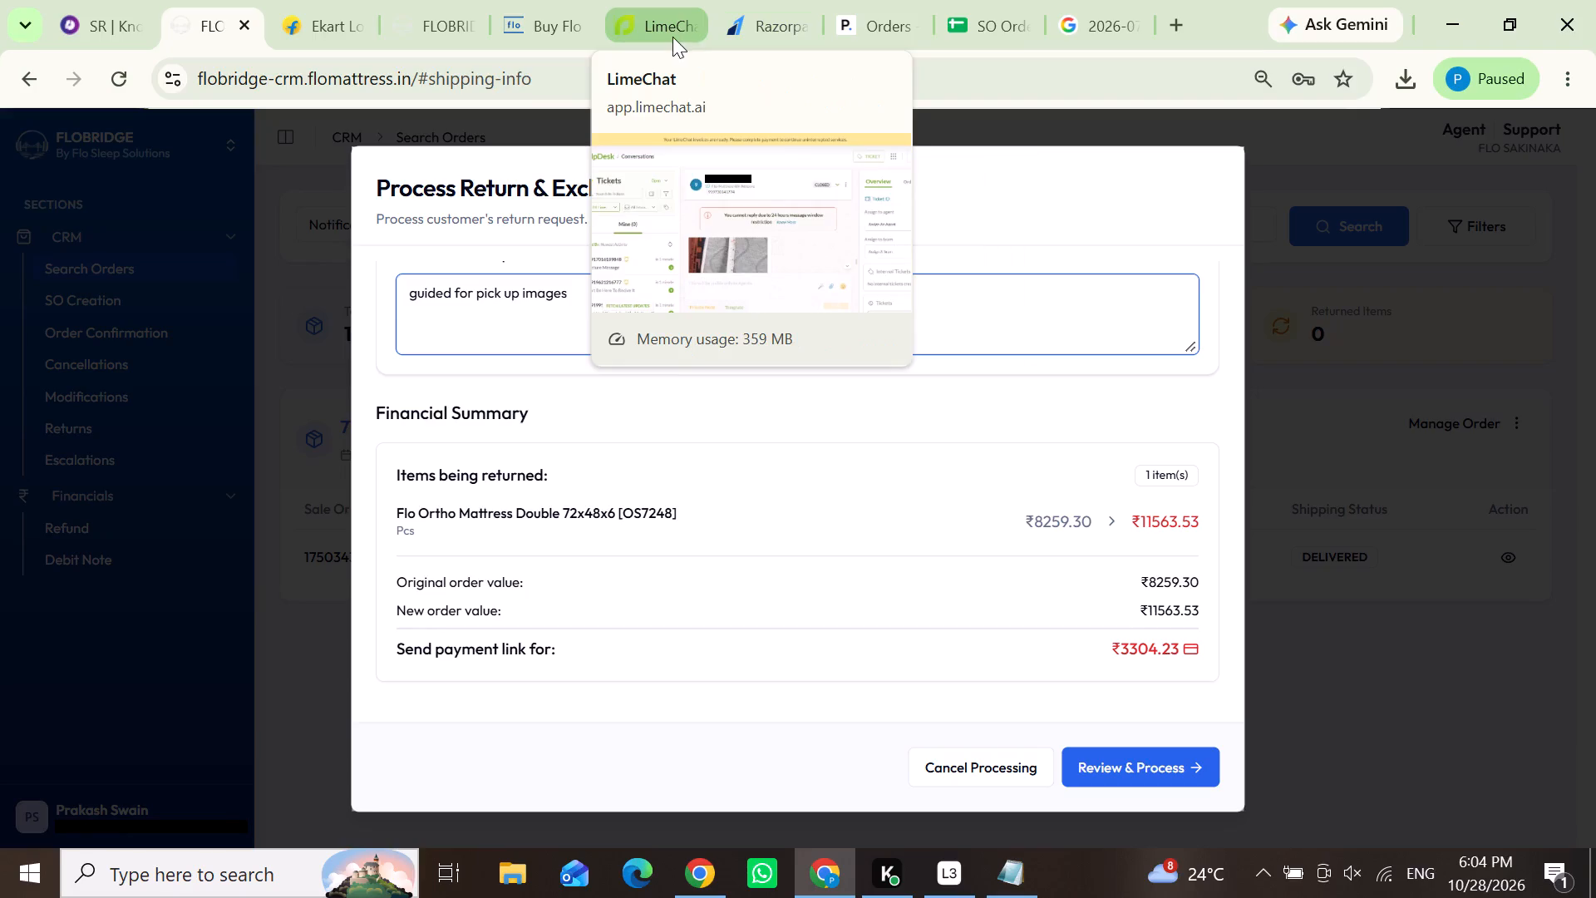
# On the Flo Mattress website, open the Ortho mattress and choose the King size to check its offer price and discount.
pyautogui.click(541, 22)
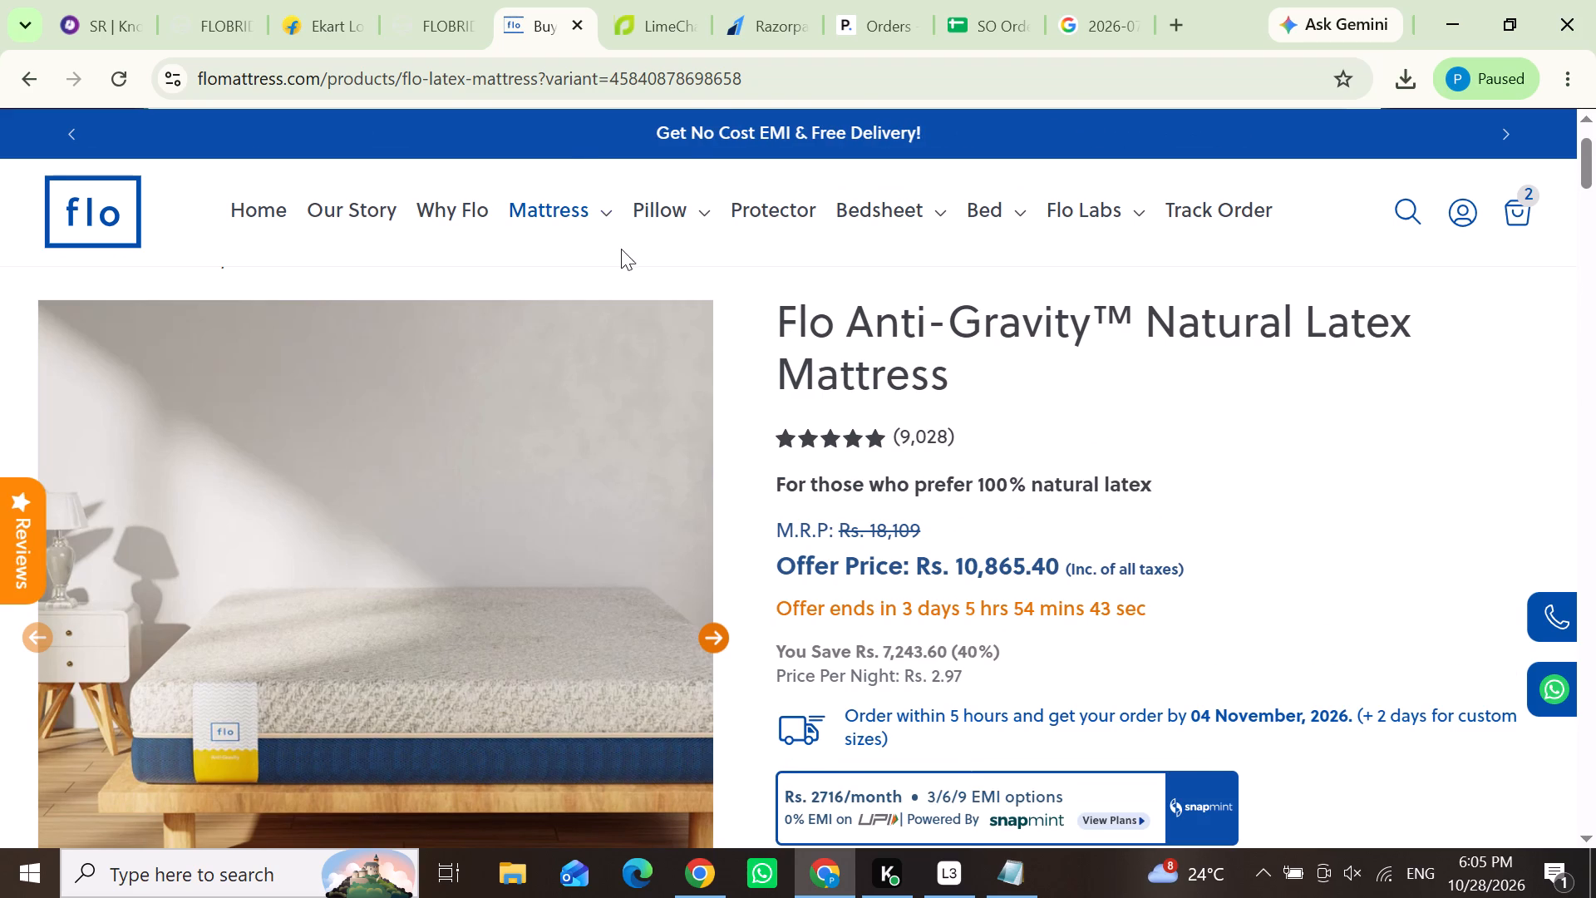
pyautogui.click(645, 379)
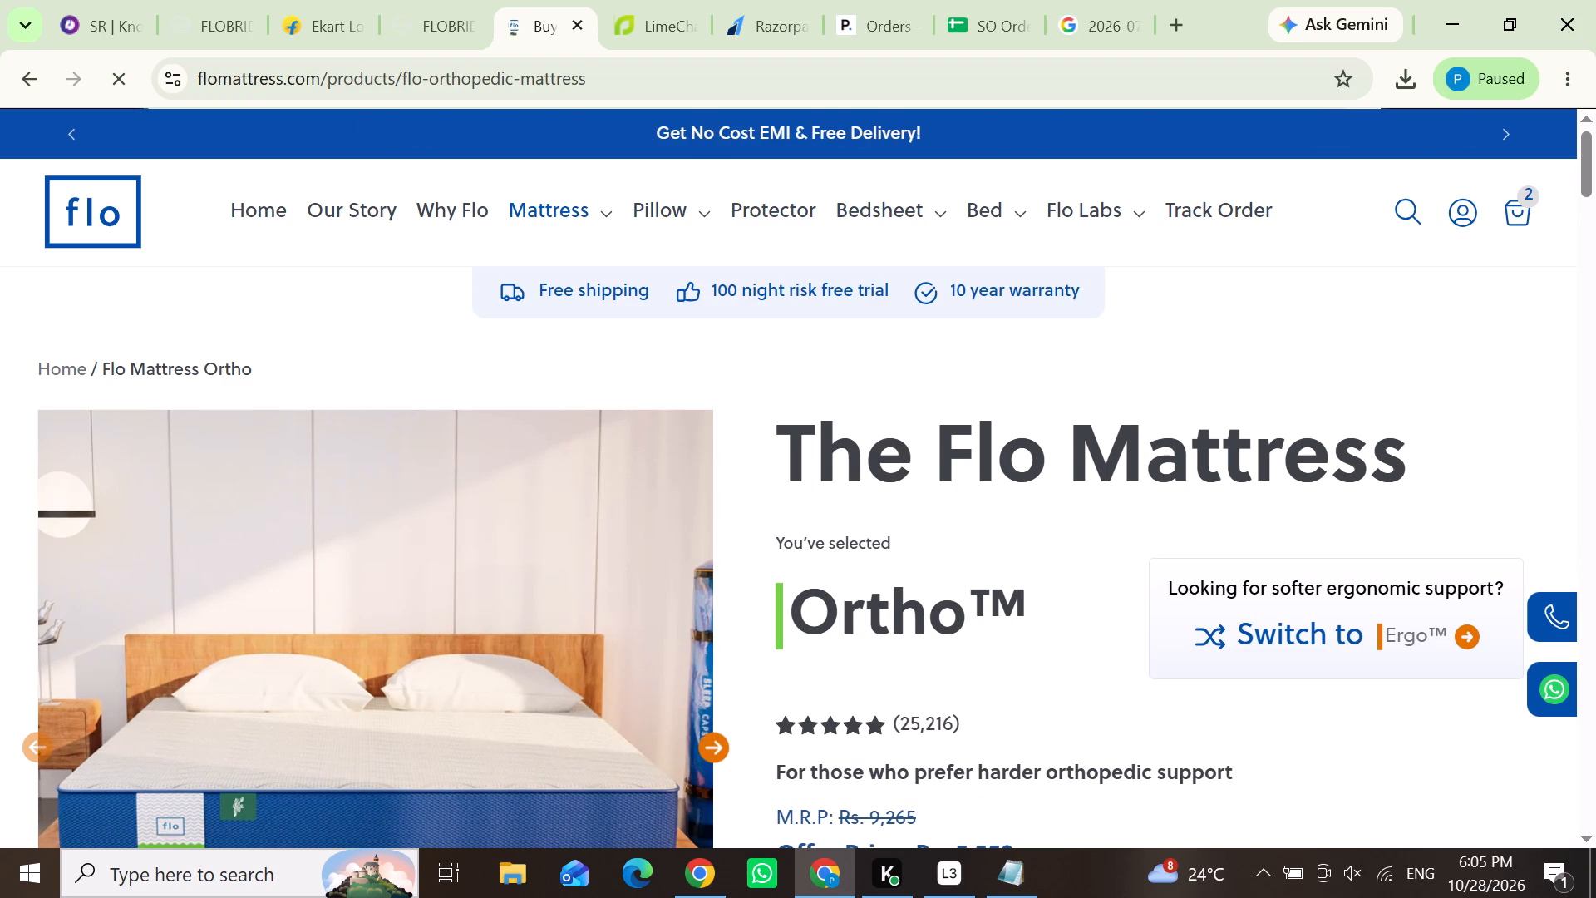
pyautogui.scroll(-1, 983, 604)
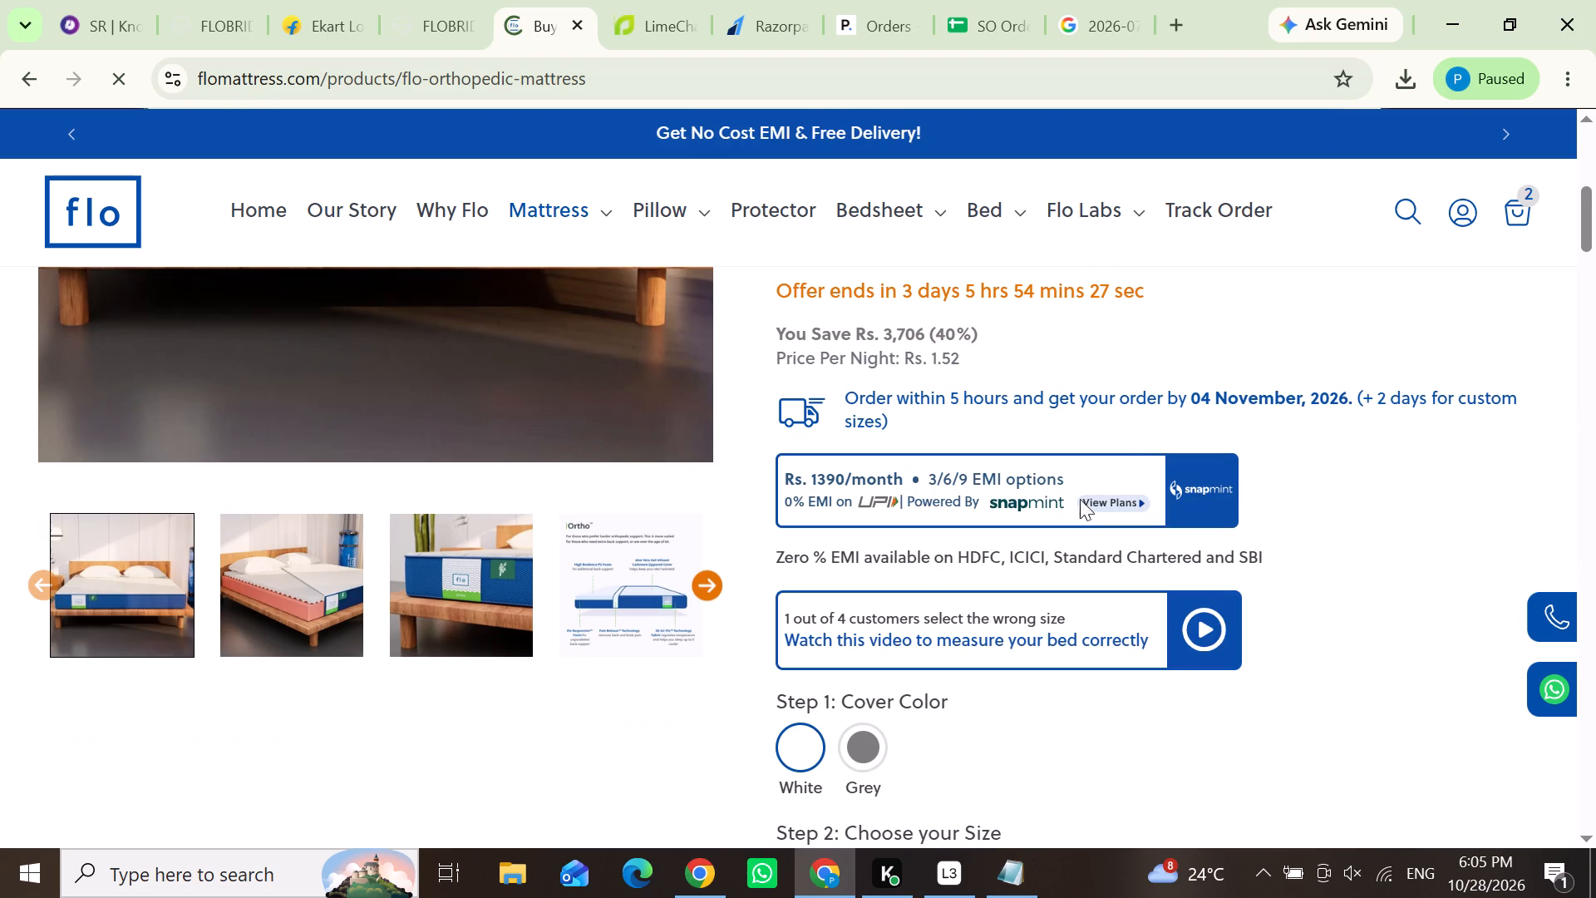
pyautogui.scroll(-1, 1231, 387)
pyautogui.click(1160, 323)
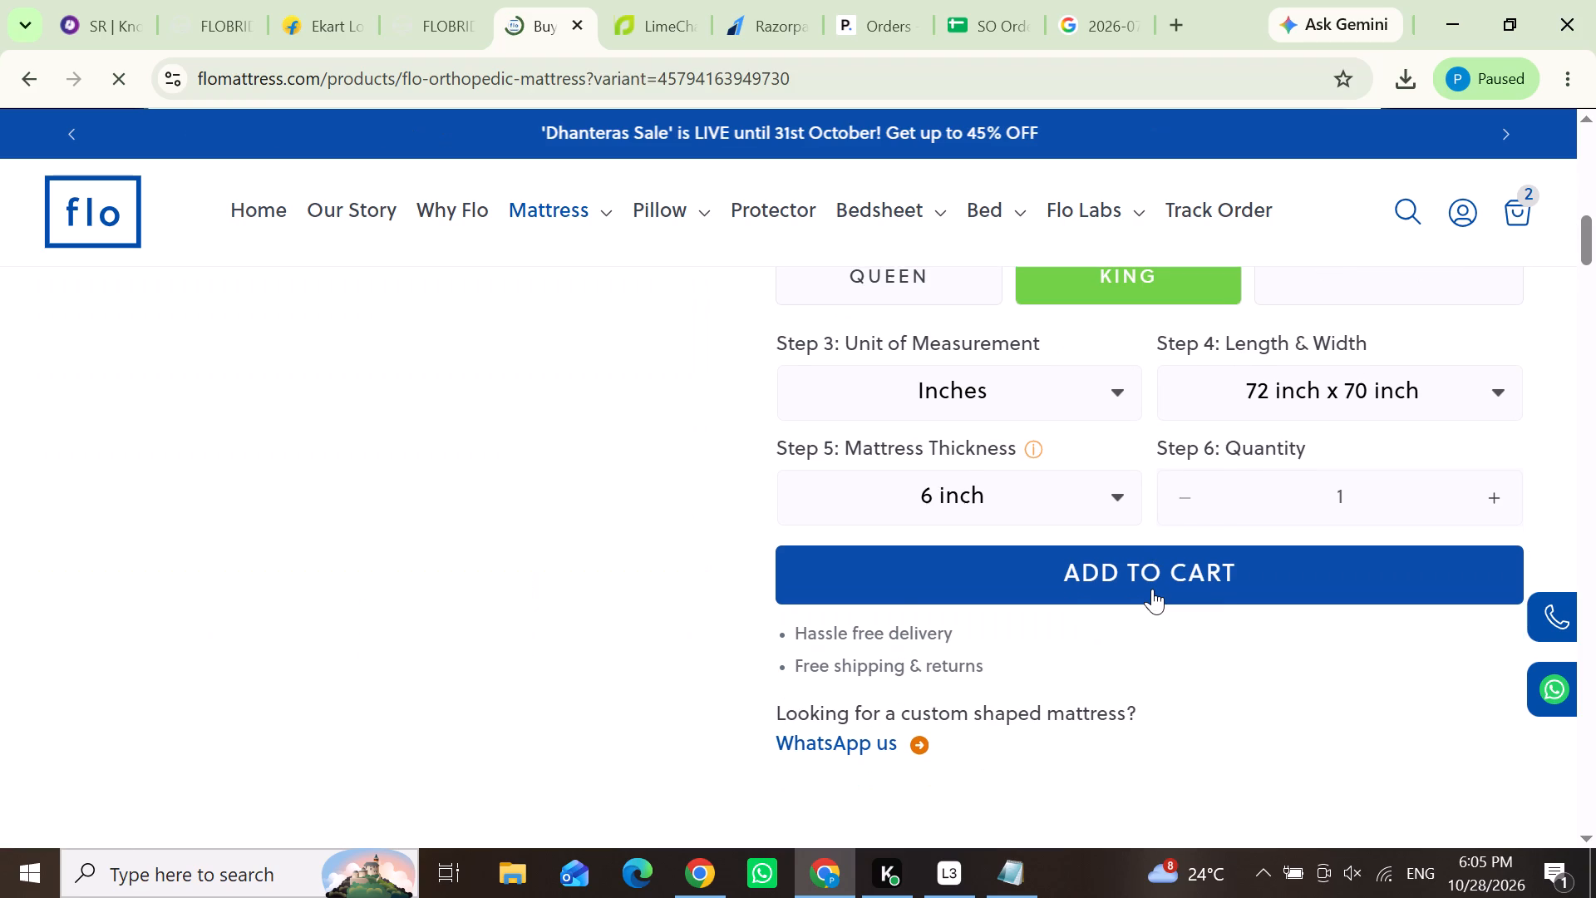
pyautogui.scroll(2, 1184, 519)
pyautogui.moveTo(1591, 160); pyautogui.dragTo(1594, 184)
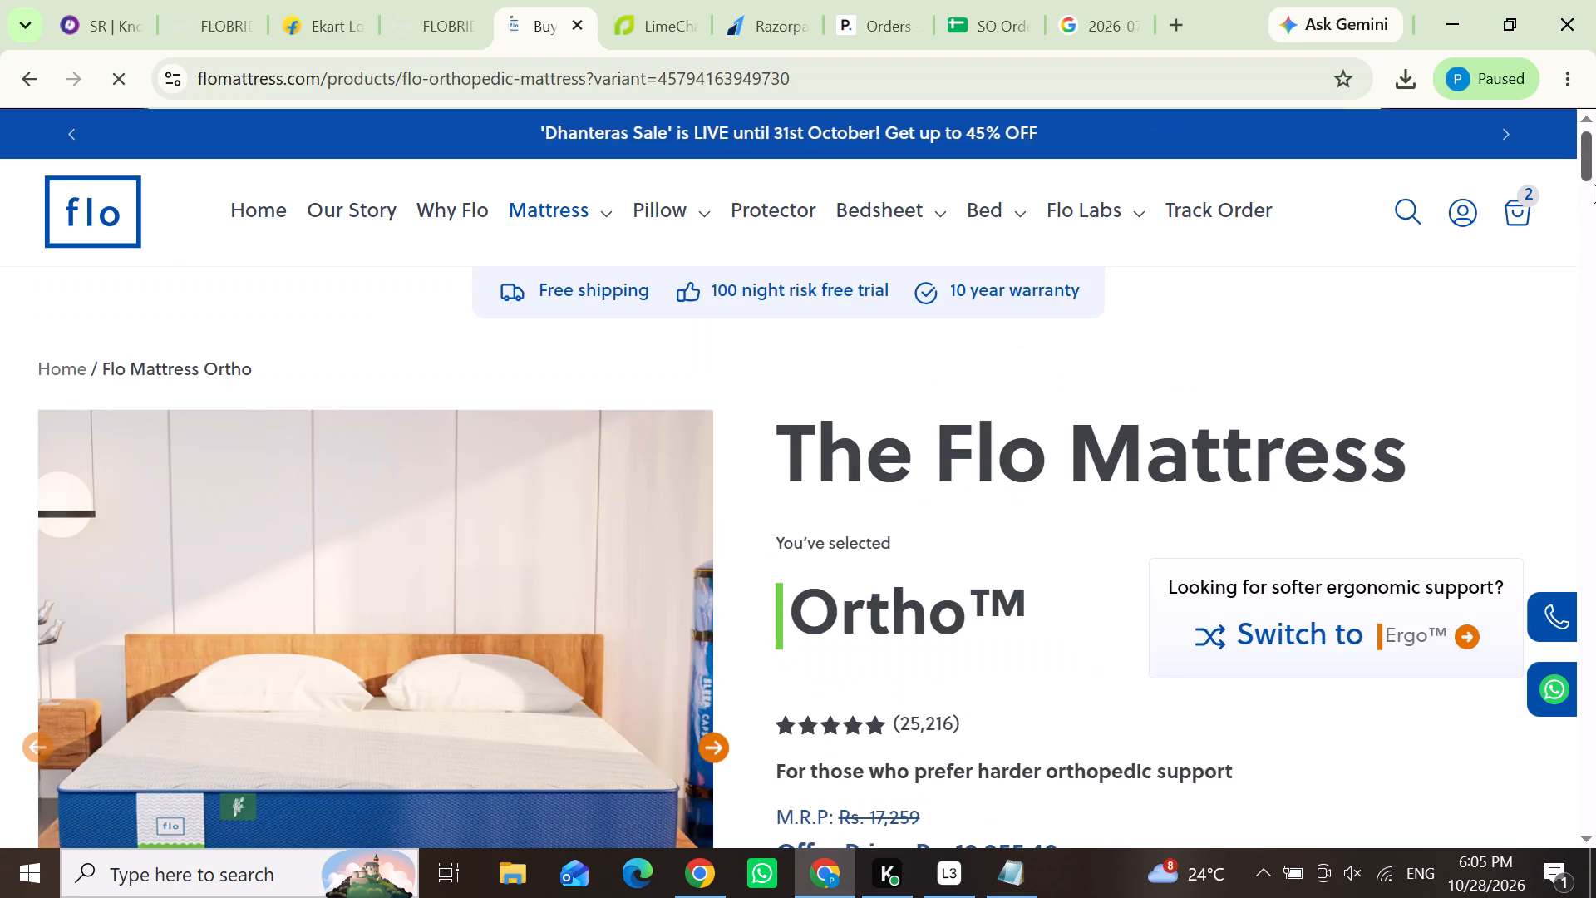
pyautogui.moveTo(1594, 184); pyautogui.dragTo(1594, 185)
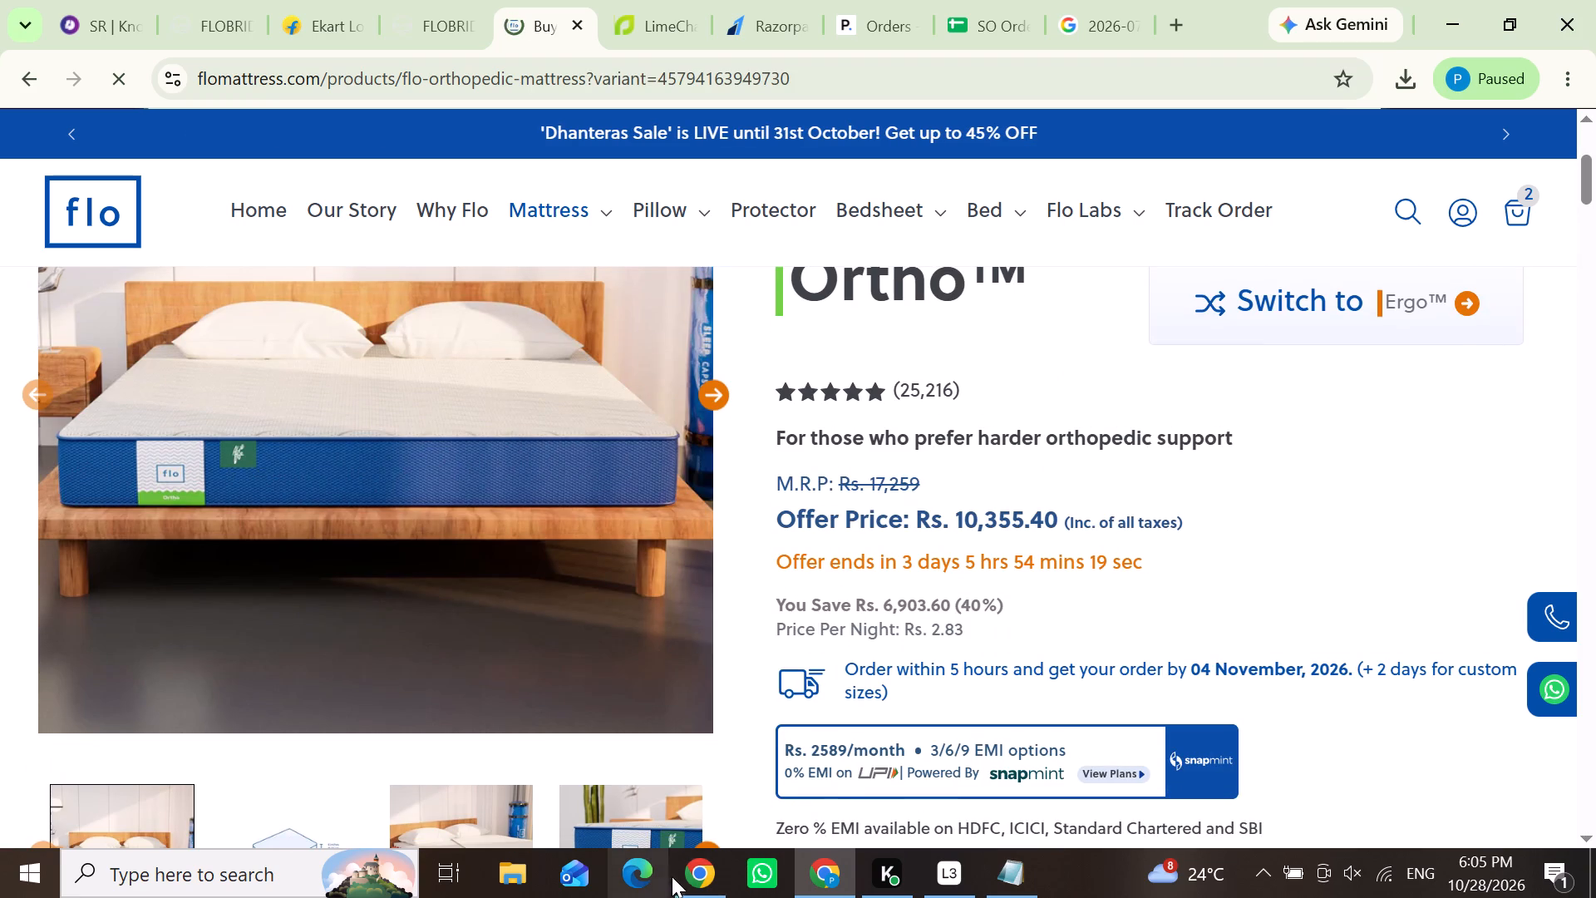
# Back in the FloBridge exchange request, set the custom discount to 40% and save it.
pyautogui.click(211, 0)
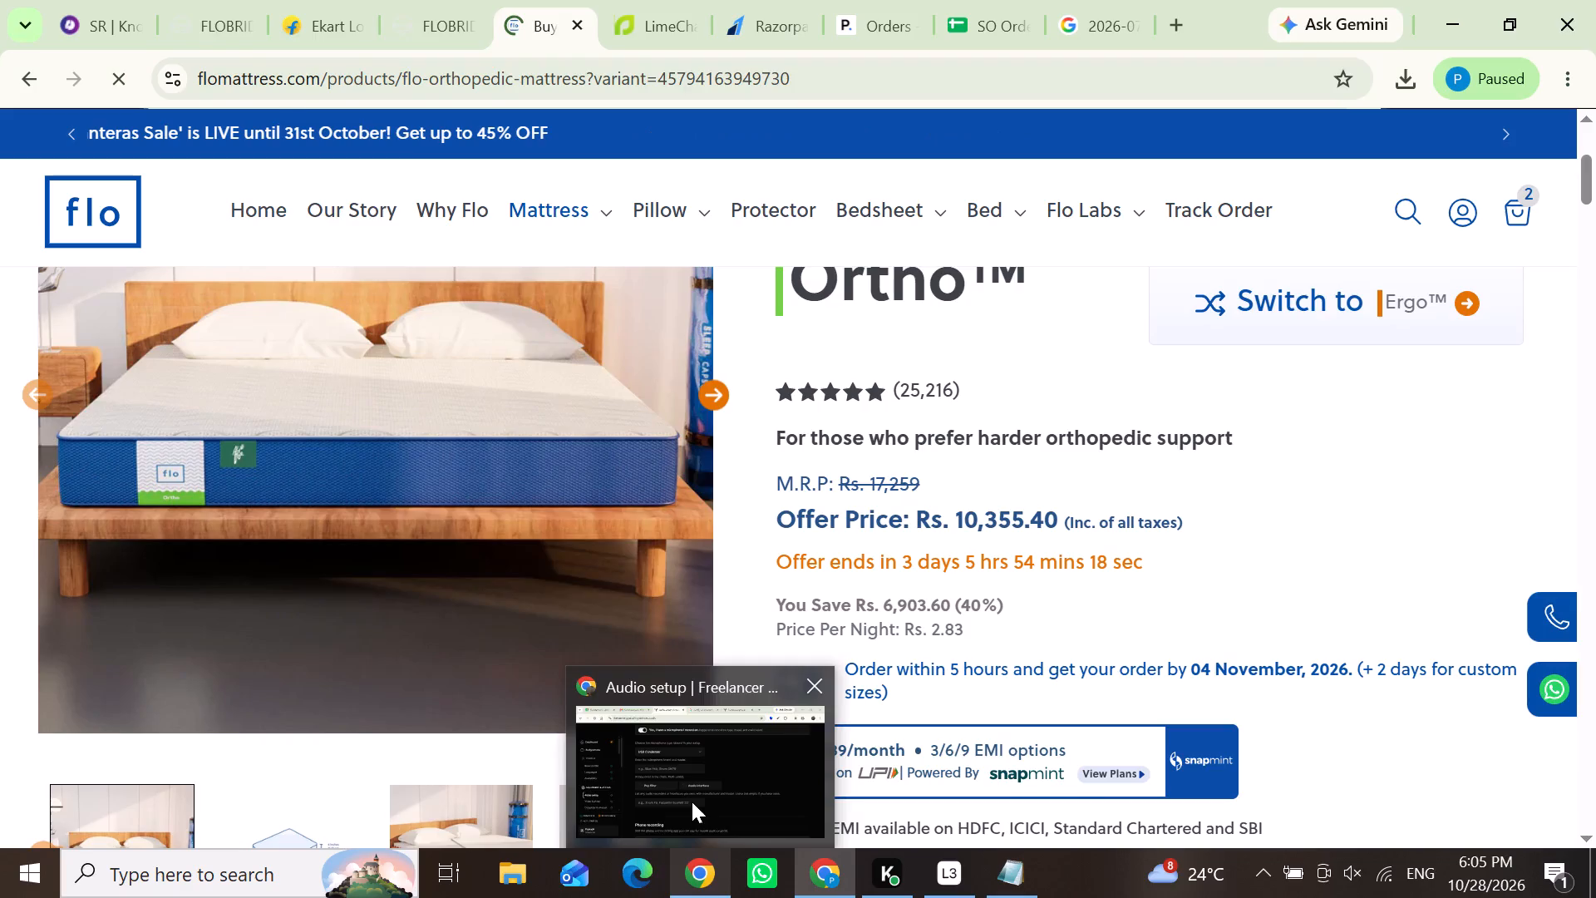
pyautogui.scroll(2, 1173, 525)
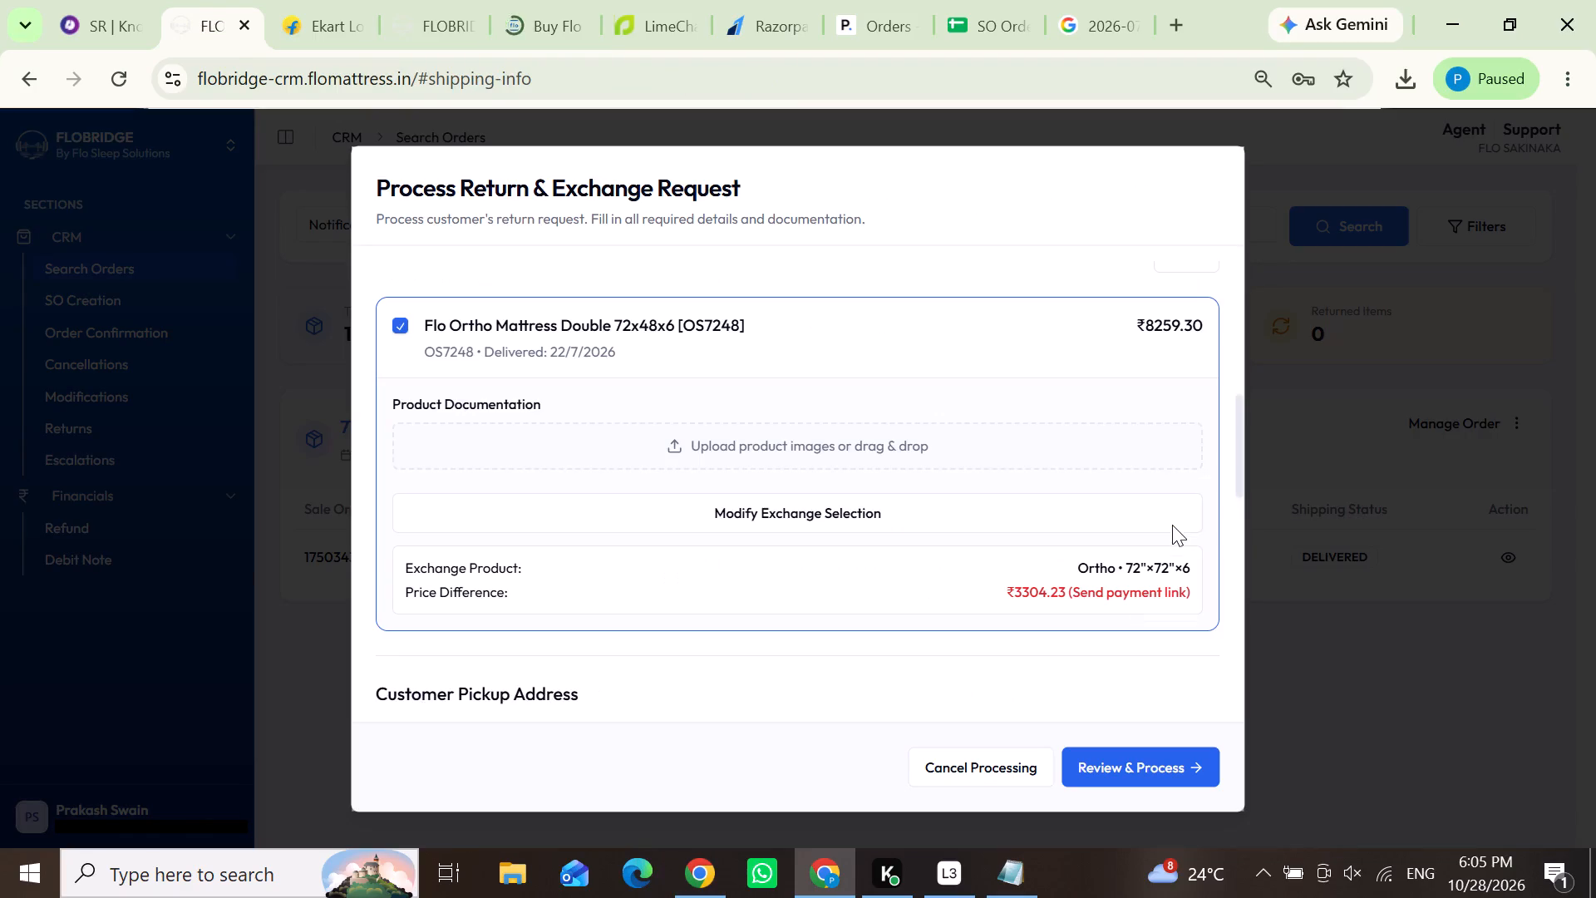
pyautogui.scroll(1, 1189, 431)
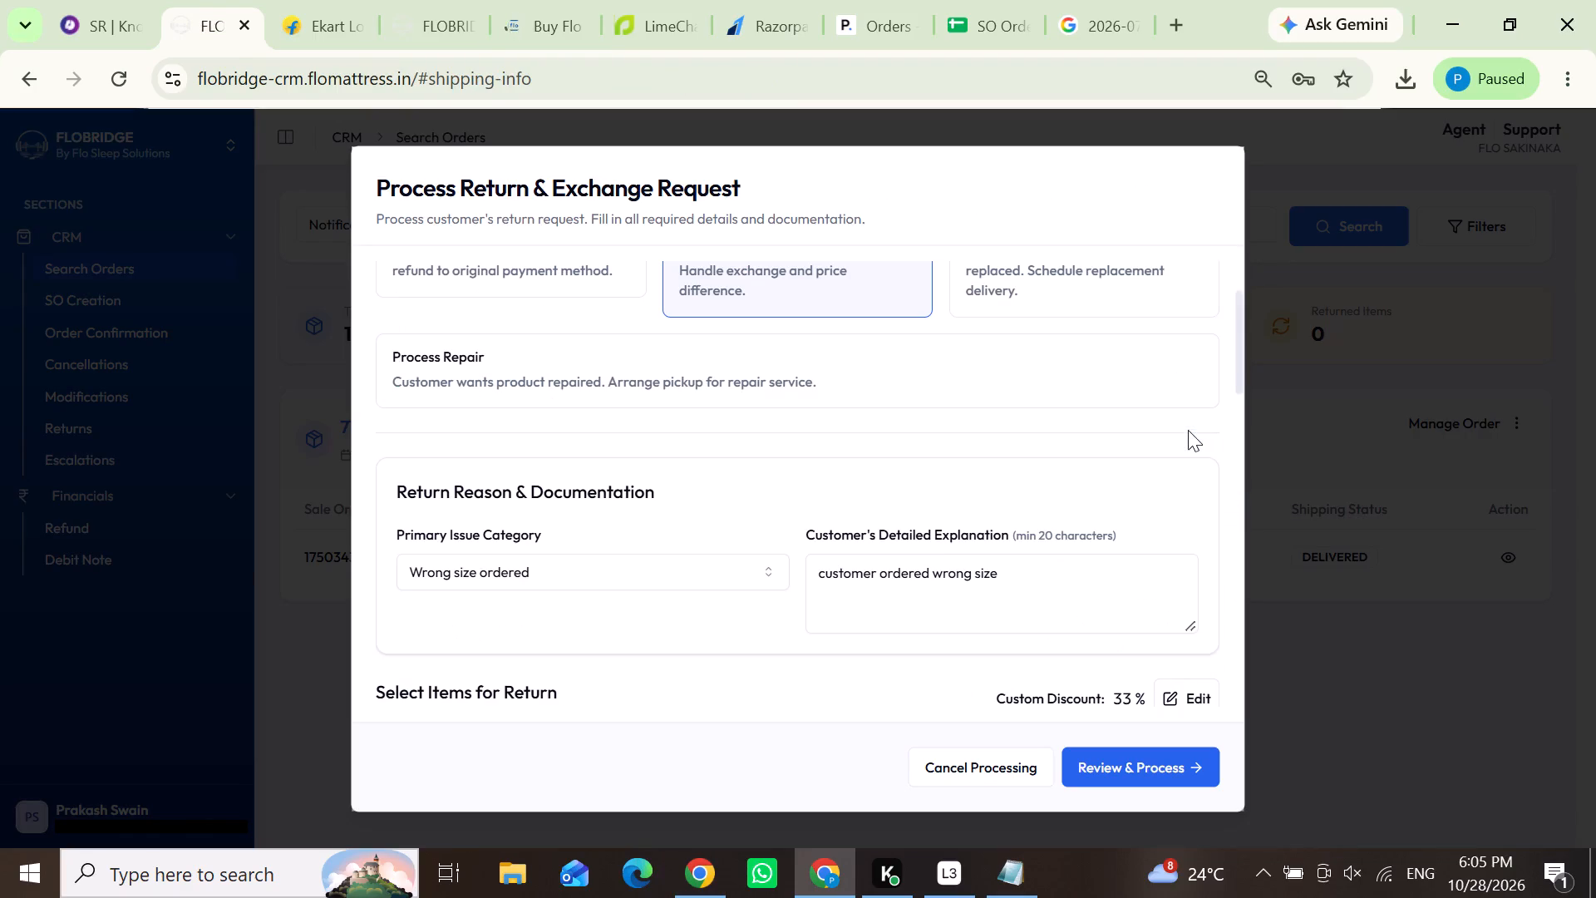
pyautogui.click(1167, 694)
pyautogui.moveTo(1039, 700); pyautogui.dragTo(968, 701)
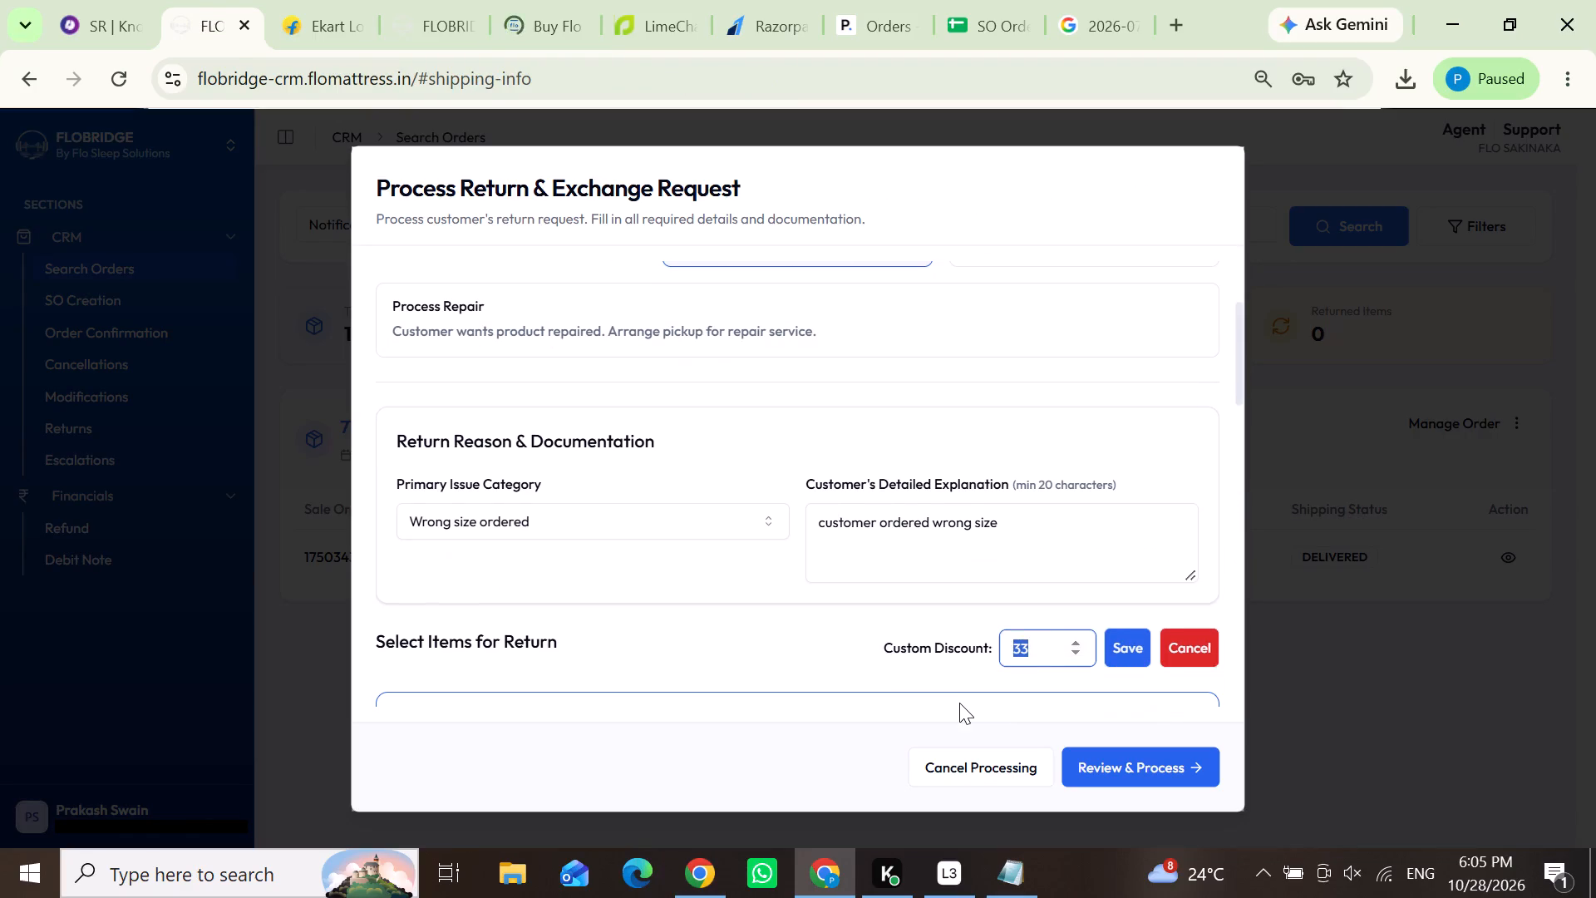
pyautogui.write('40')
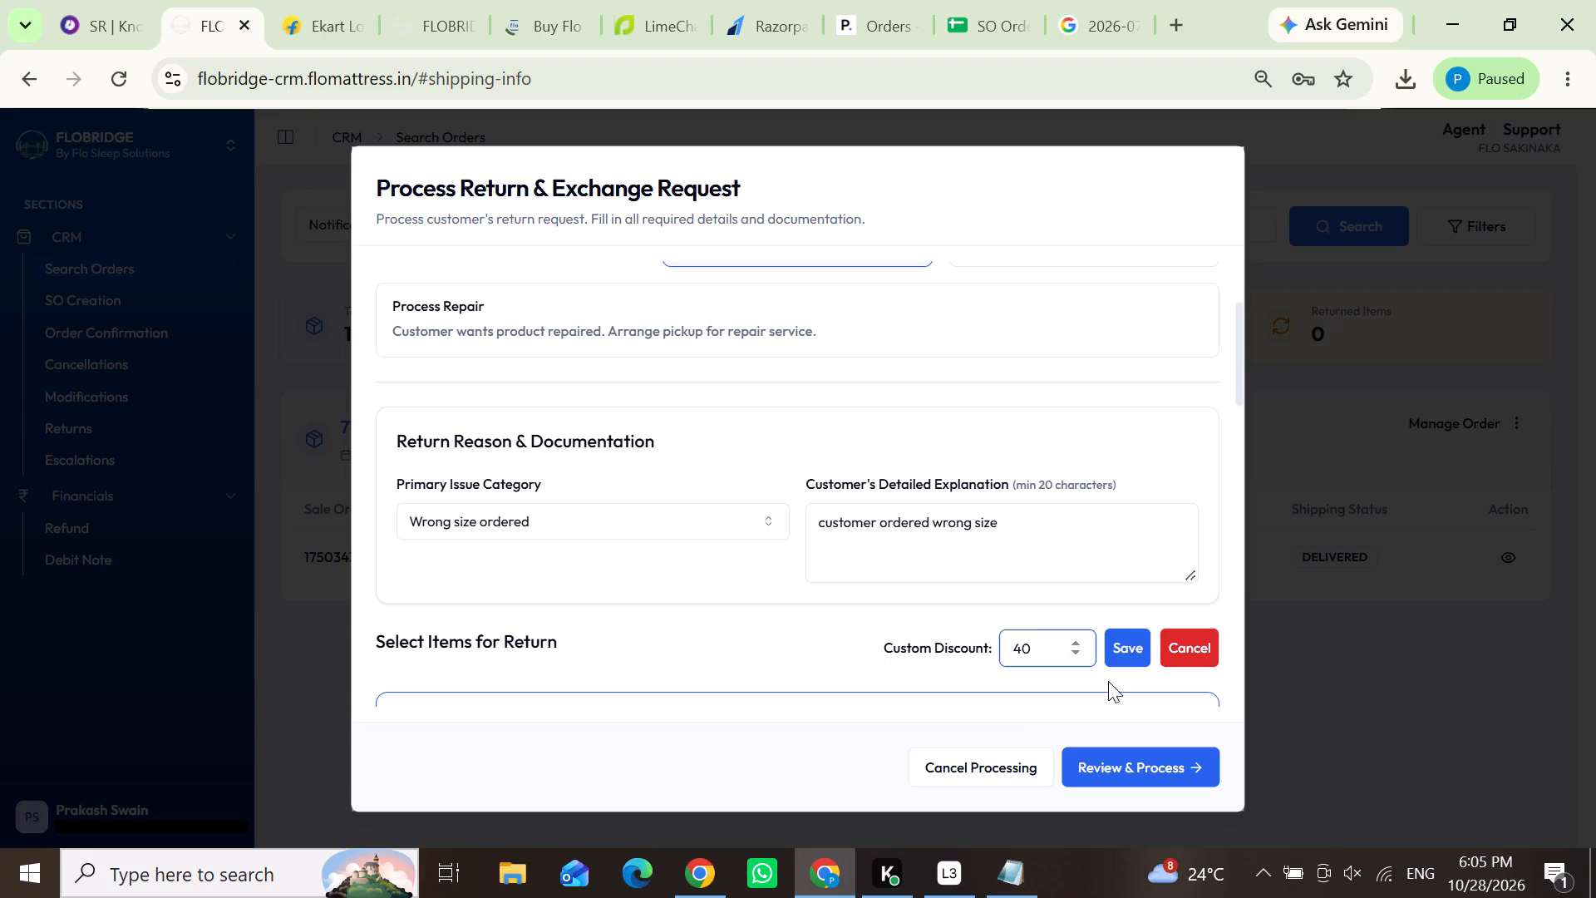
pyautogui.click(1124, 640)
# Begin selecting the exchange product with product type Mattress and variant Ortho.
pyautogui.scroll(-1, 1027, 626)
pyautogui.click(636, 460)
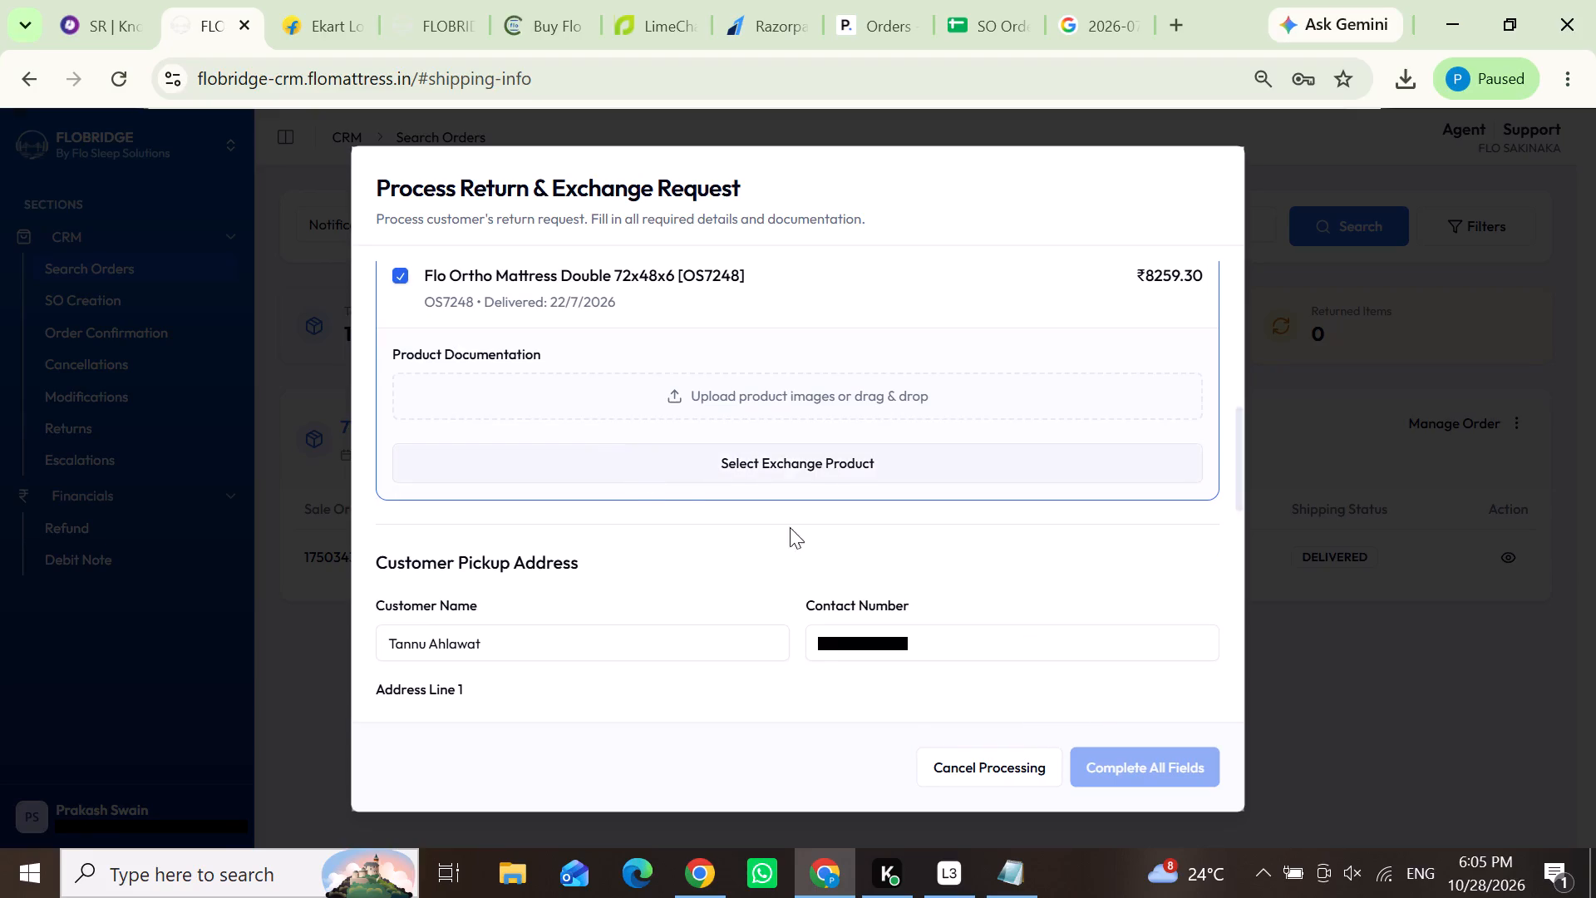
pyautogui.click(784, 491)
pyautogui.click(737, 521)
pyautogui.click(750, 466)
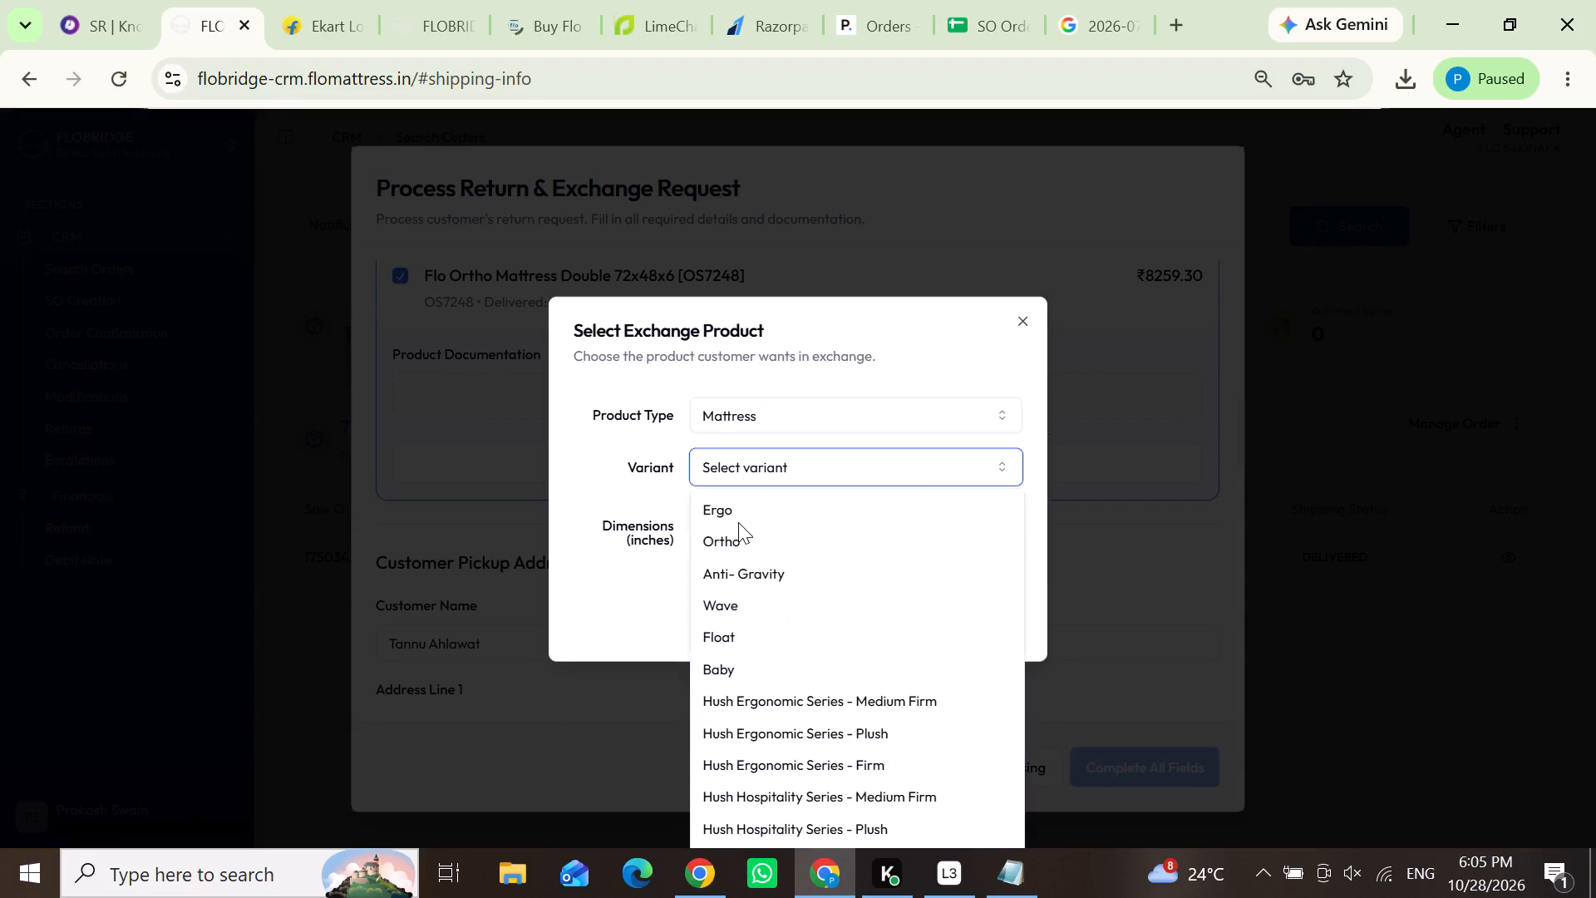
pyautogui.click(727, 541)
# Set the exchange mattress to length 72, breadth 72, height 6 inches and colour White, and confirm the selection.
pyautogui.click(723, 527)
pyautogui.click(752, 579)
pyautogui.click(840, 531)
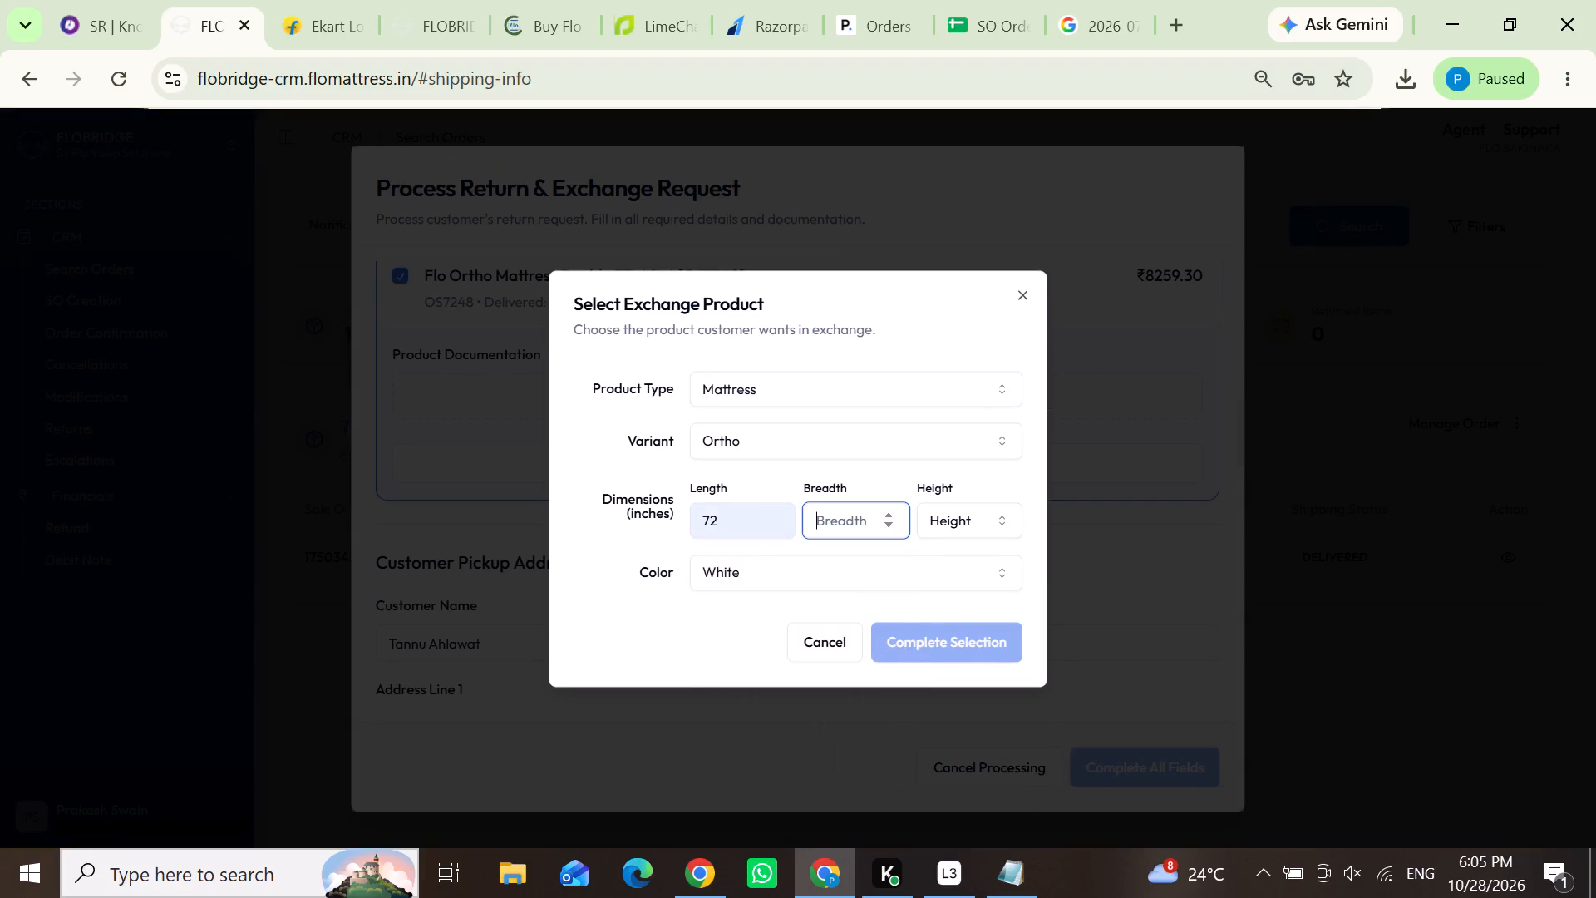
pyautogui.press('7')
pyautogui.press('2')
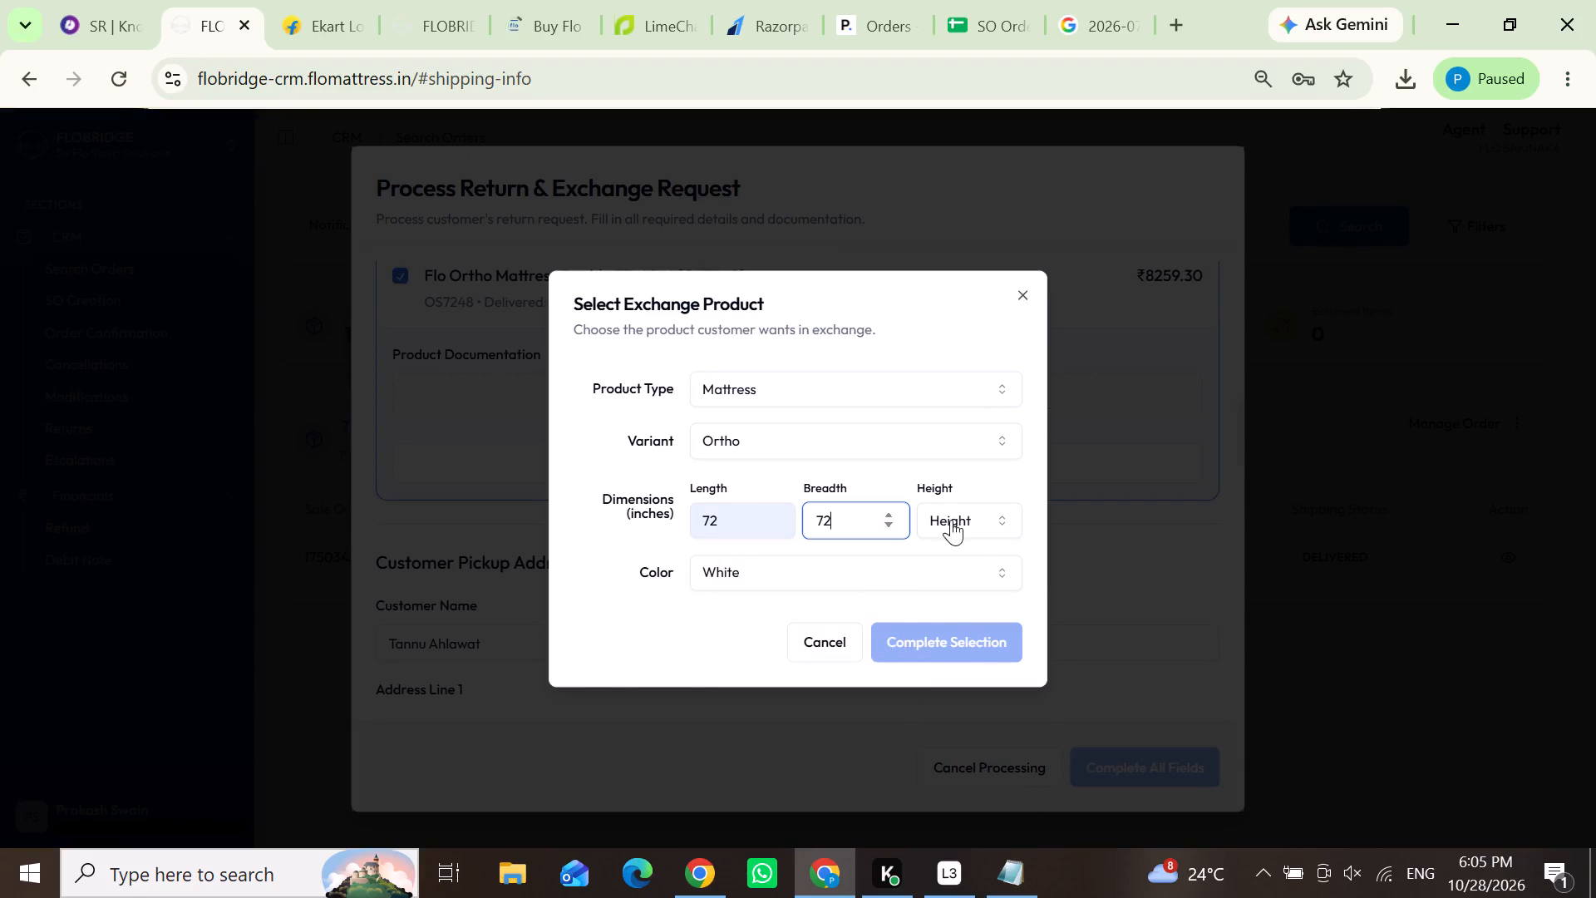
pyautogui.click(951, 520)
pyautogui.click(937, 629)
pyautogui.scroll(-1, 929, 507)
pyautogui.click(860, 476)
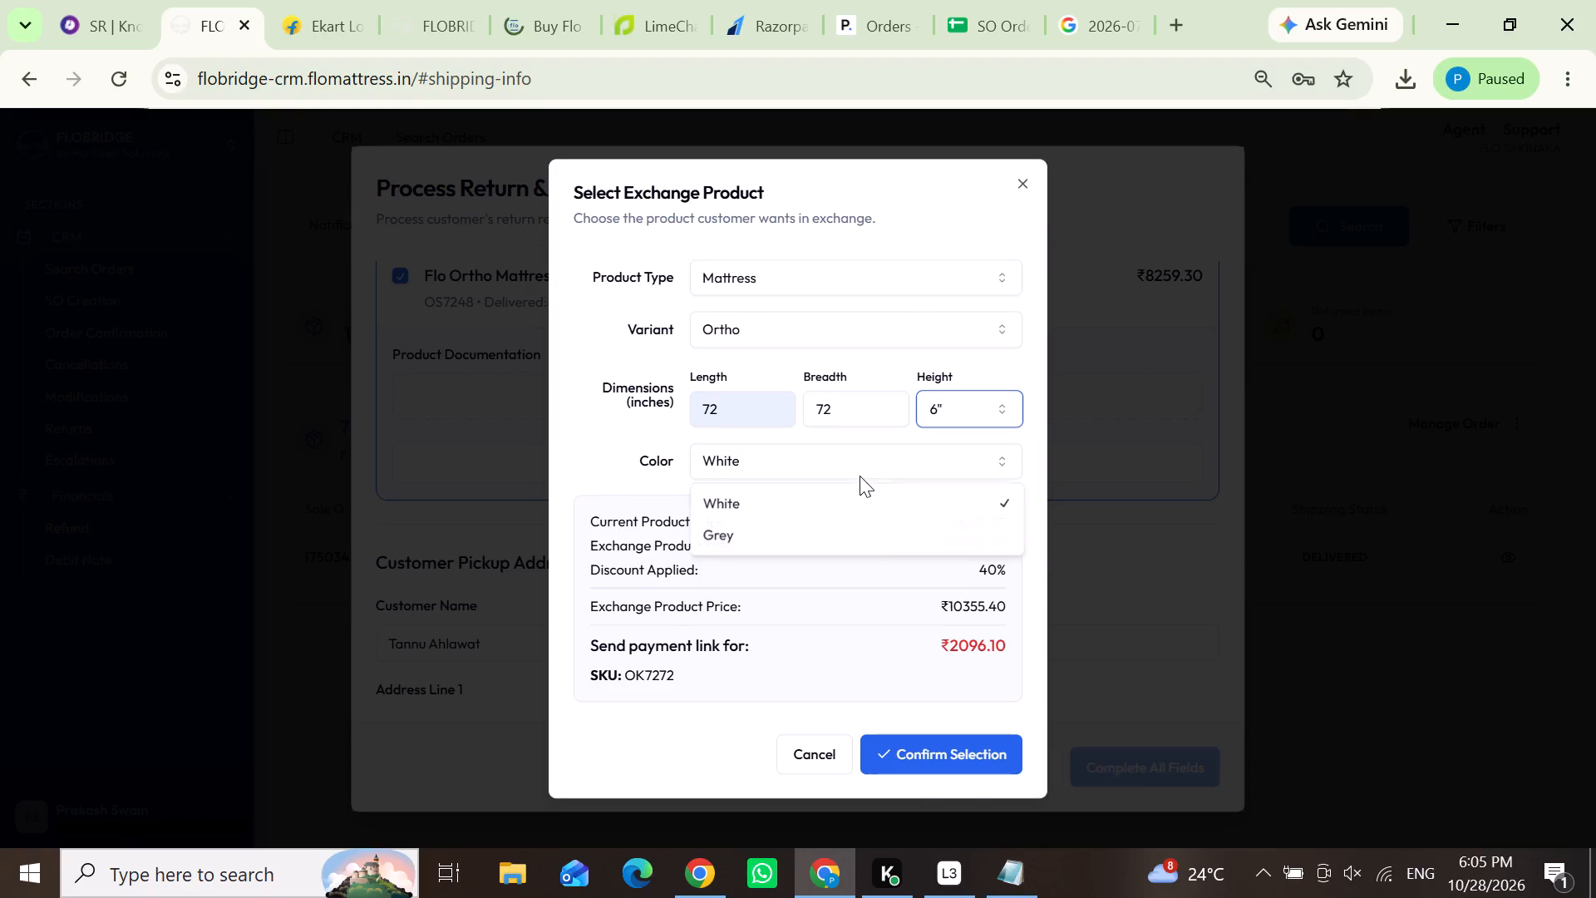
pyautogui.click(749, 500)
pyautogui.click(920, 755)
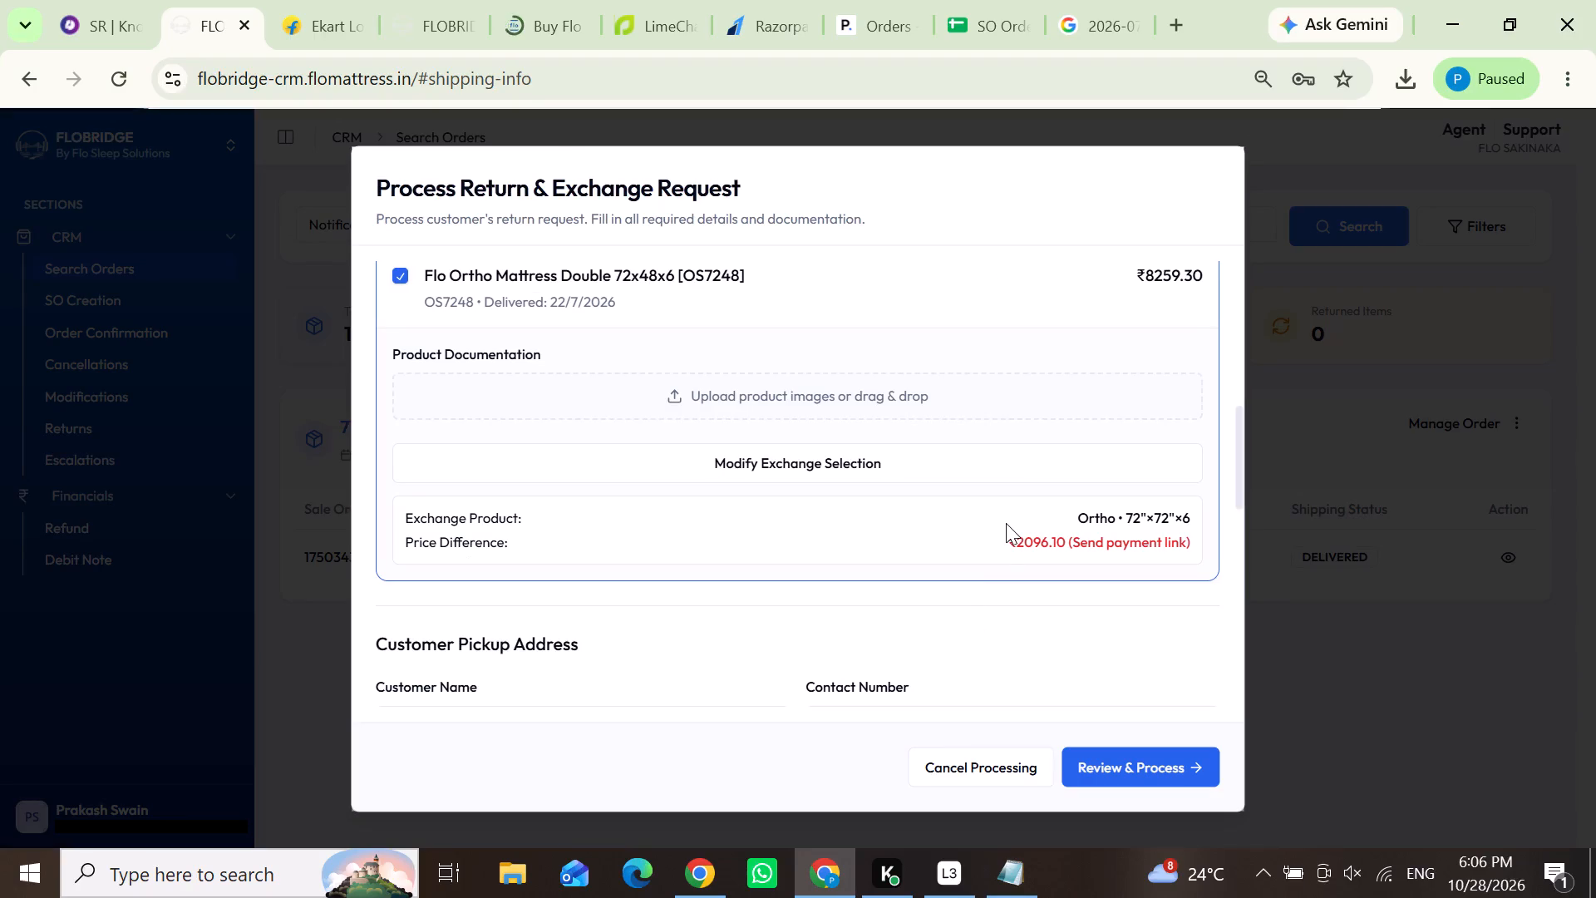
# Review the updated exchange request, checking the custom discount, price difference, pickup address, agent notes and financial summary.
pyautogui.scroll(-2, 1055, 593)
pyautogui.scroll(1, 1047, 594)
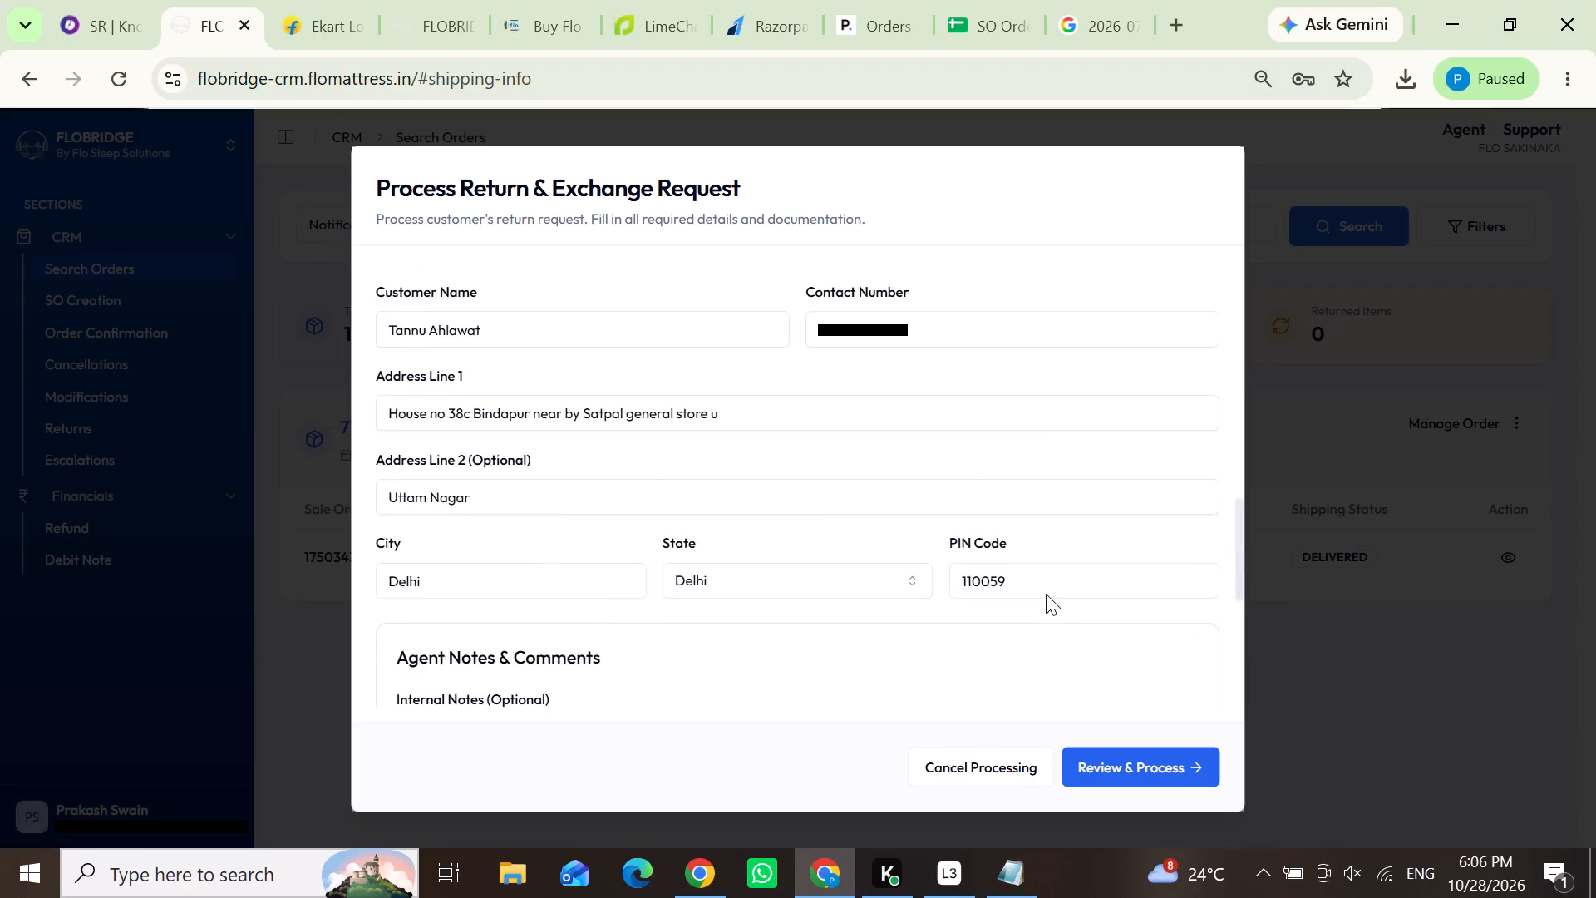
pyautogui.scroll(-1, 1043, 595)
pyautogui.scroll(1, 750, 338)
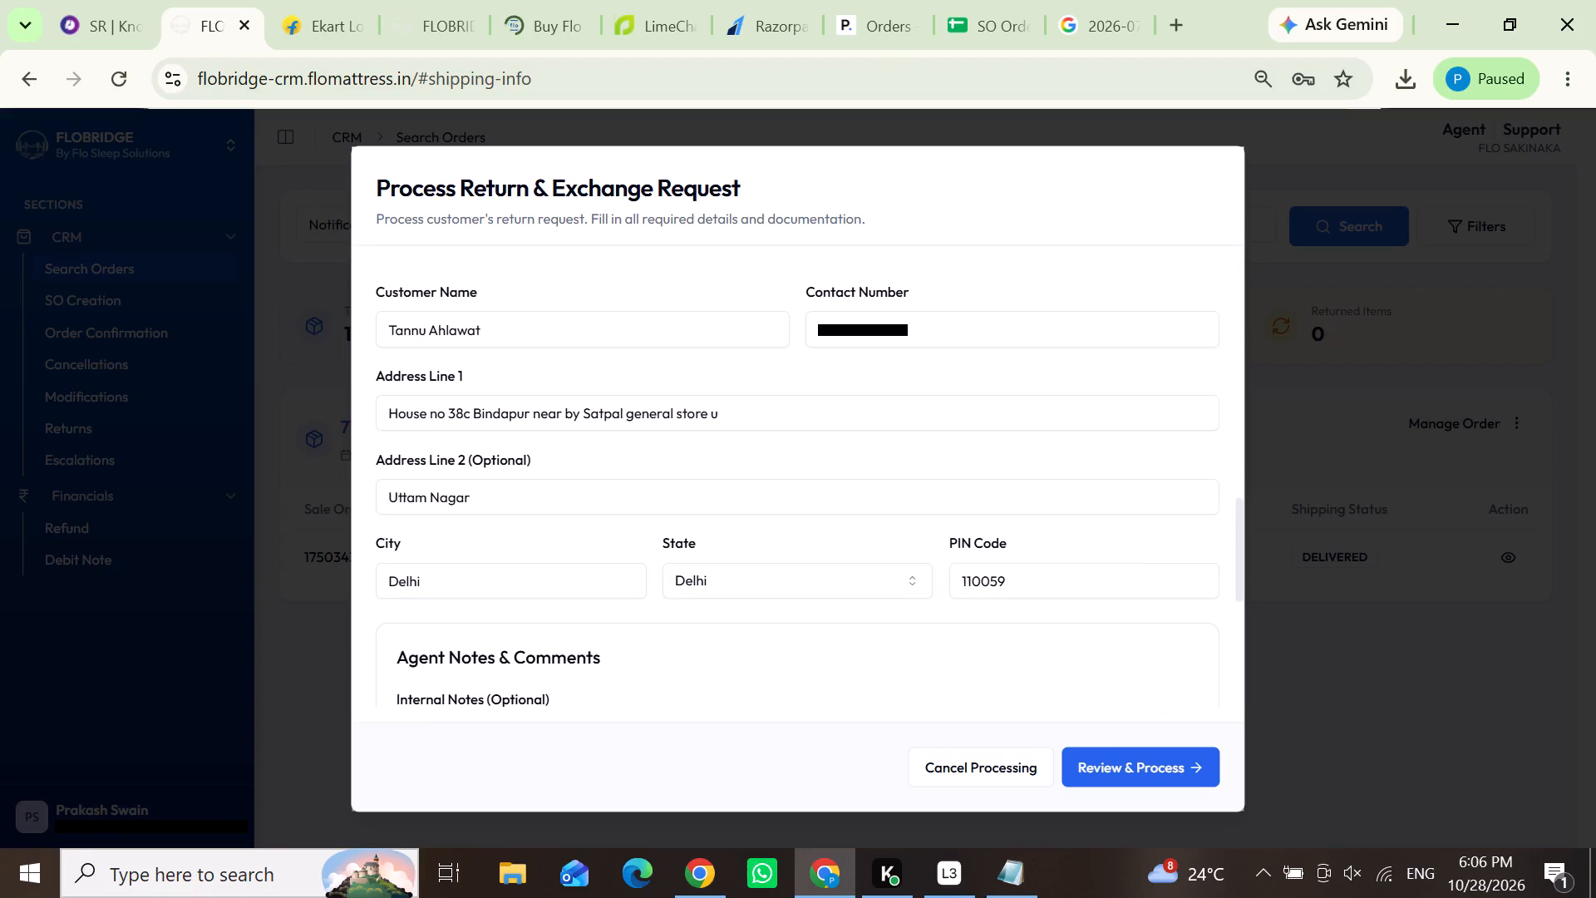
pyautogui.scroll(2, 855, 464)
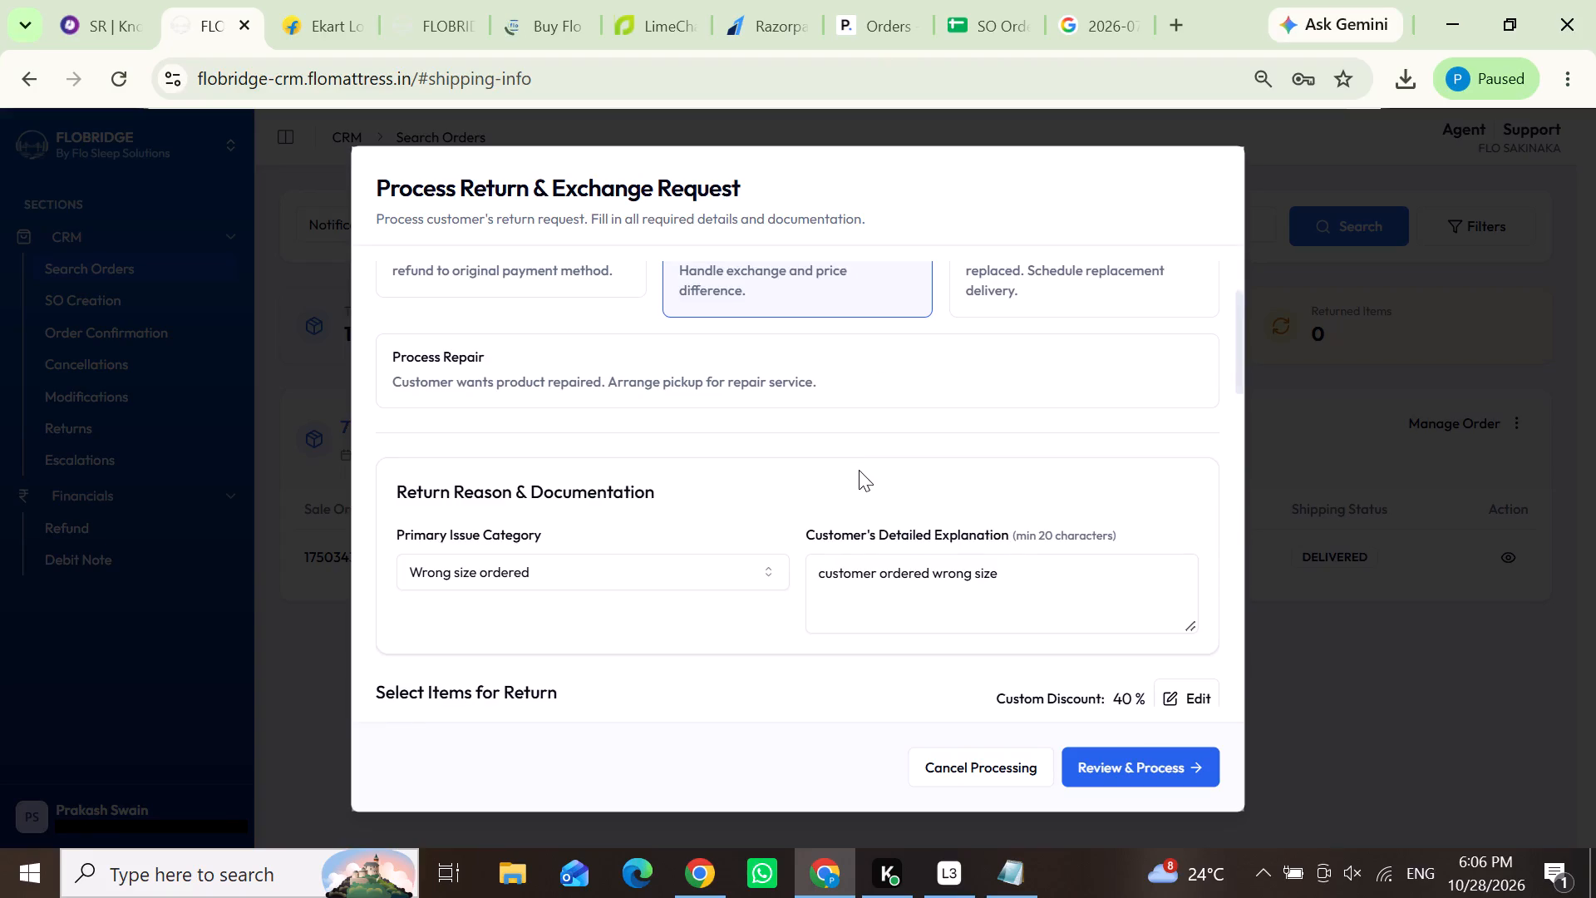
pyautogui.scroll(1, 859, 470)
pyautogui.scroll(-1, 858, 470)
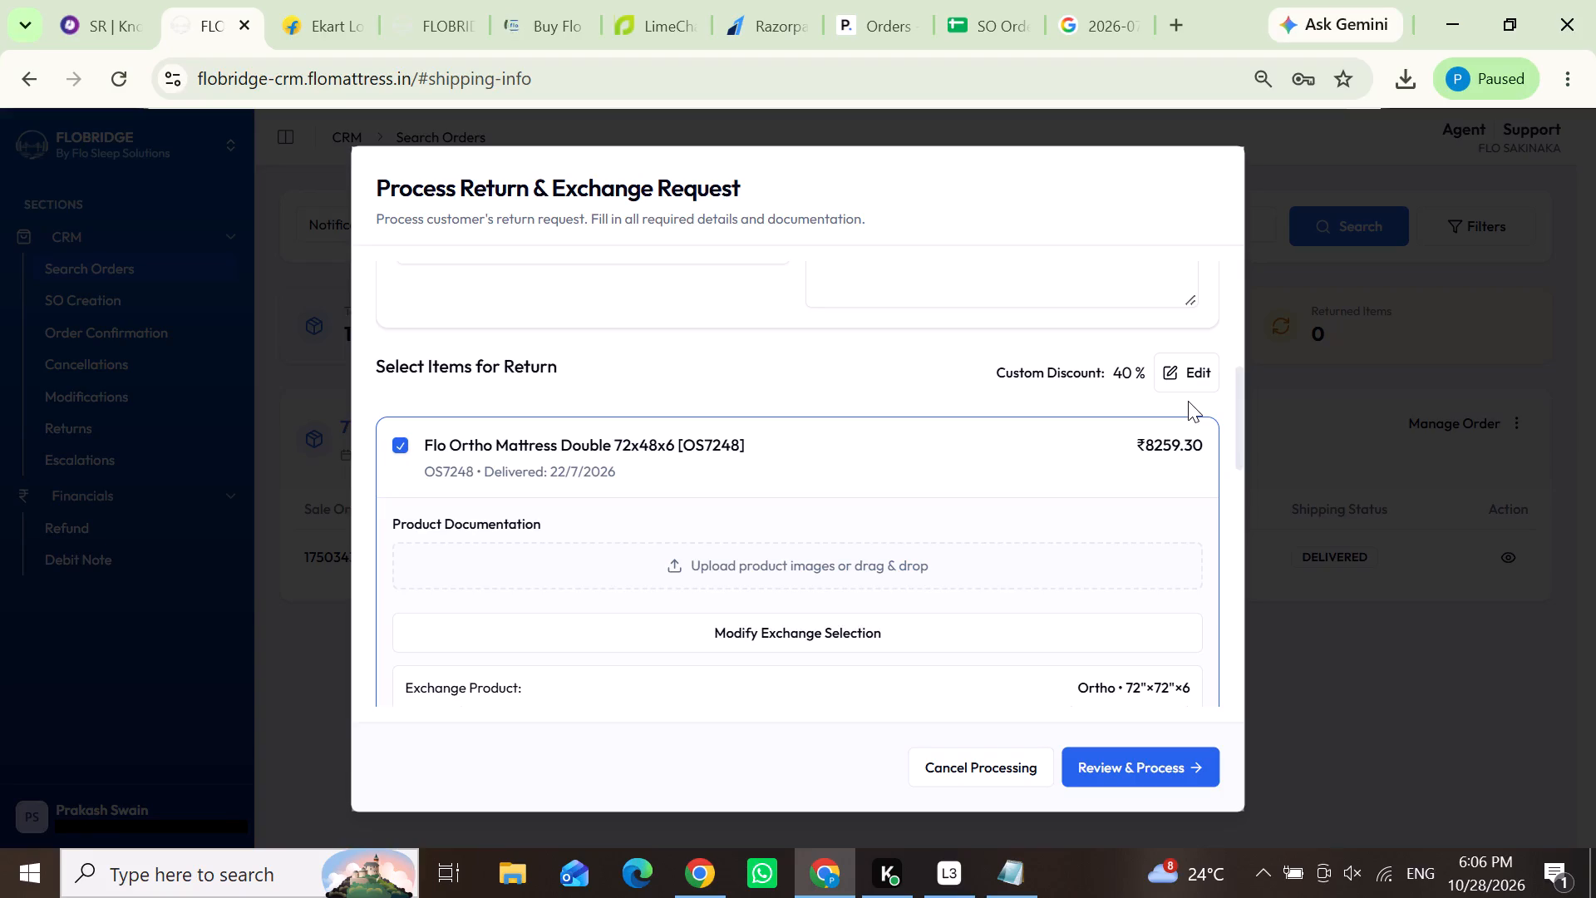
pyautogui.scroll(-1, 1042, 522)
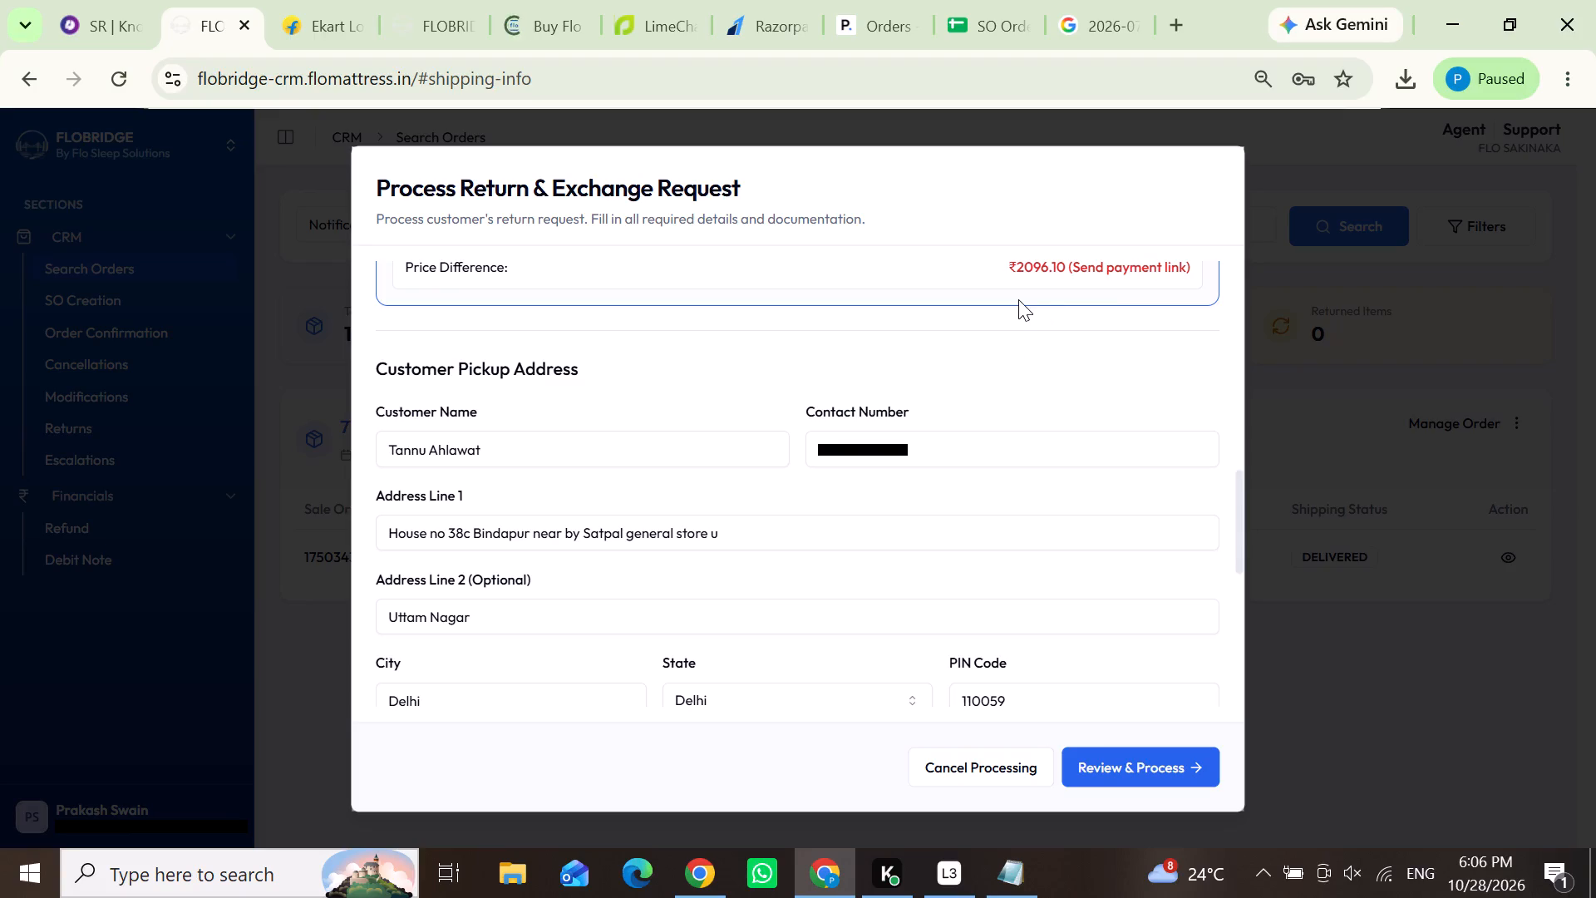
pyautogui.scroll(1, 984, 403)
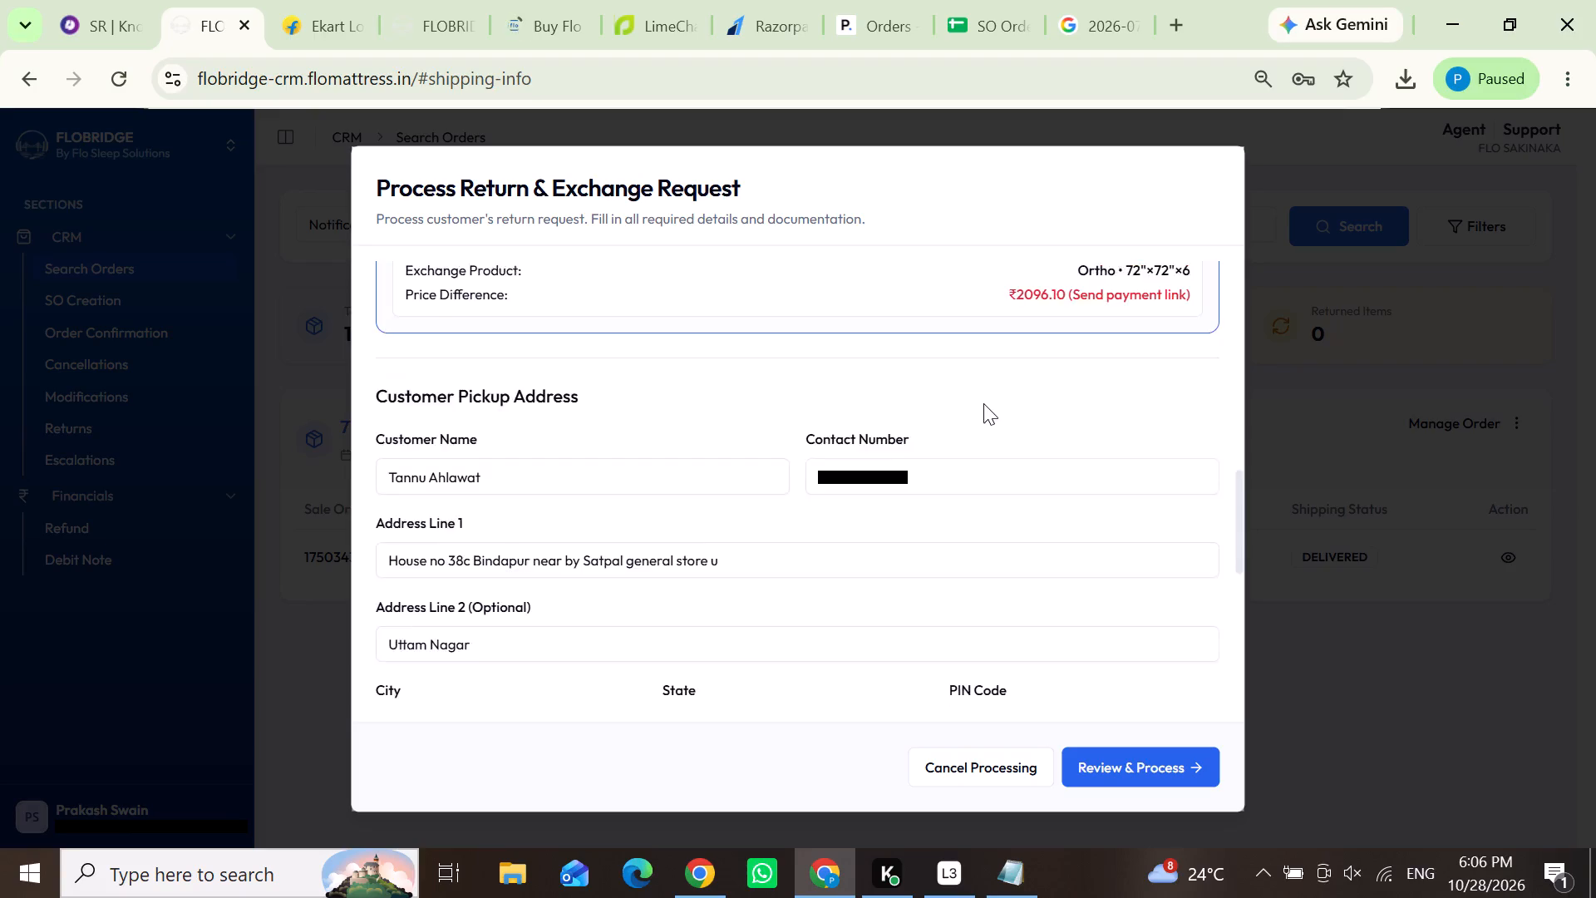
pyautogui.scroll(-4, 982, 404)
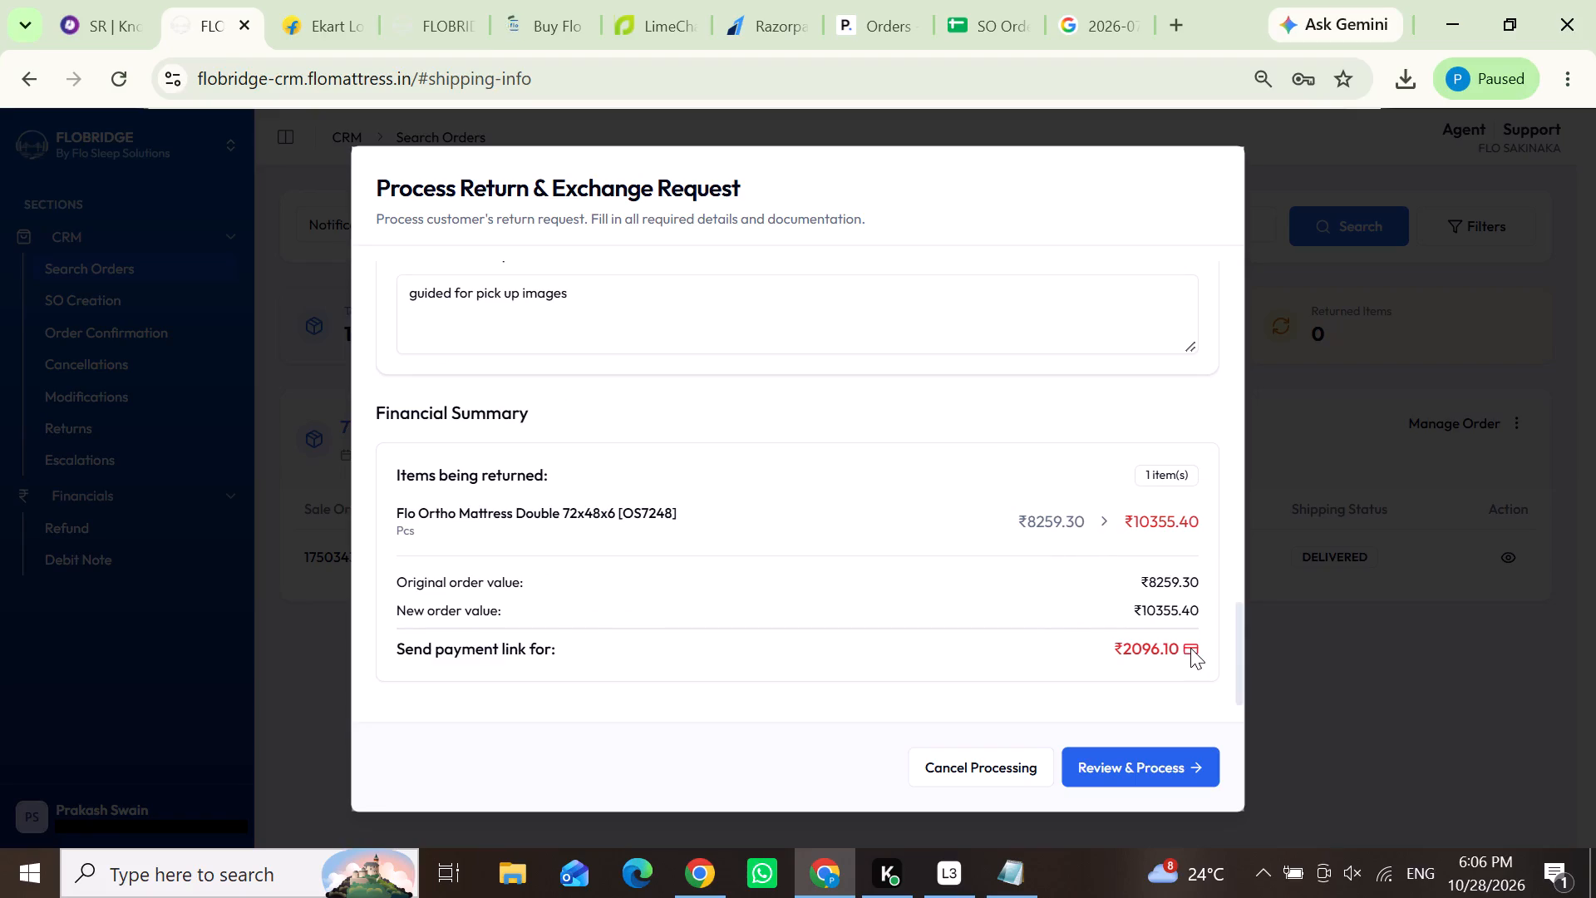
pyautogui.scroll(-2, 938, 605)
pyautogui.moveTo(1238, 641); pyautogui.dragTo(1236, 580)
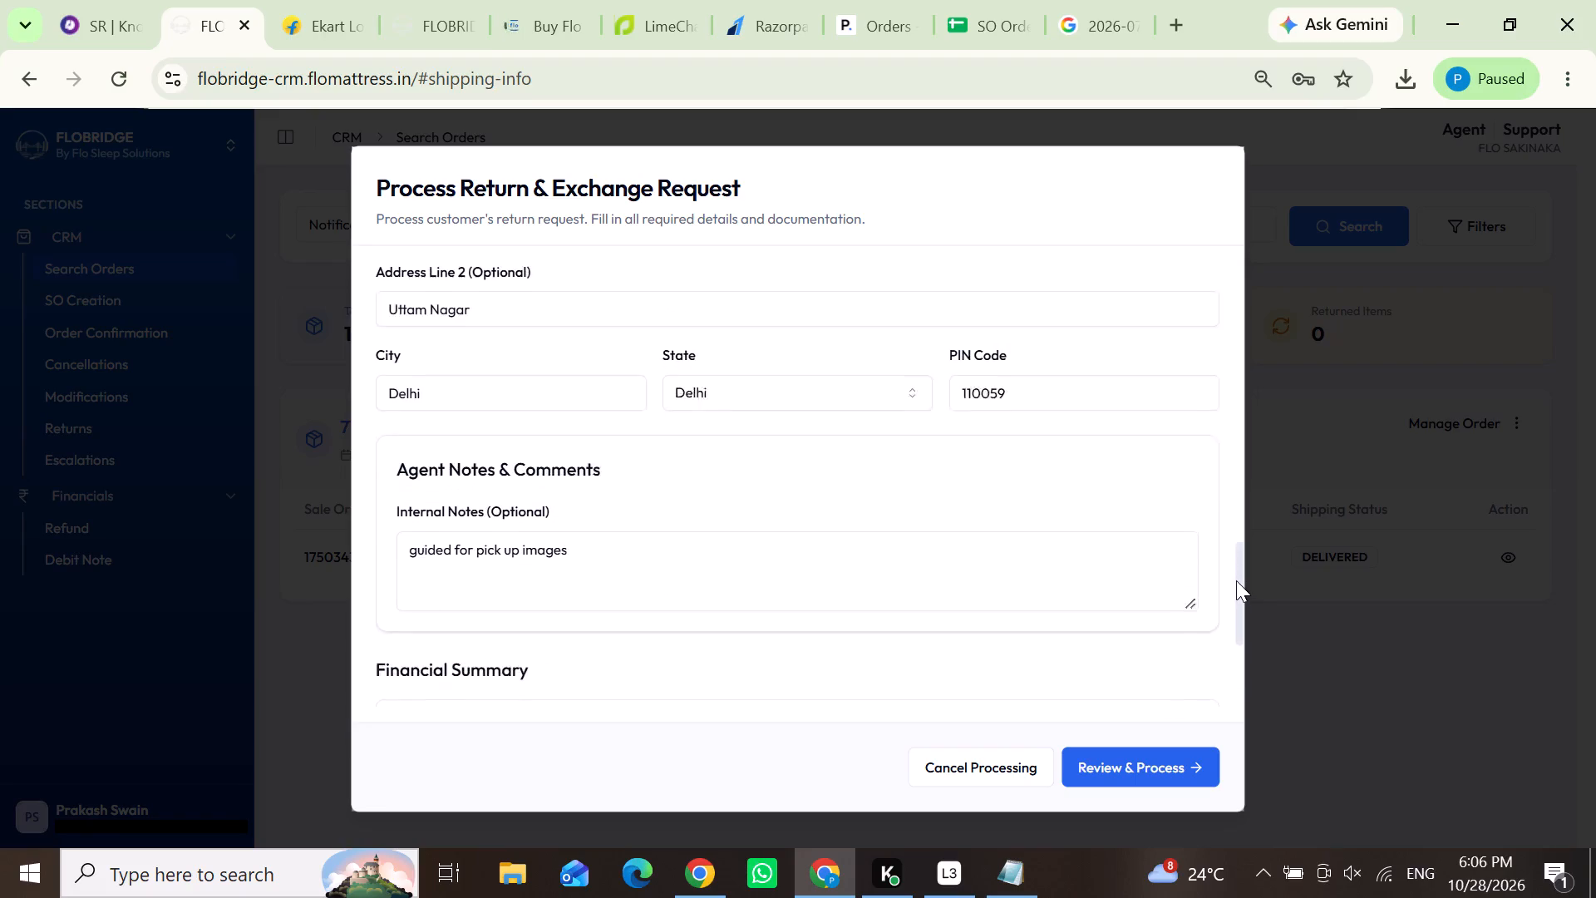
pyautogui.moveTo(1236, 580); pyautogui.dragTo(1223, 507)
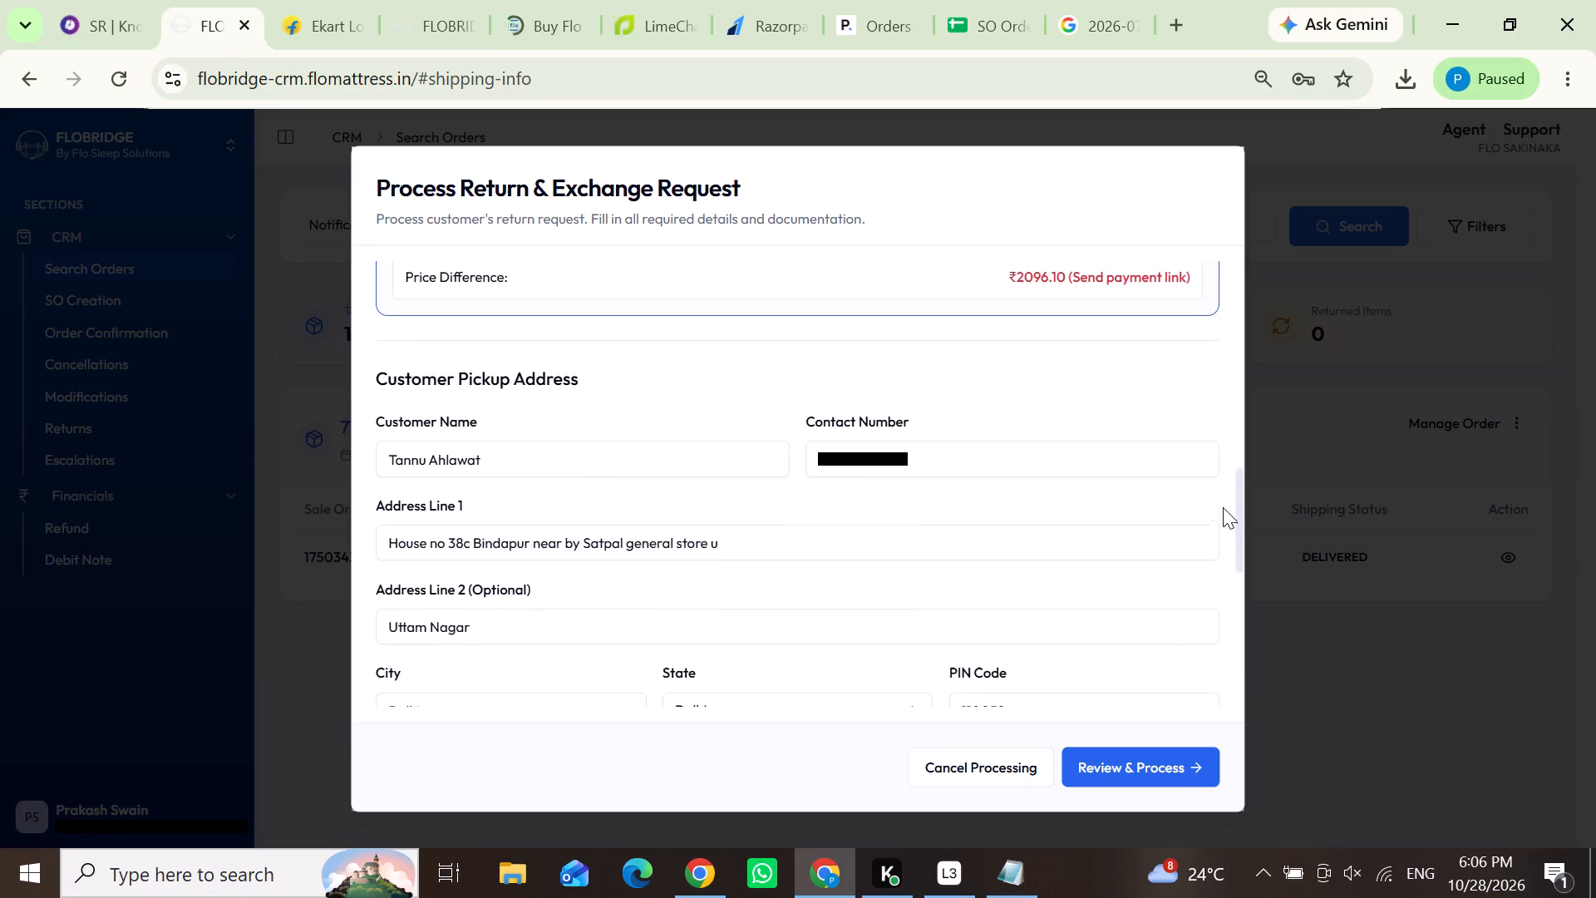
pyautogui.moveTo(1223, 507); pyautogui.dragTo(1241, 707)
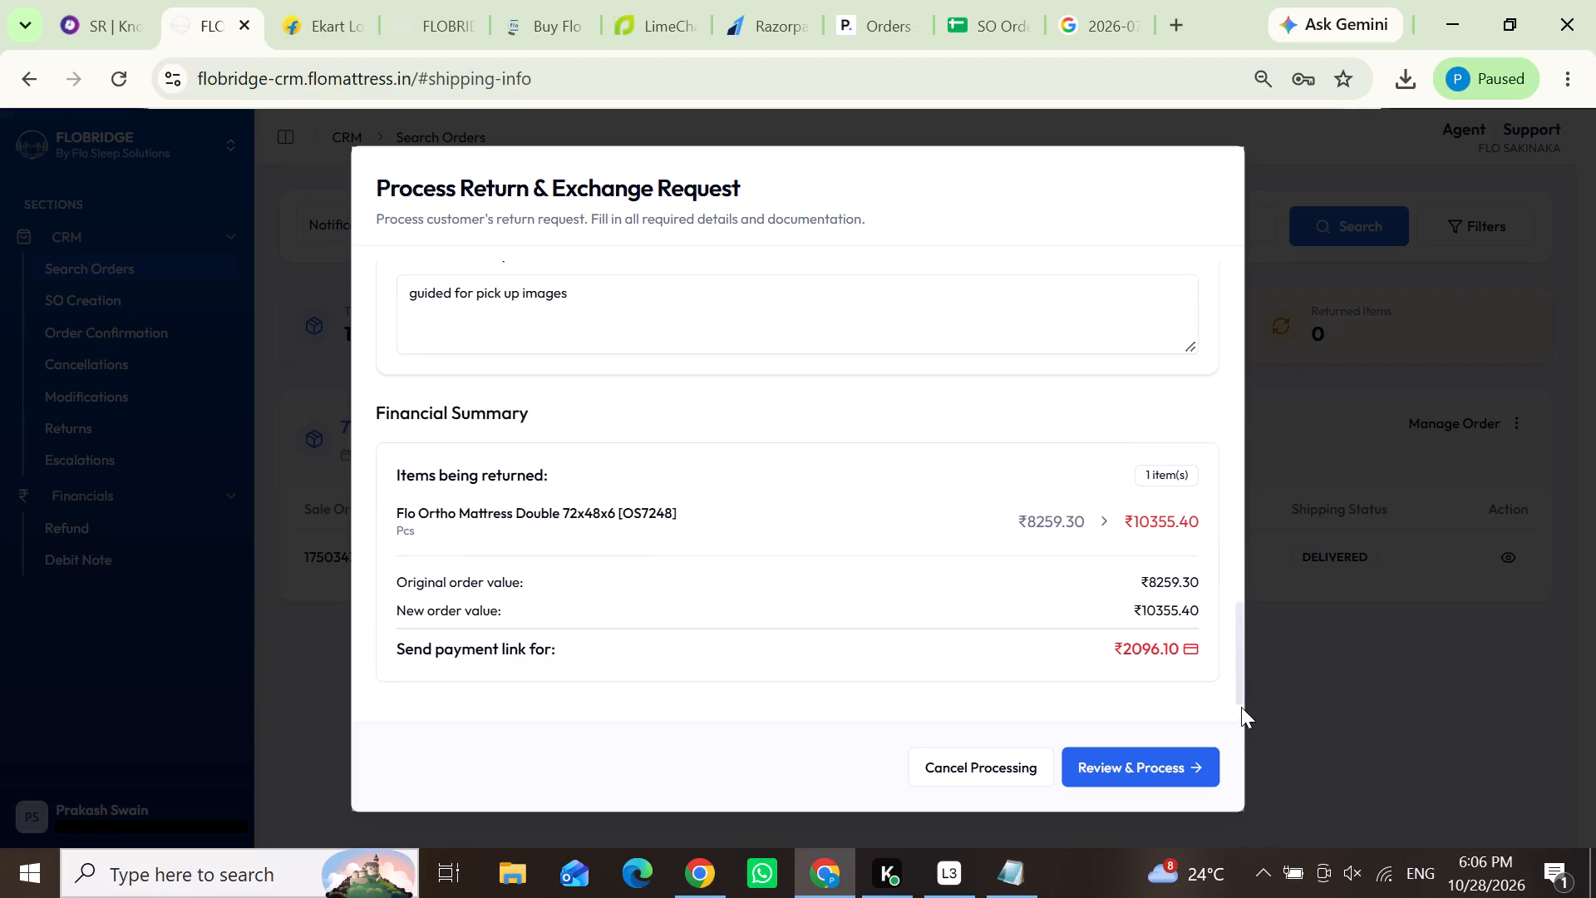
pyautogui.moveTo(1241, 707); pyautogui.dragTo(1241, 710)
# Examine the returned item's details against the exchange product and price difference, highlighting them in the request.
pyautogui.scroll(2, 1012, 570)
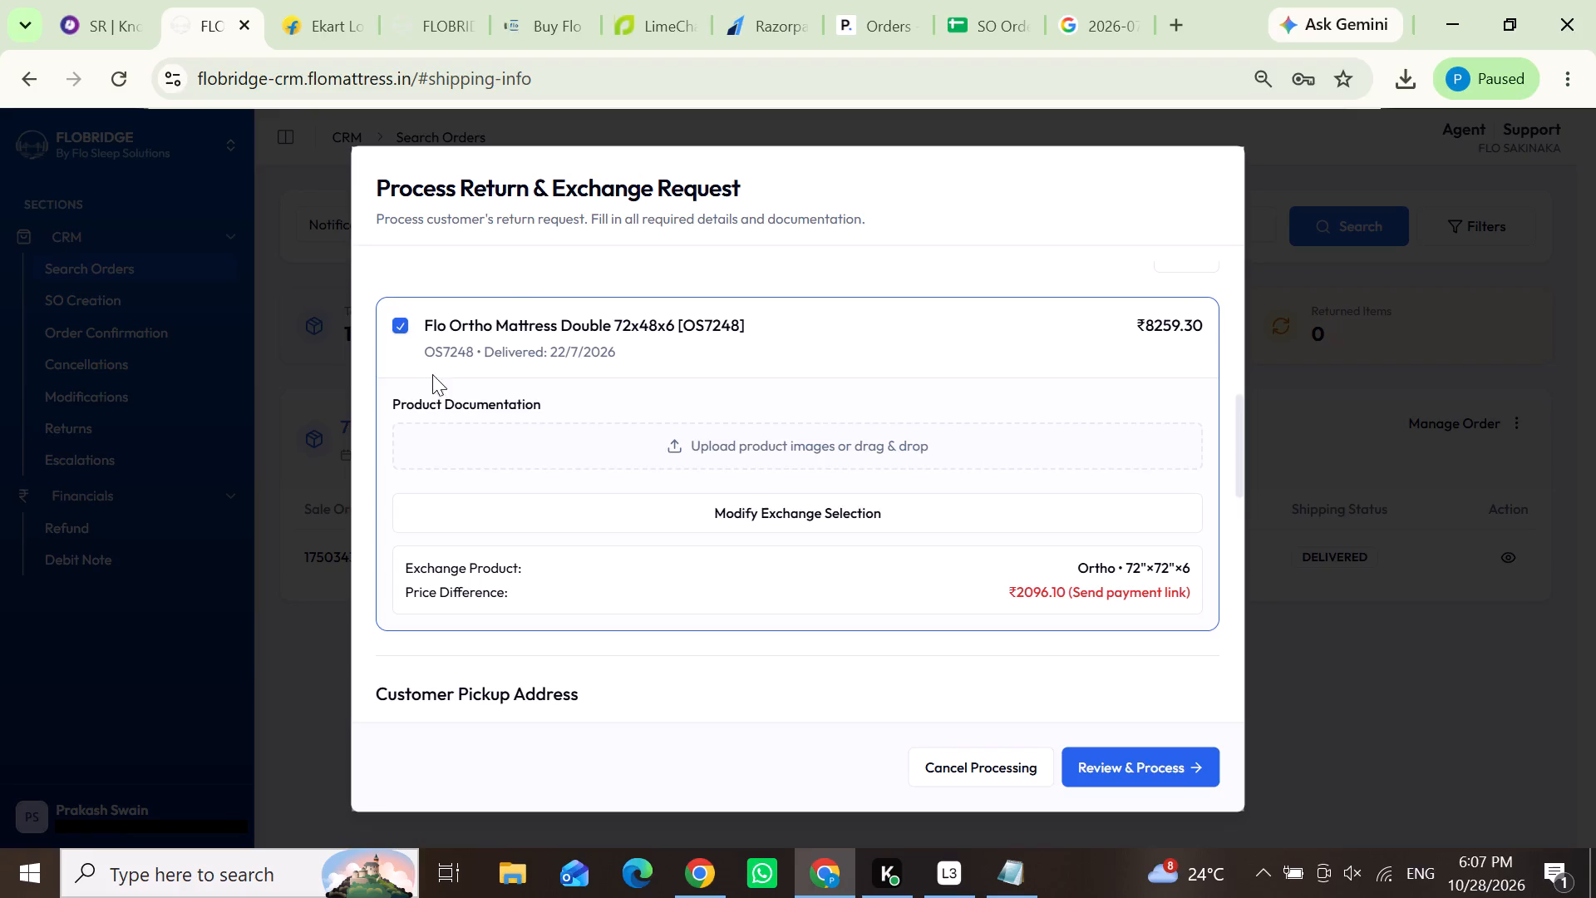
pyautogui.moveTo(426, 322); pyautogui.dragTo(753, 328)
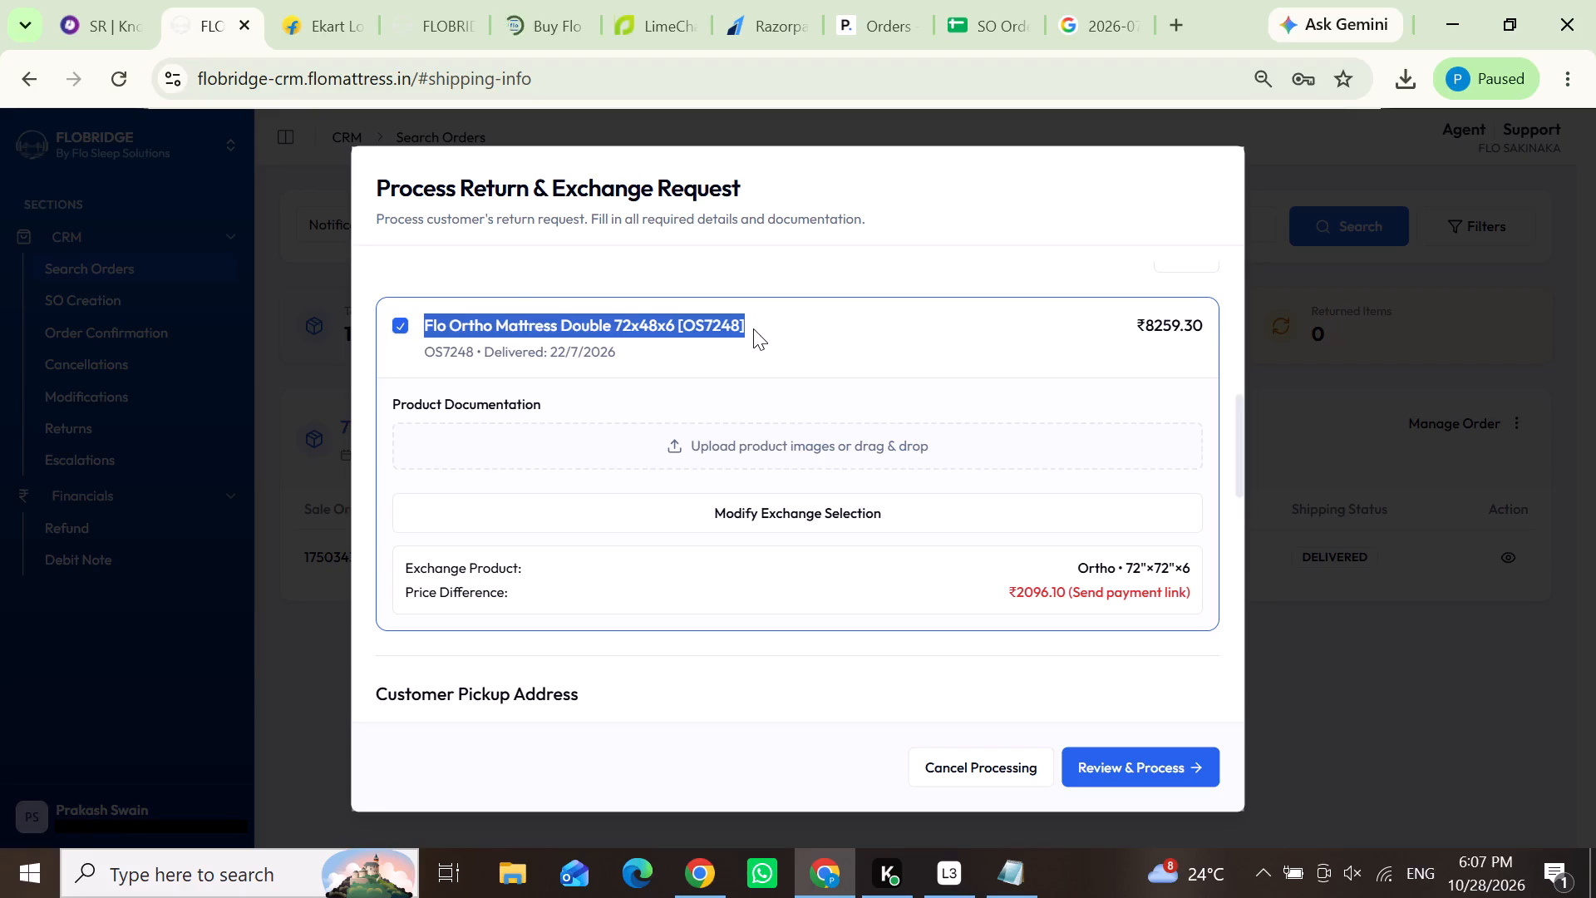
pyautogui.moveTo(753, 328); pyautogui.dragTo(1006, 597)
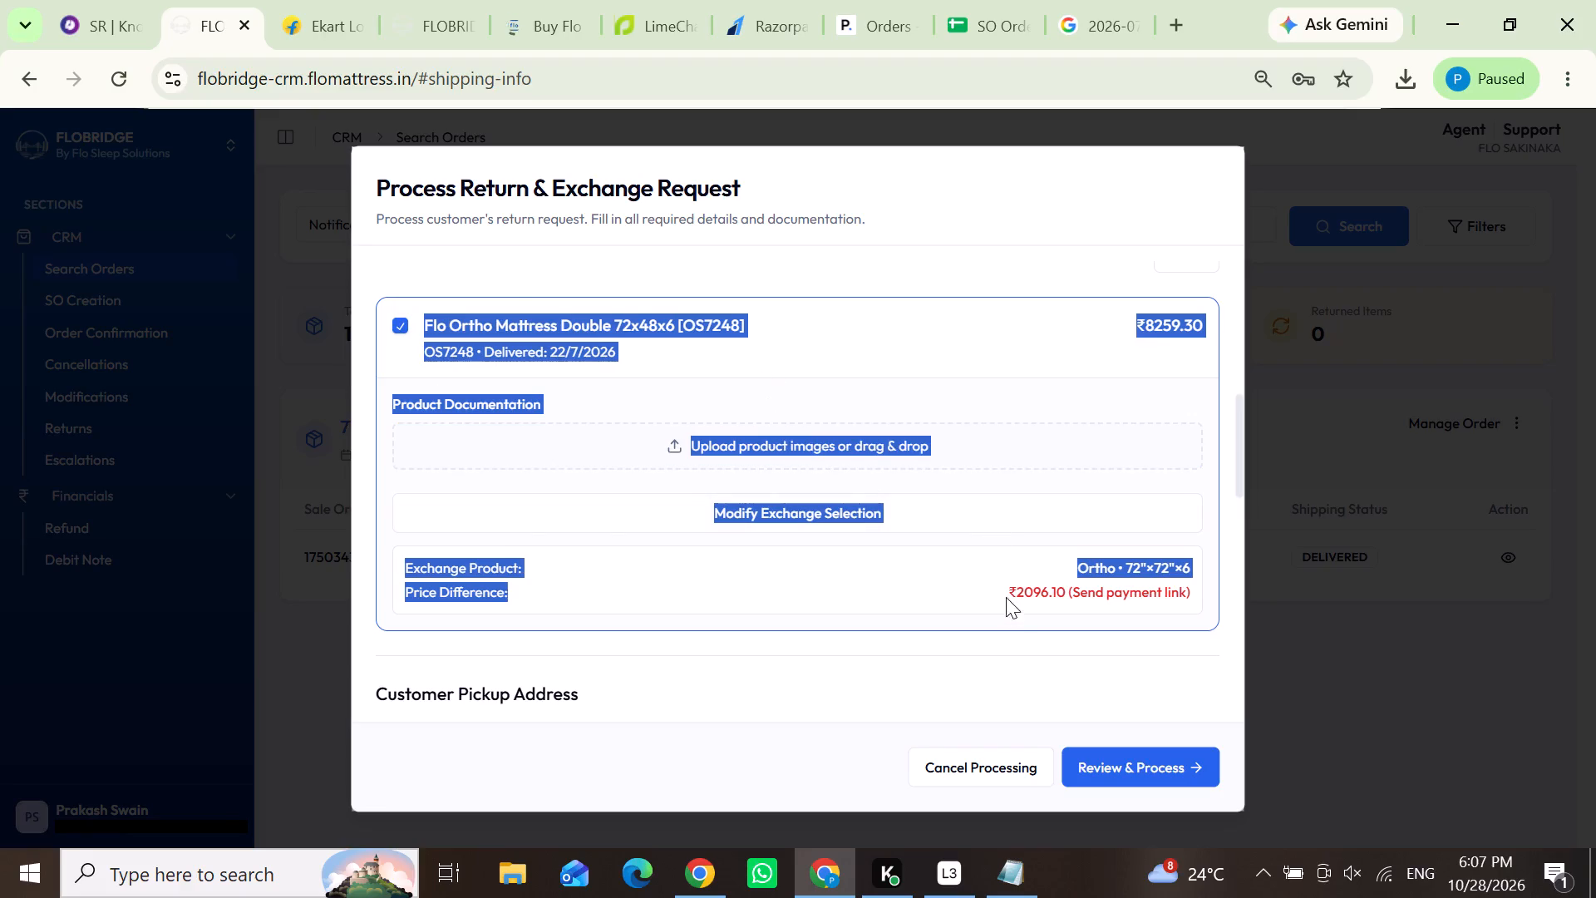
# Review the exchange request from its price difference through the issue category, custom discount, pickup address and agent notes.
pyautogui.moveTo(1006, 597); pyautogui.dragTo(1052, 664)
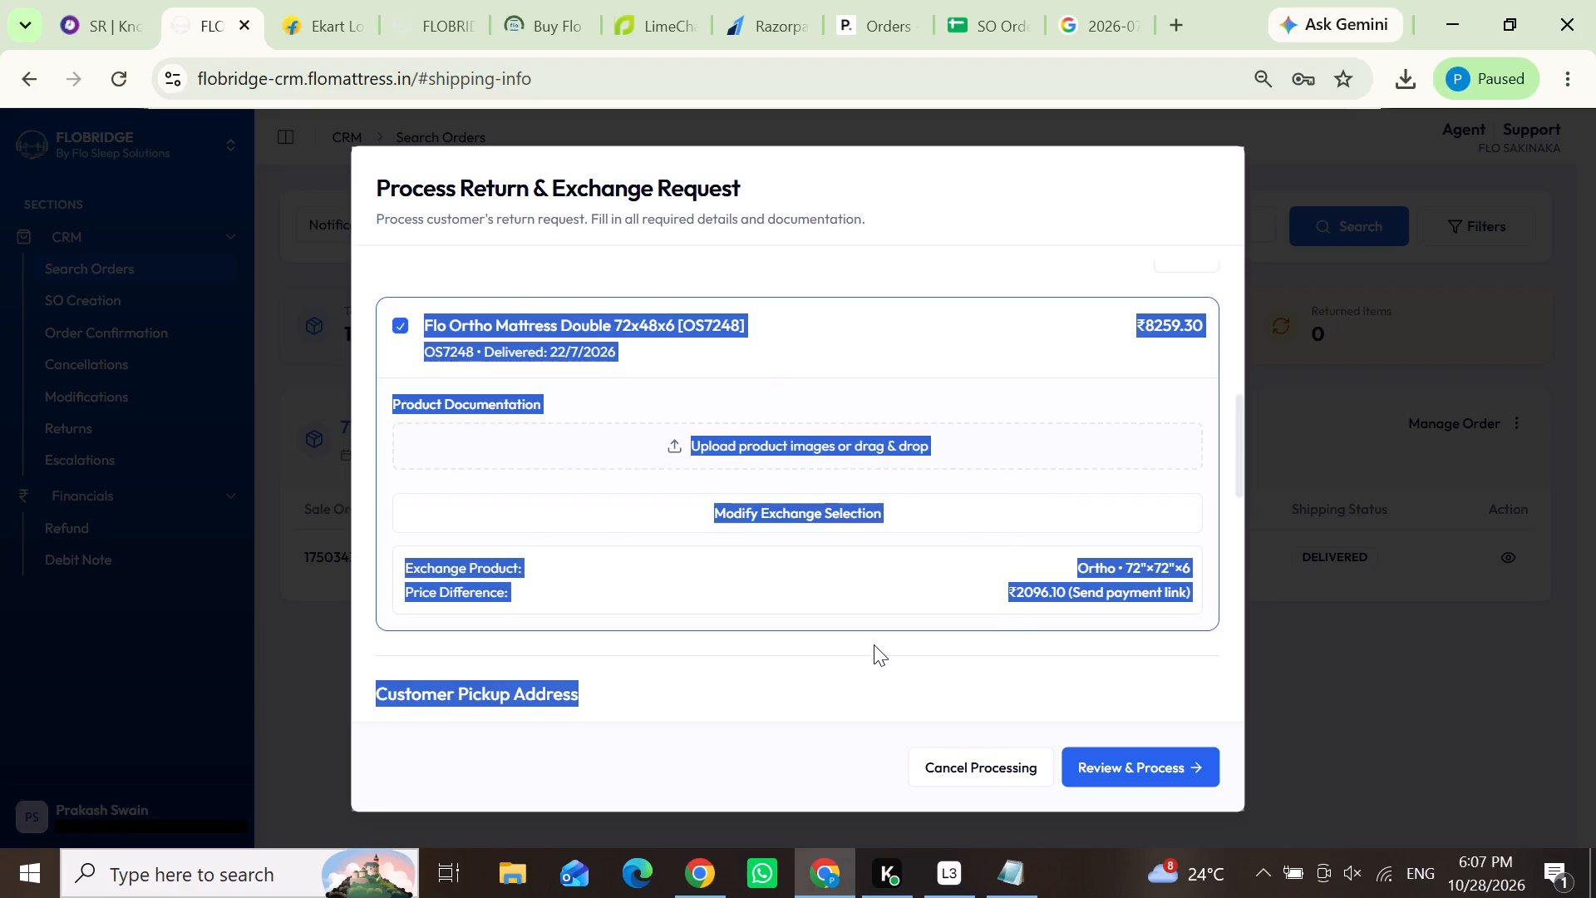
pyautogui.scroll(-2, 875, 644)
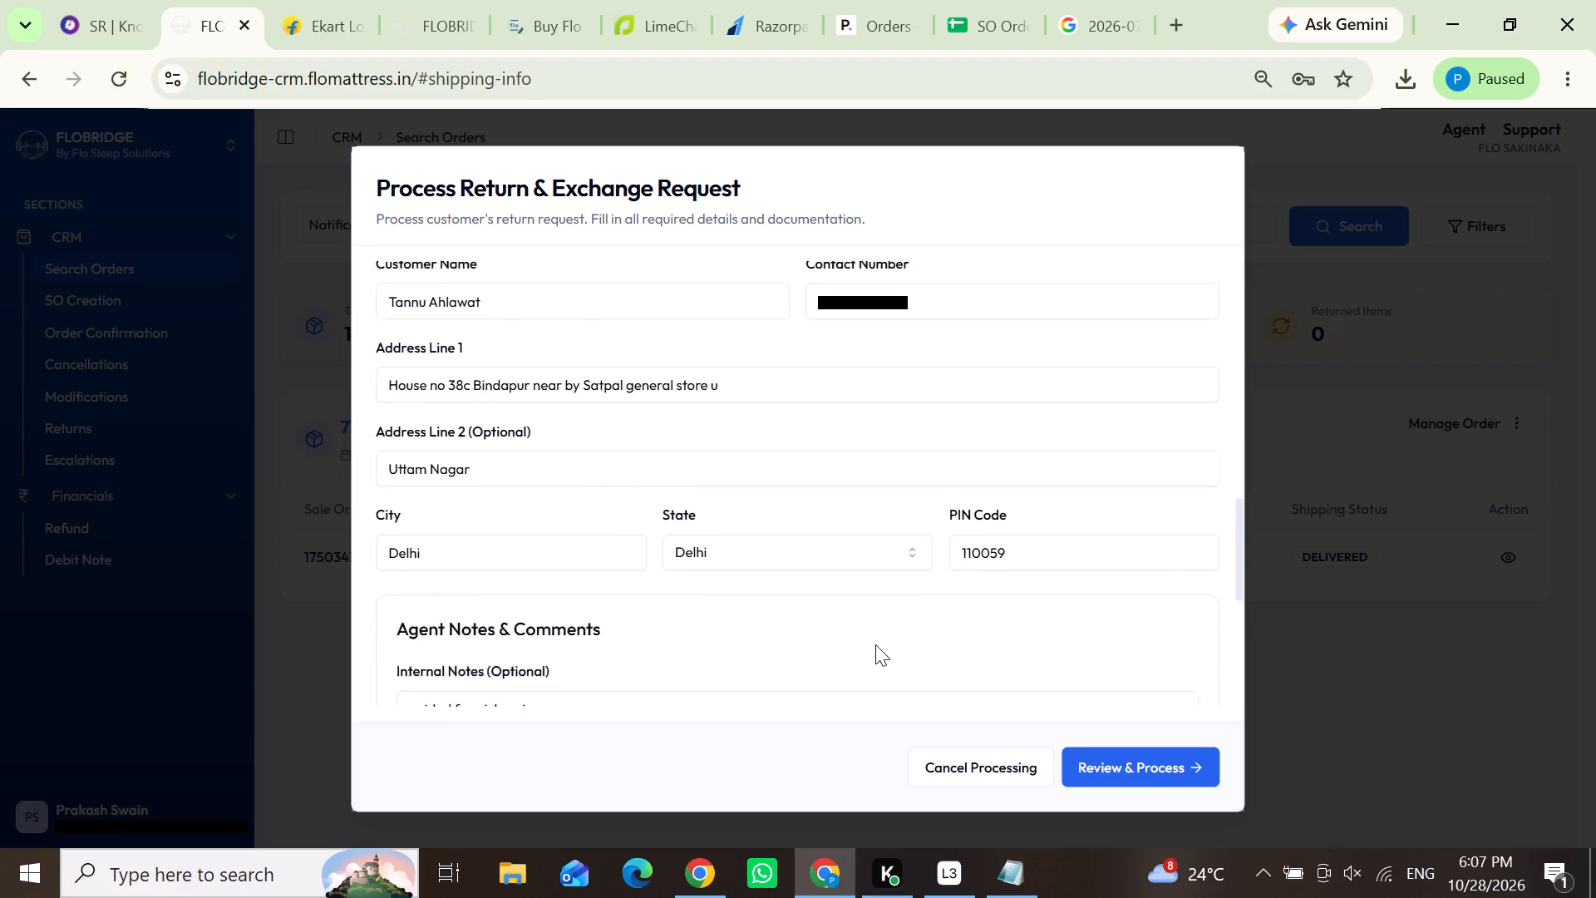
pyautogui.scroll(3, 789, 595)
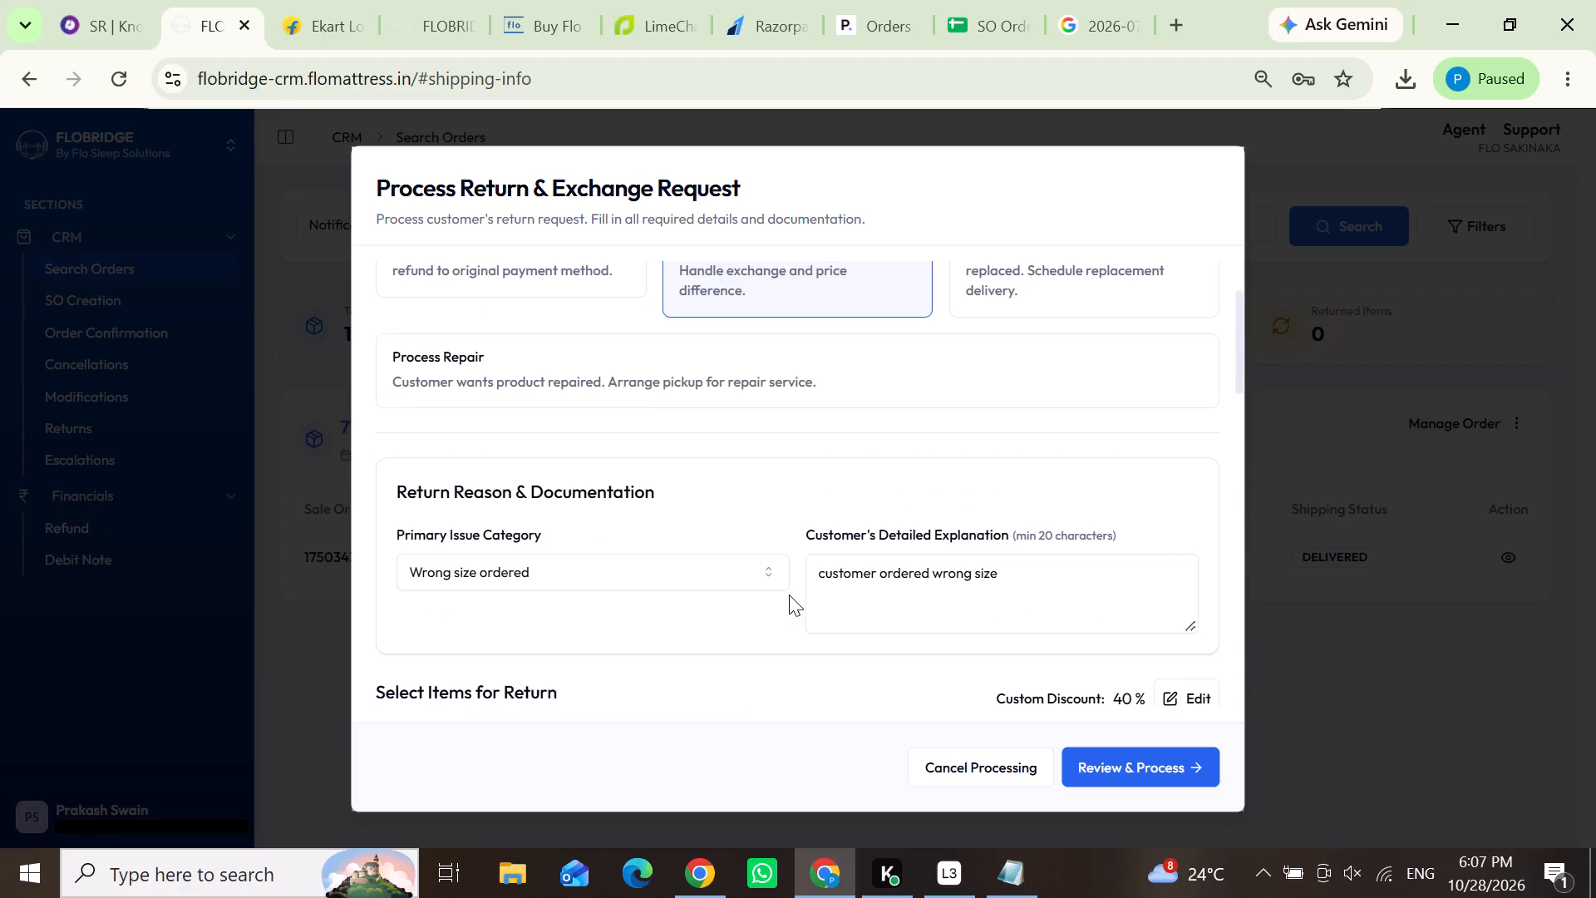
pyautogui.scroll(1, 790, 591)
pyautogui.scroll(-2, 790, 591)
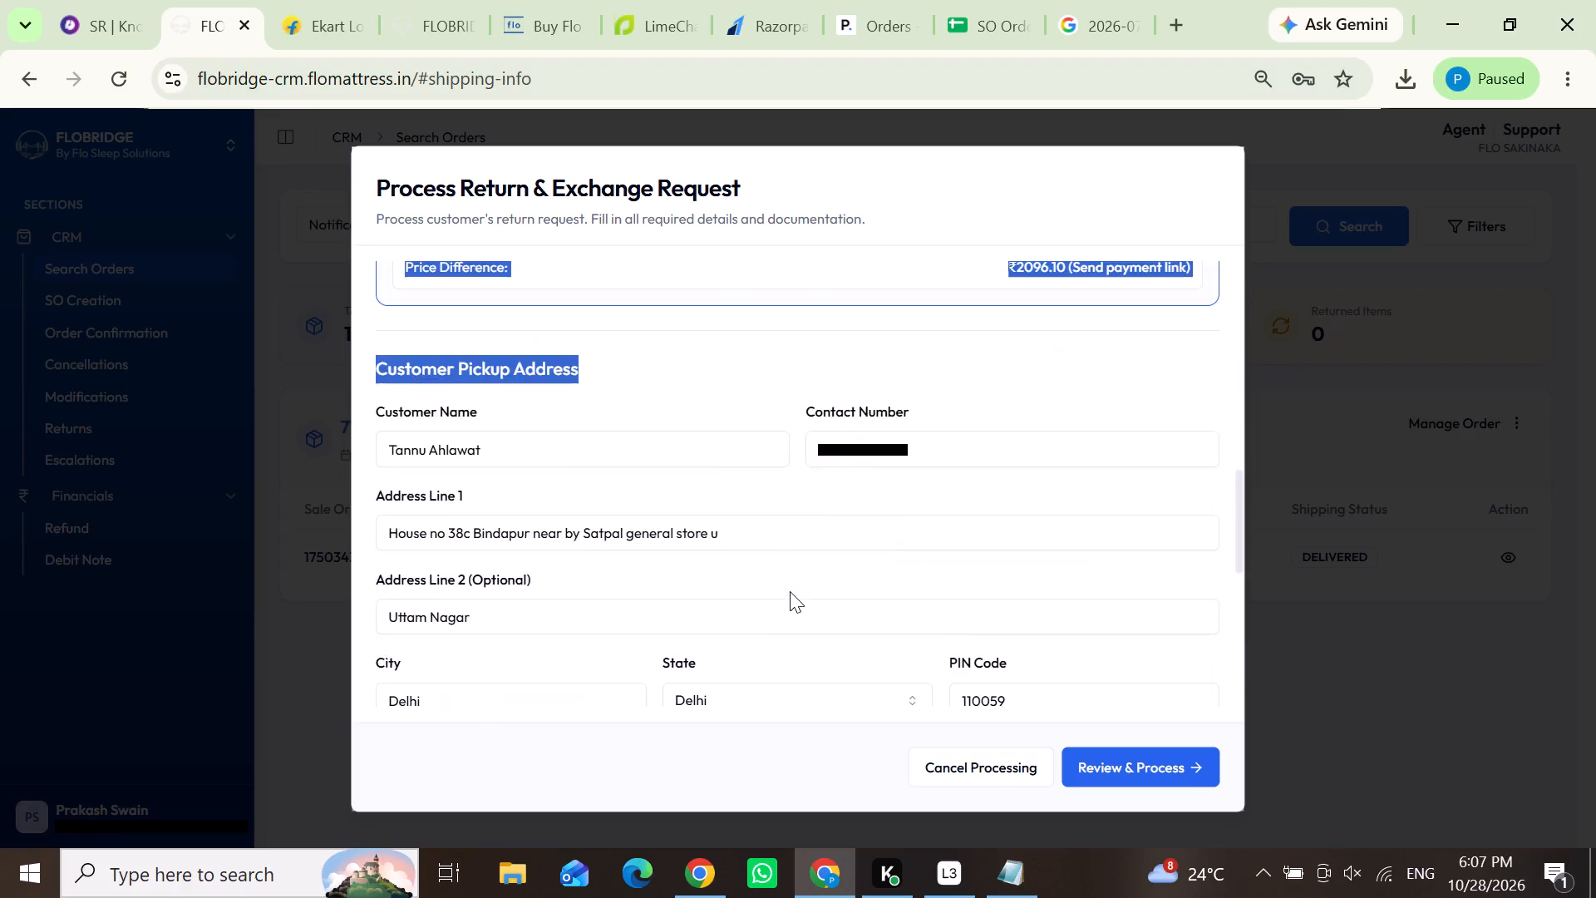
pyautogui.scroll(-2, 790, 591)
# Examine the returned mattress line under Items being returned in the Financial Summary, highlighting its name, size and SKU.
pyautogui.moveTo(687, 505); pyautogui.dragTo(616, 508)
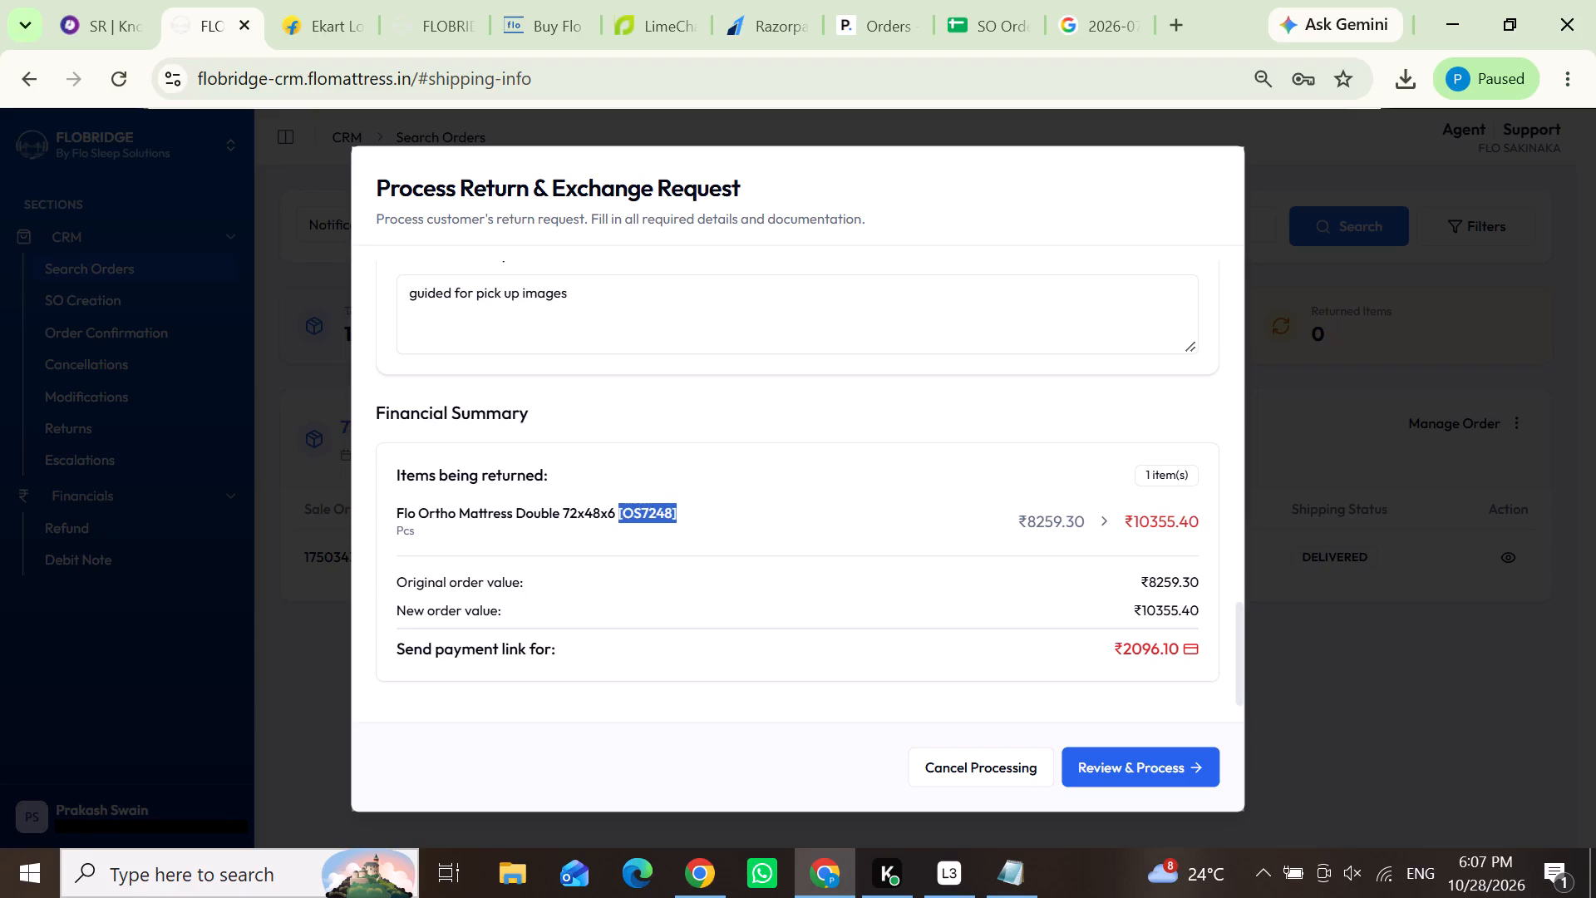
pyautogui.moveTo(616, 508); pyautogui.dragTo(382, 472)
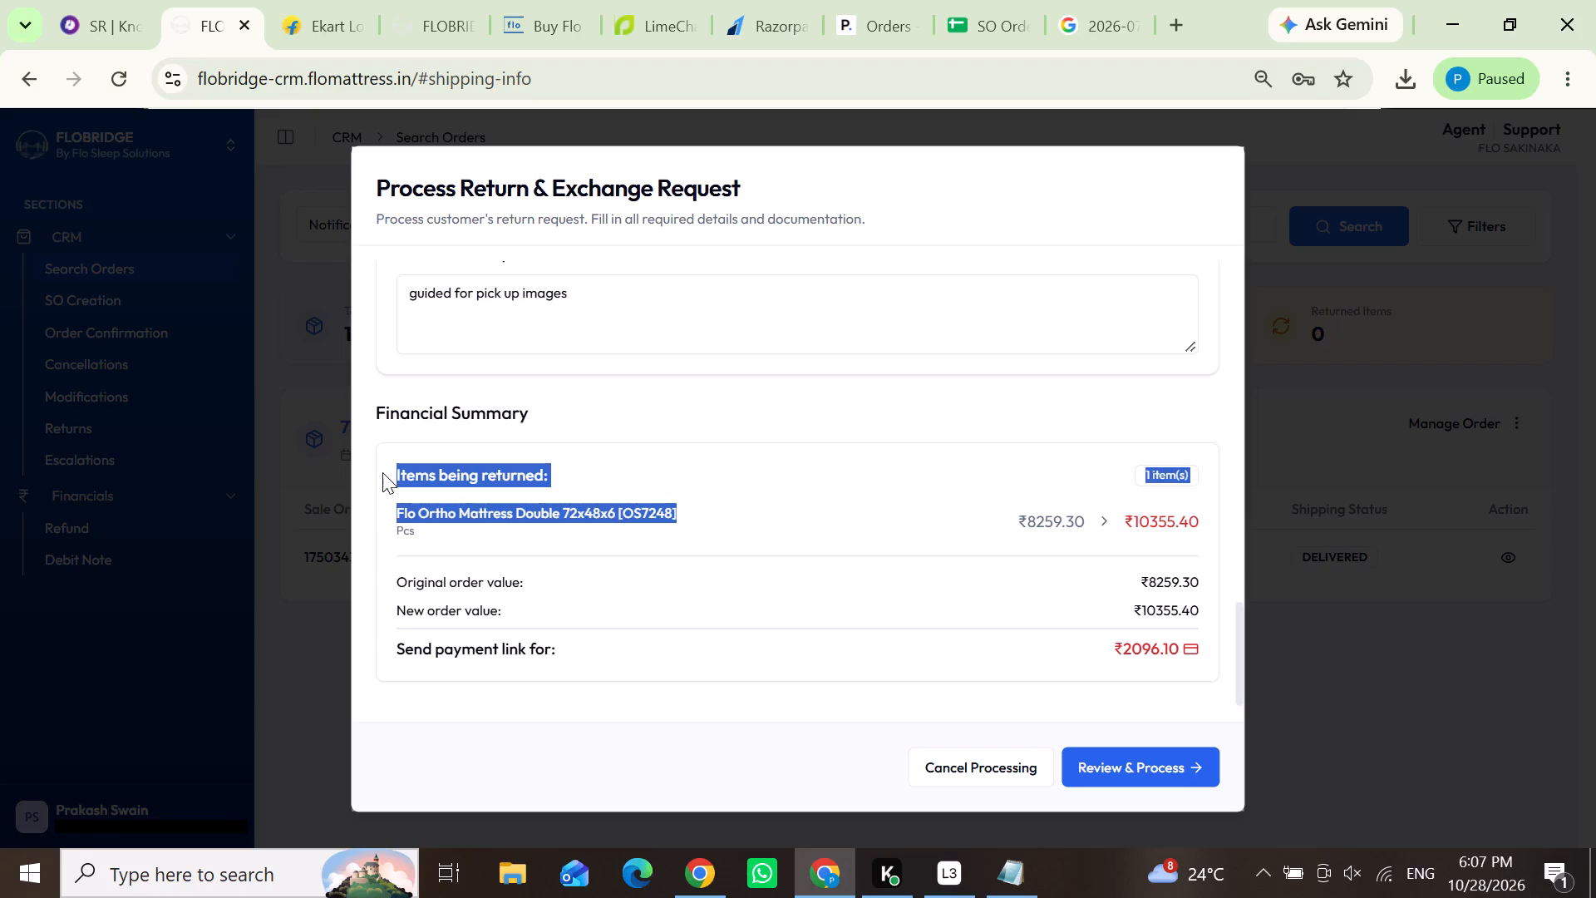
pyautogui.moveTo(382, 472); pyautogui.dragTo(670, 516)
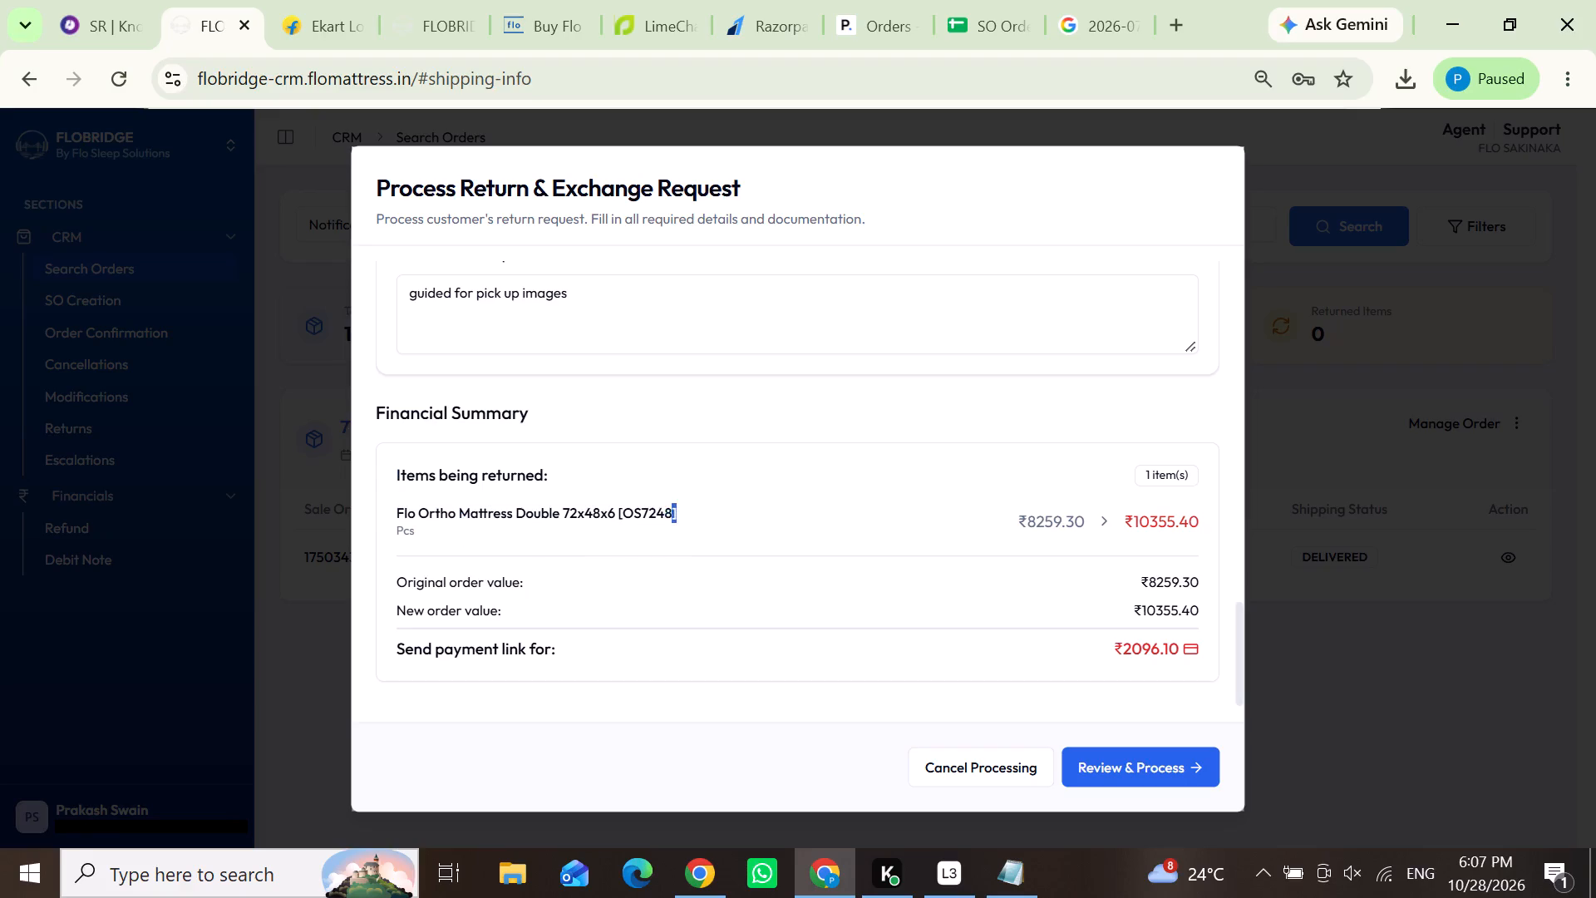
pyautogui.moveTo(670, 516); pyautogui.dragTo(466, 516)
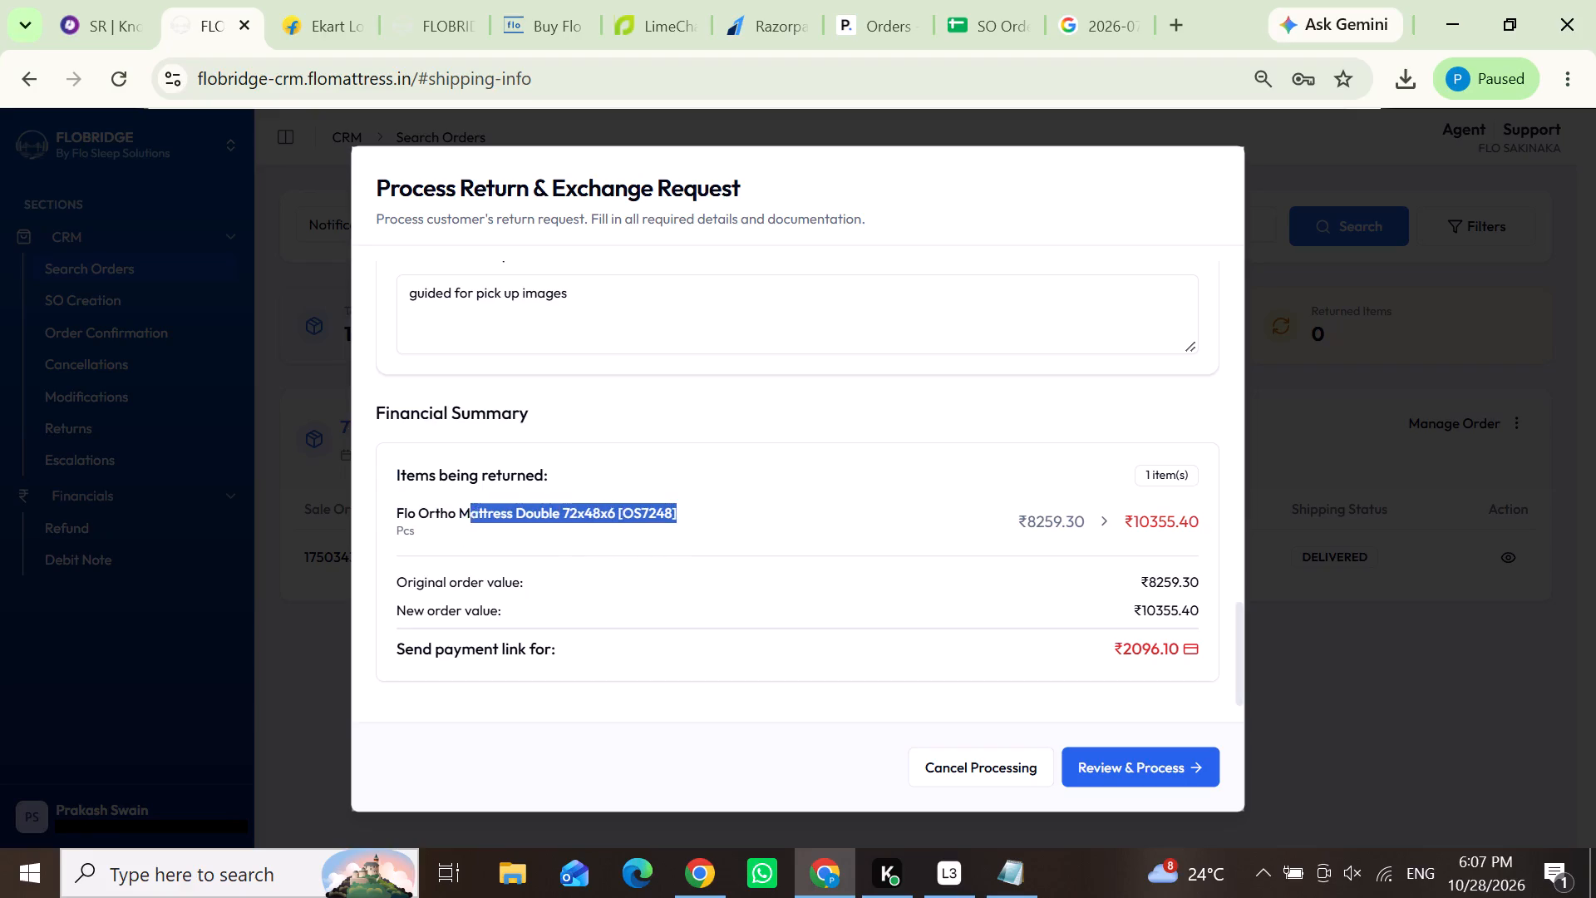
pyautogui.moveTo(466, 516); pyautogui.dragTo(393, 505)
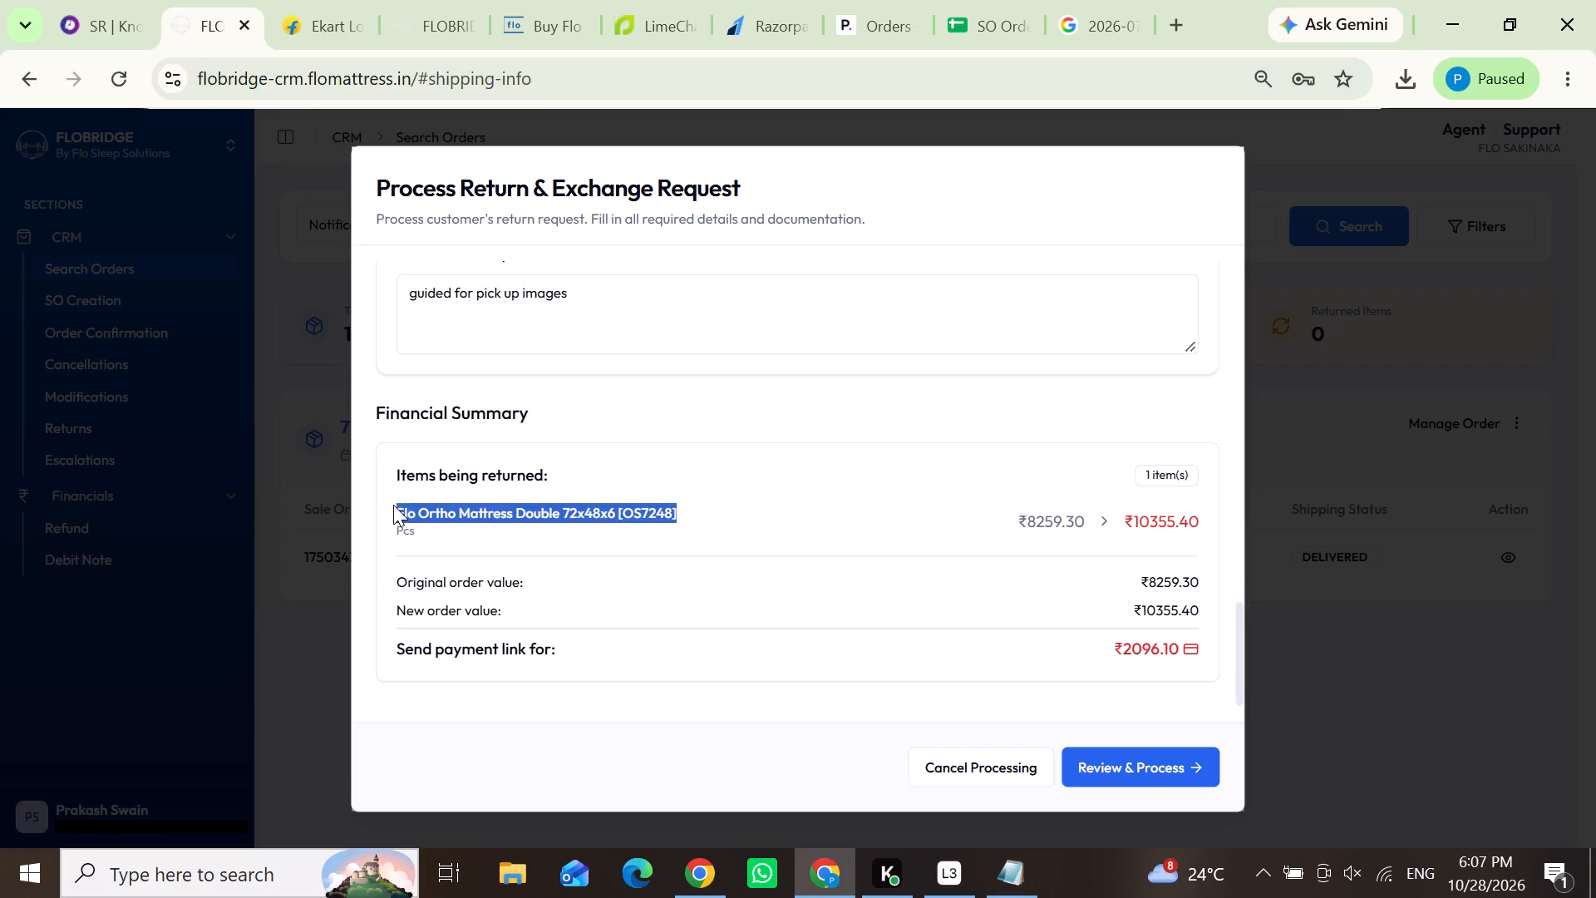
pyautogui.moveTo(393, 505); pyautogui.dragTo(620, 516)
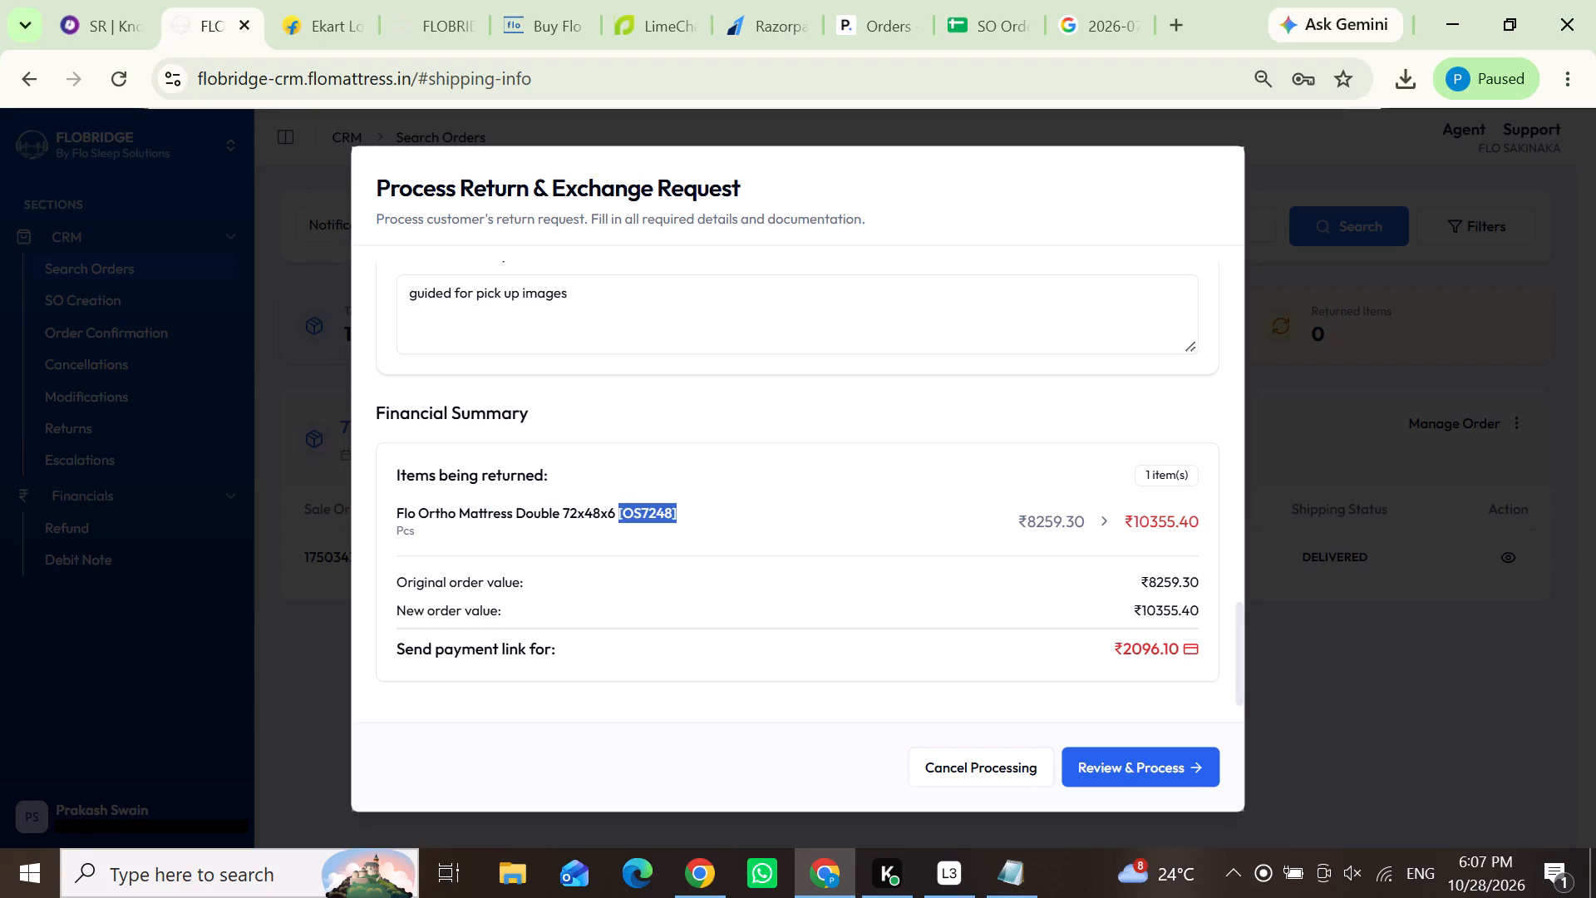
pyautogui.moveTo(620, 516); pyautogui.dragTo(618, 516)
pyautogui.click(712, 548)
pyautogui.moveTo(672, 511); pyautogui.dragTo(642, 515)
pyautogui.click(670, 546)
pyautogui.moveTo(674, 514); pyautogui.dragTo(626, 517)
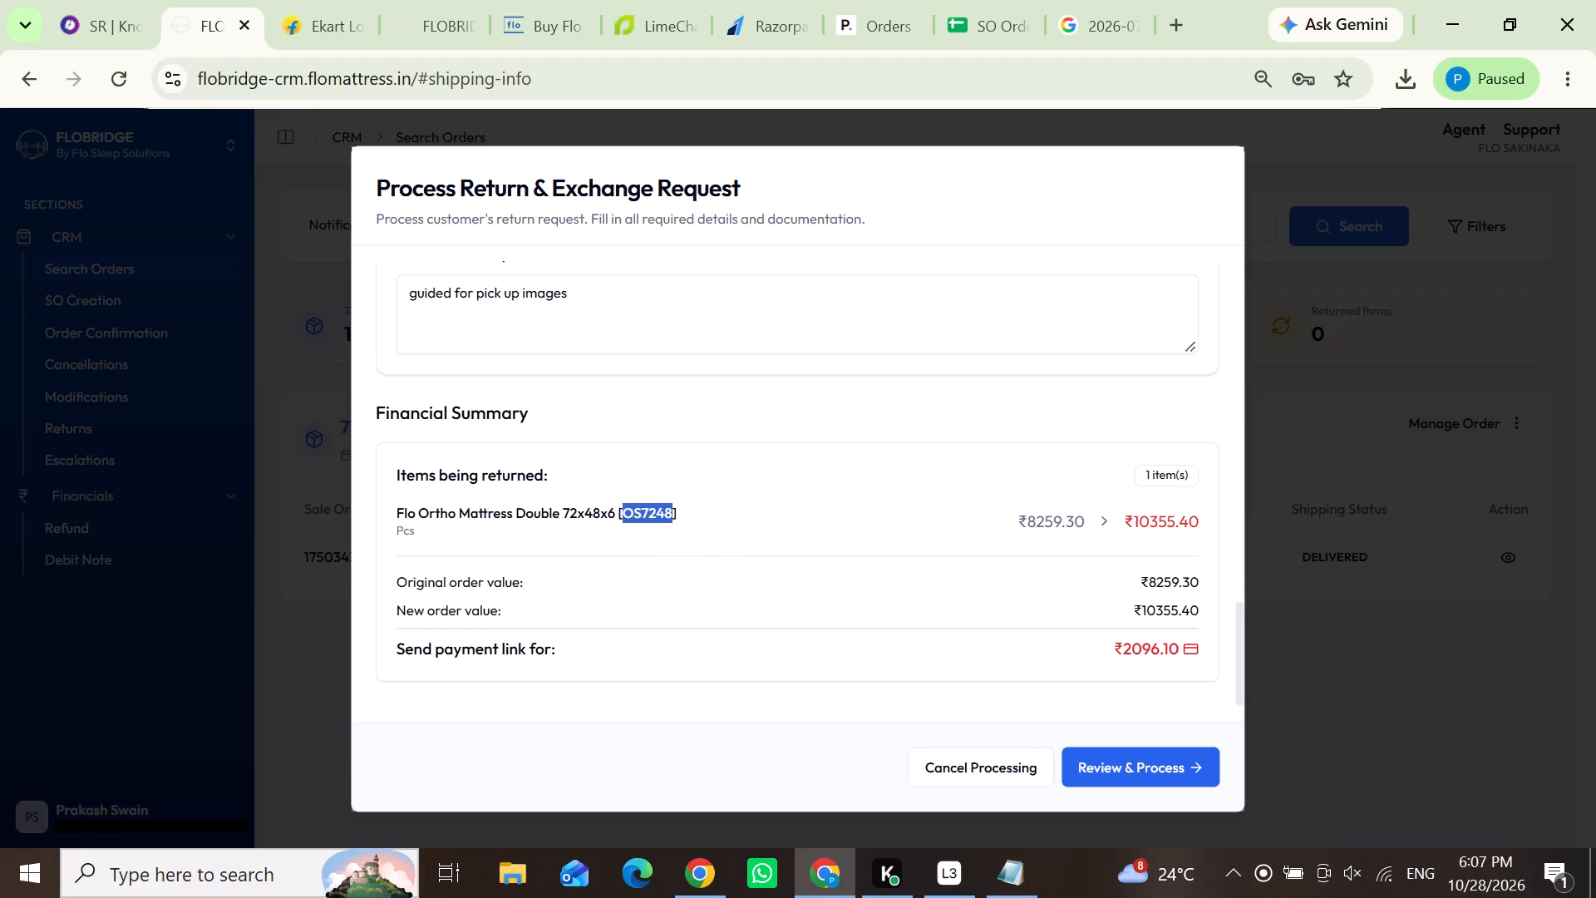
pyautogui.moveTo(626, 517); pyautogui.dragTo(400, 521)
pyautogui.click(887, 513)
# Recheck the request type, return reason and custom discount against the payment link amount in the Financial Summary.
pyautogui.scroll(5, 1098, 546)
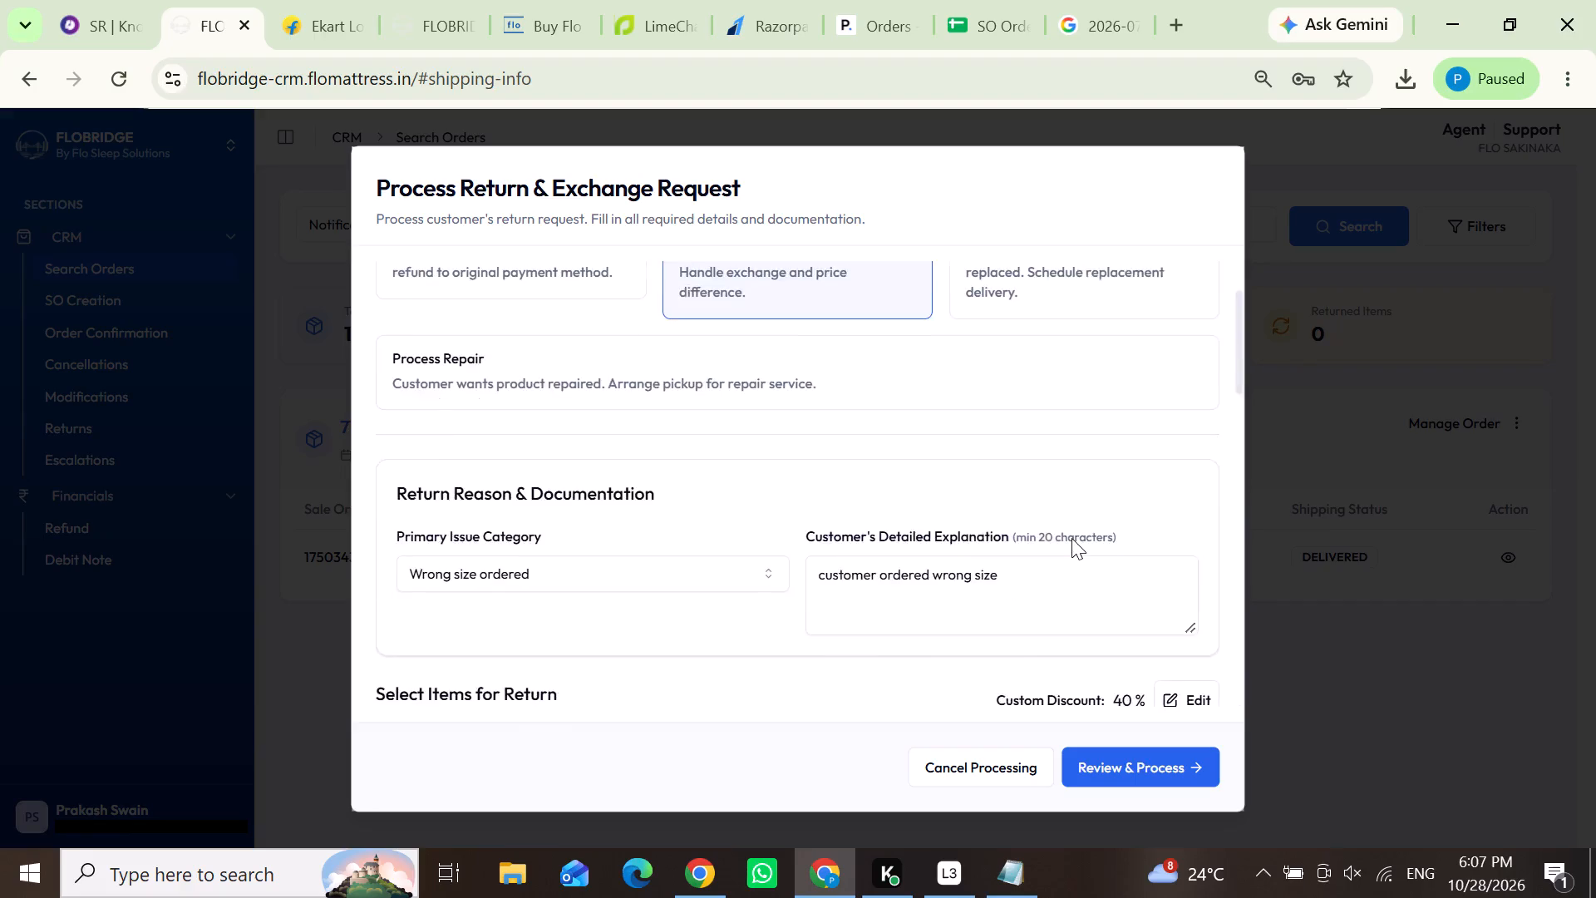
pyautogui.scroll(2, 1050, 430)
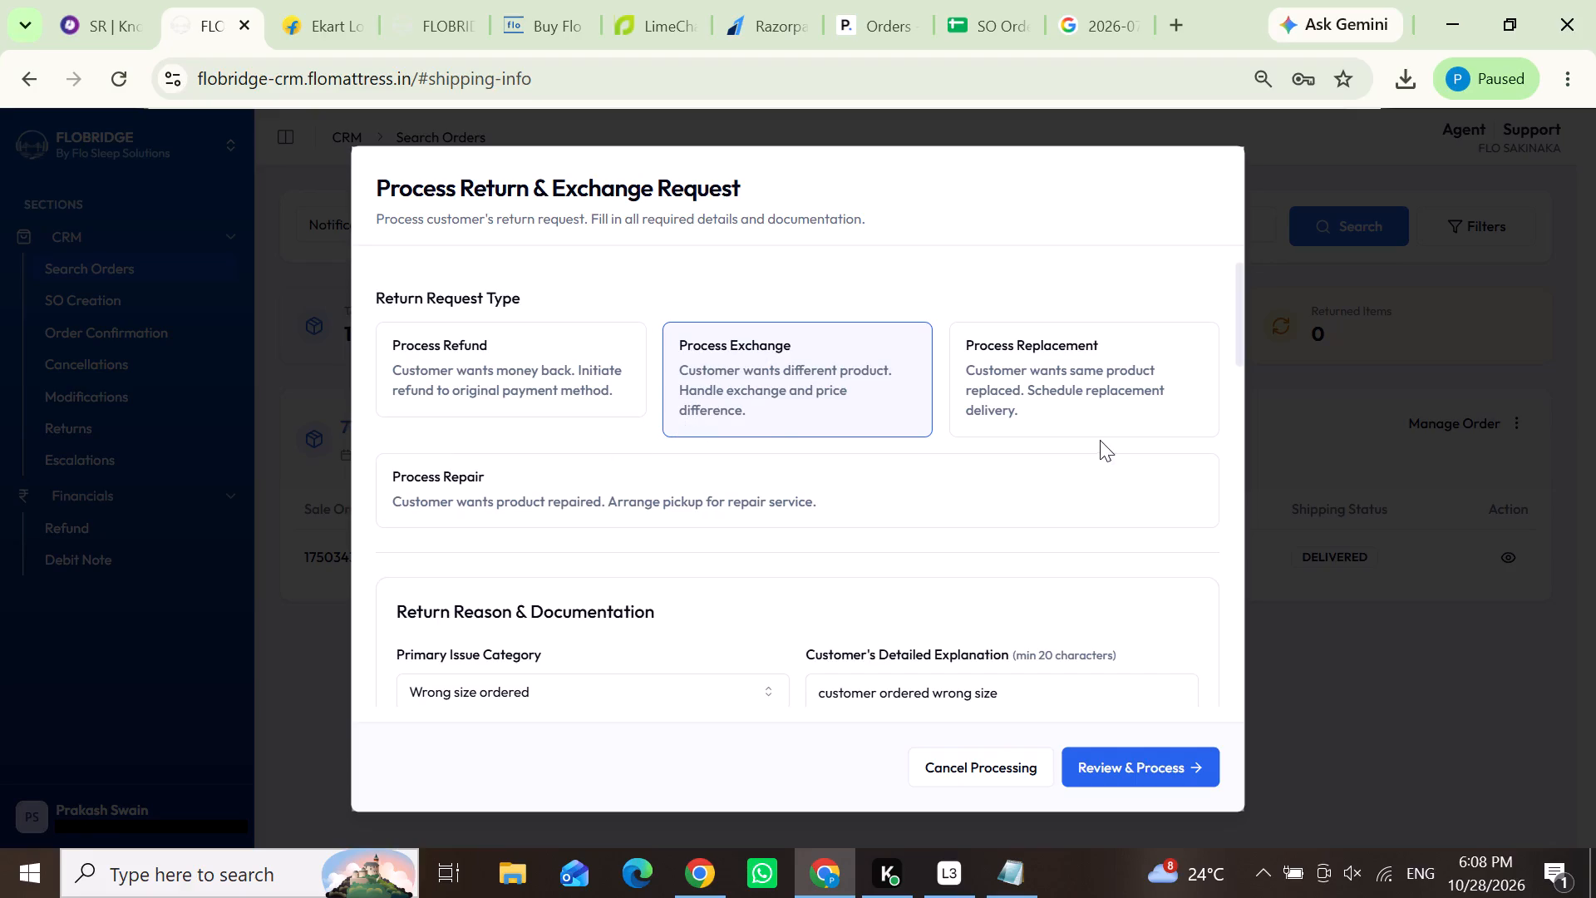
pyautogui.scroll(-2, 1163, 491)
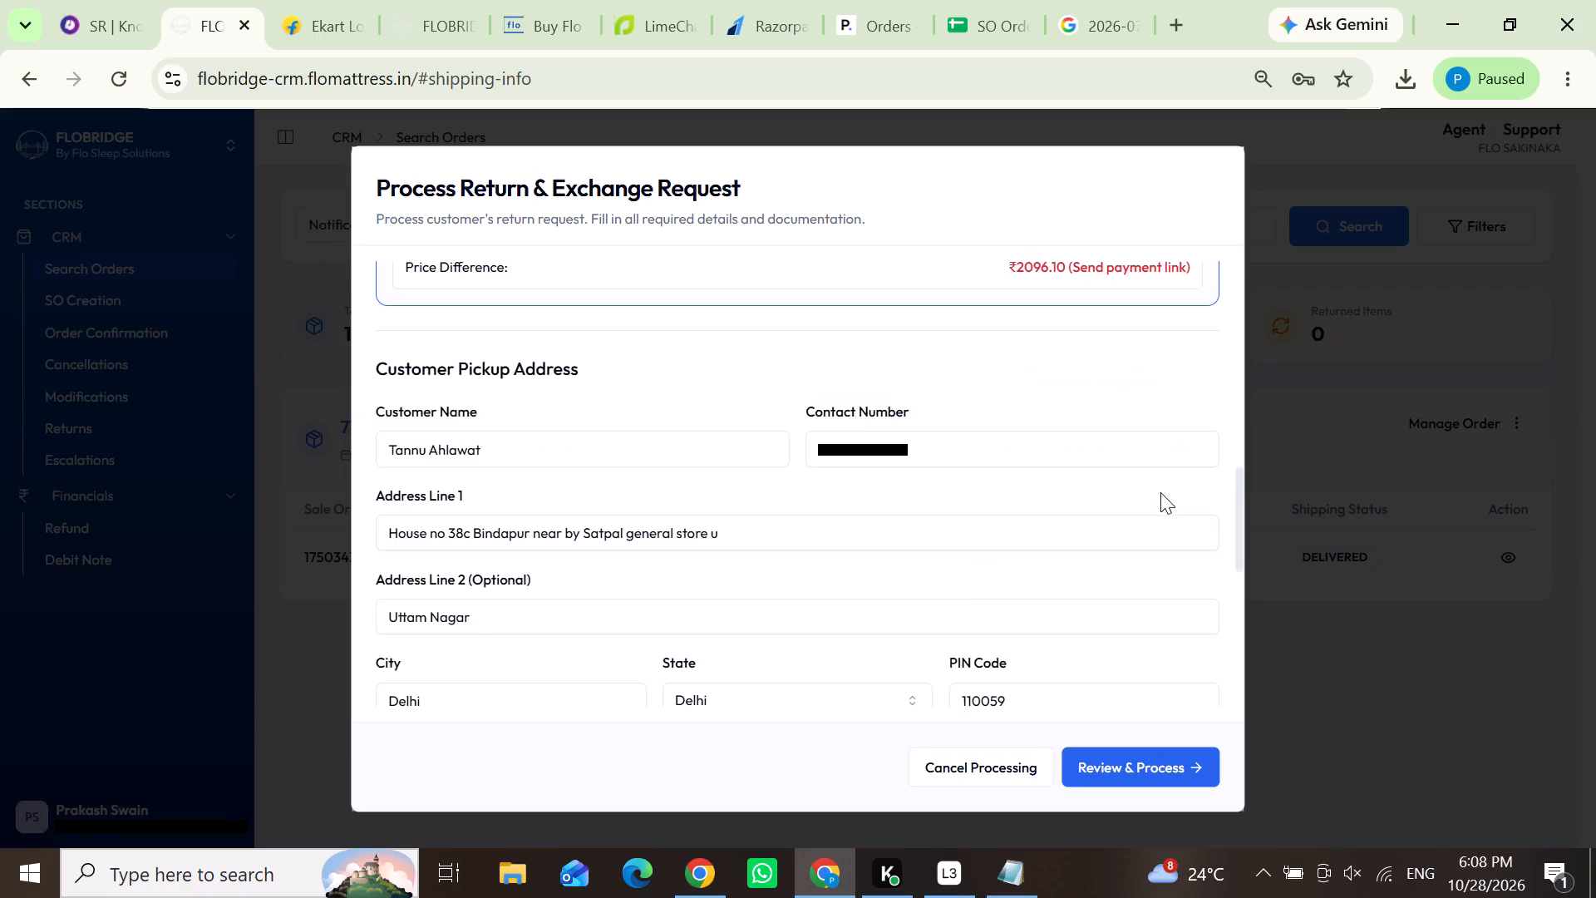
pyautogui.scroll(-3, 1156, 495)
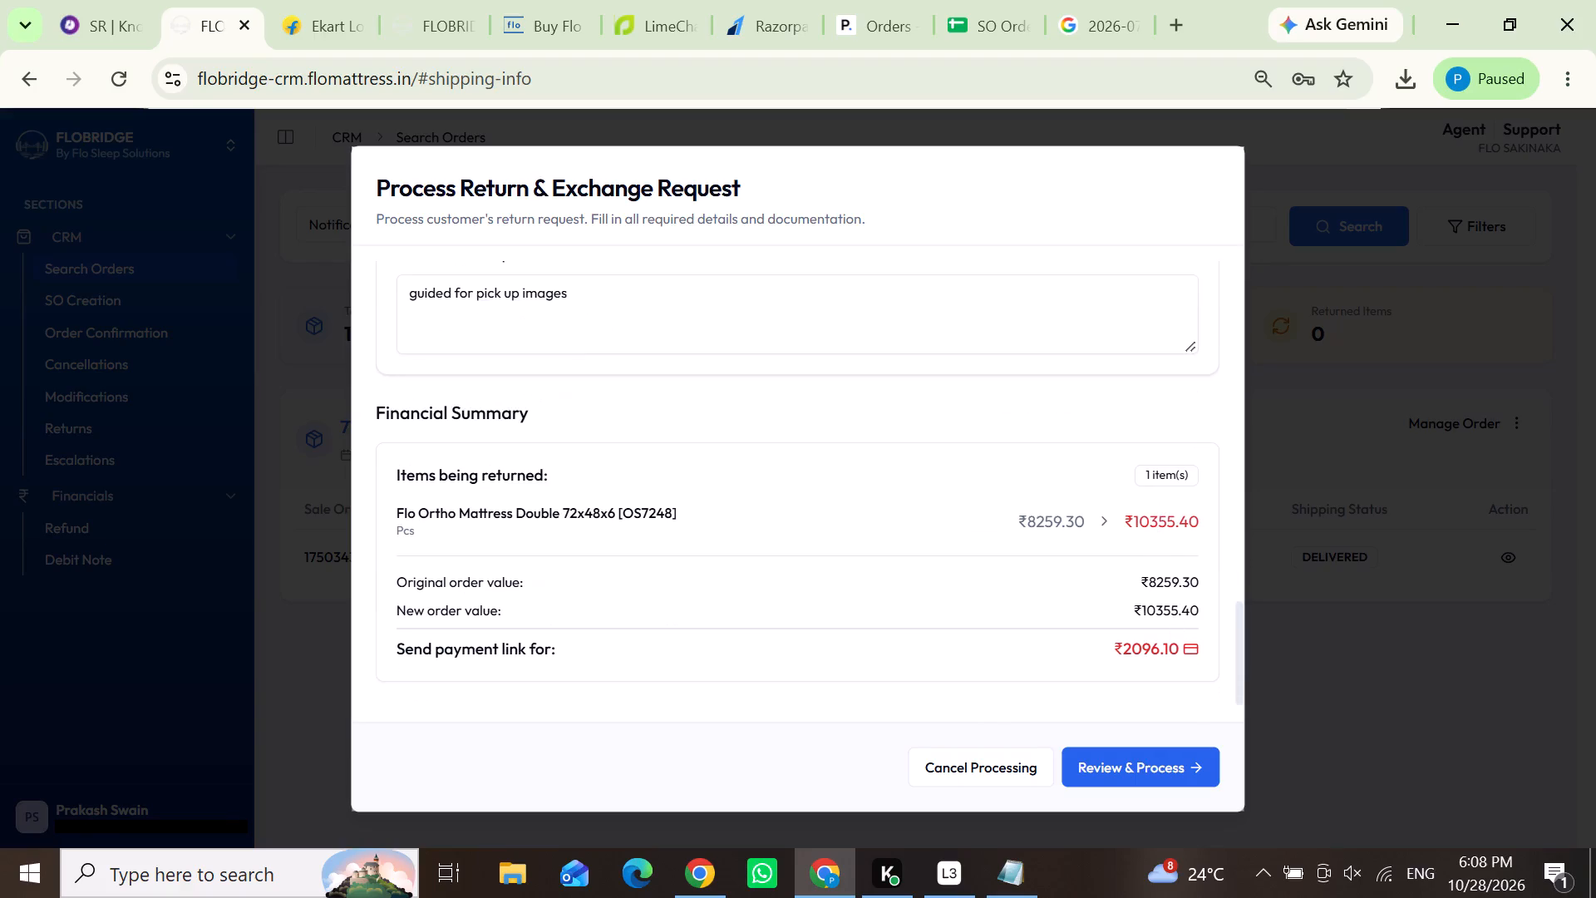
pyautogui.moveTo(1180, 647); pyautogui.dragTo(1125, 647)
pyautogui.click(1116, 668)
pyautogui.scroll(4, 787, 580)
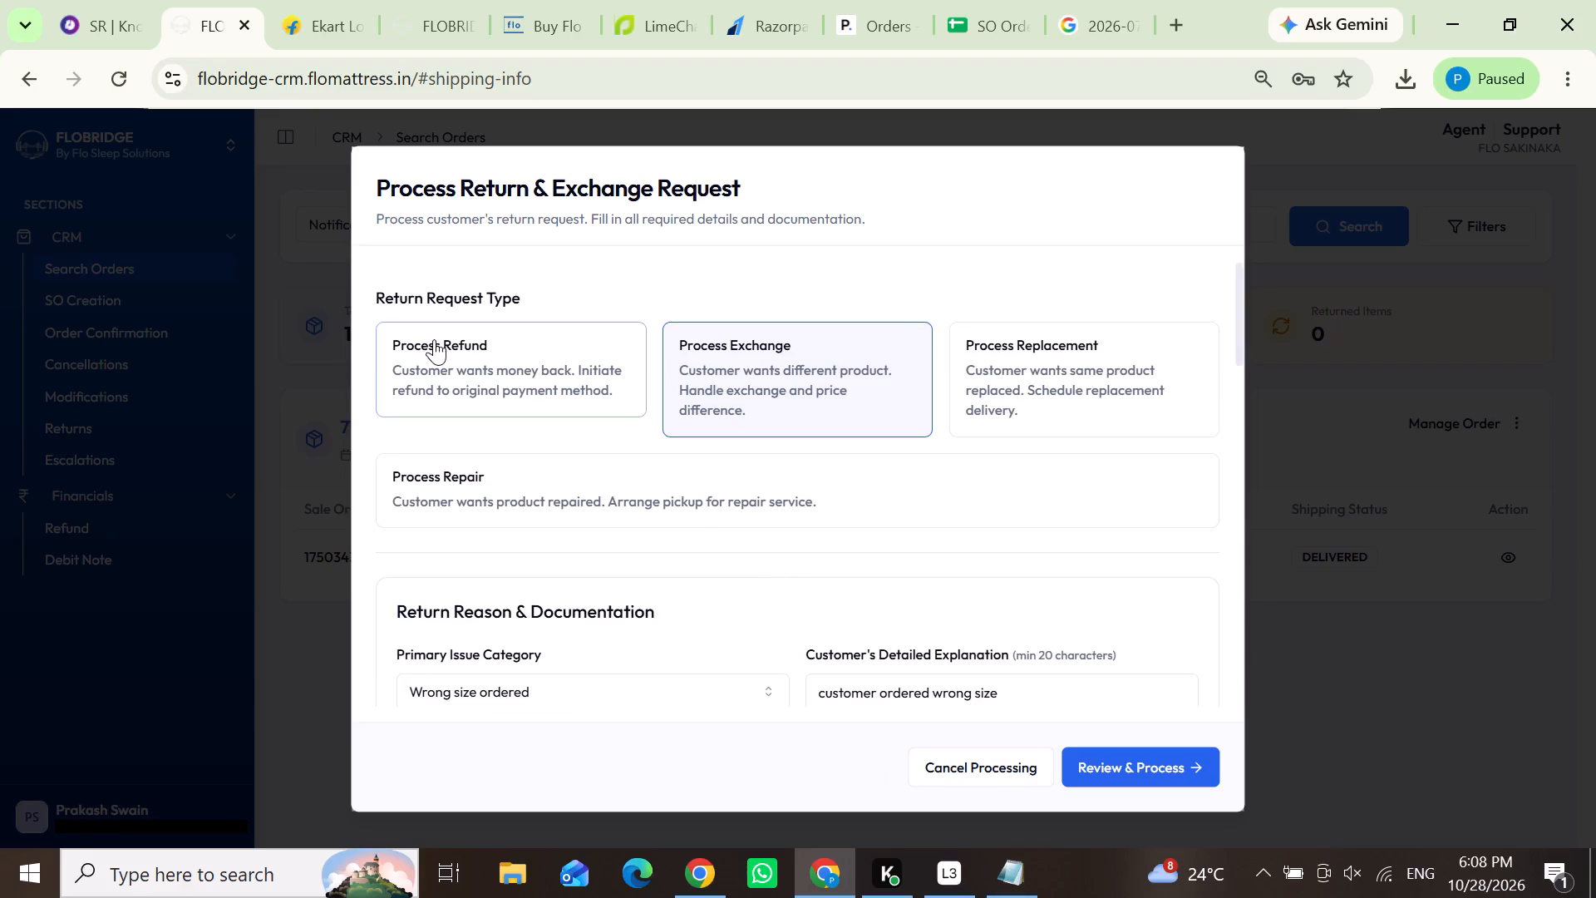
# Switch the return request type to Process Refund and preview its processing summary, going back to the form to recheck the details.
pyautogui.click(434, 339)
pyautogui.scroll(-5, 723, 424)
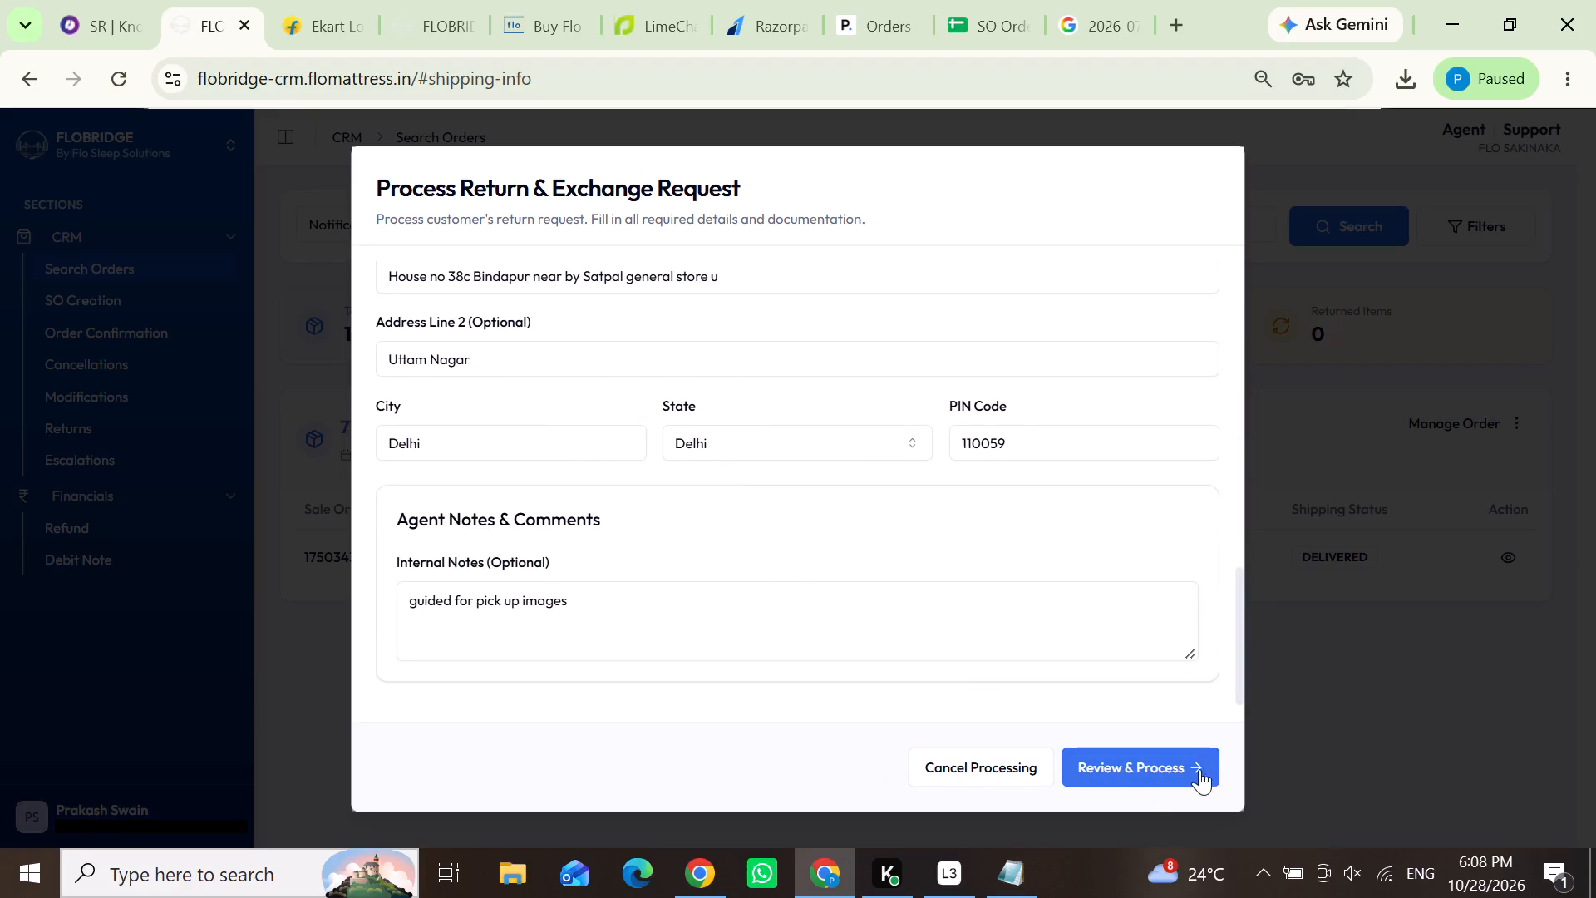
pyautogui.click(1150, 770)
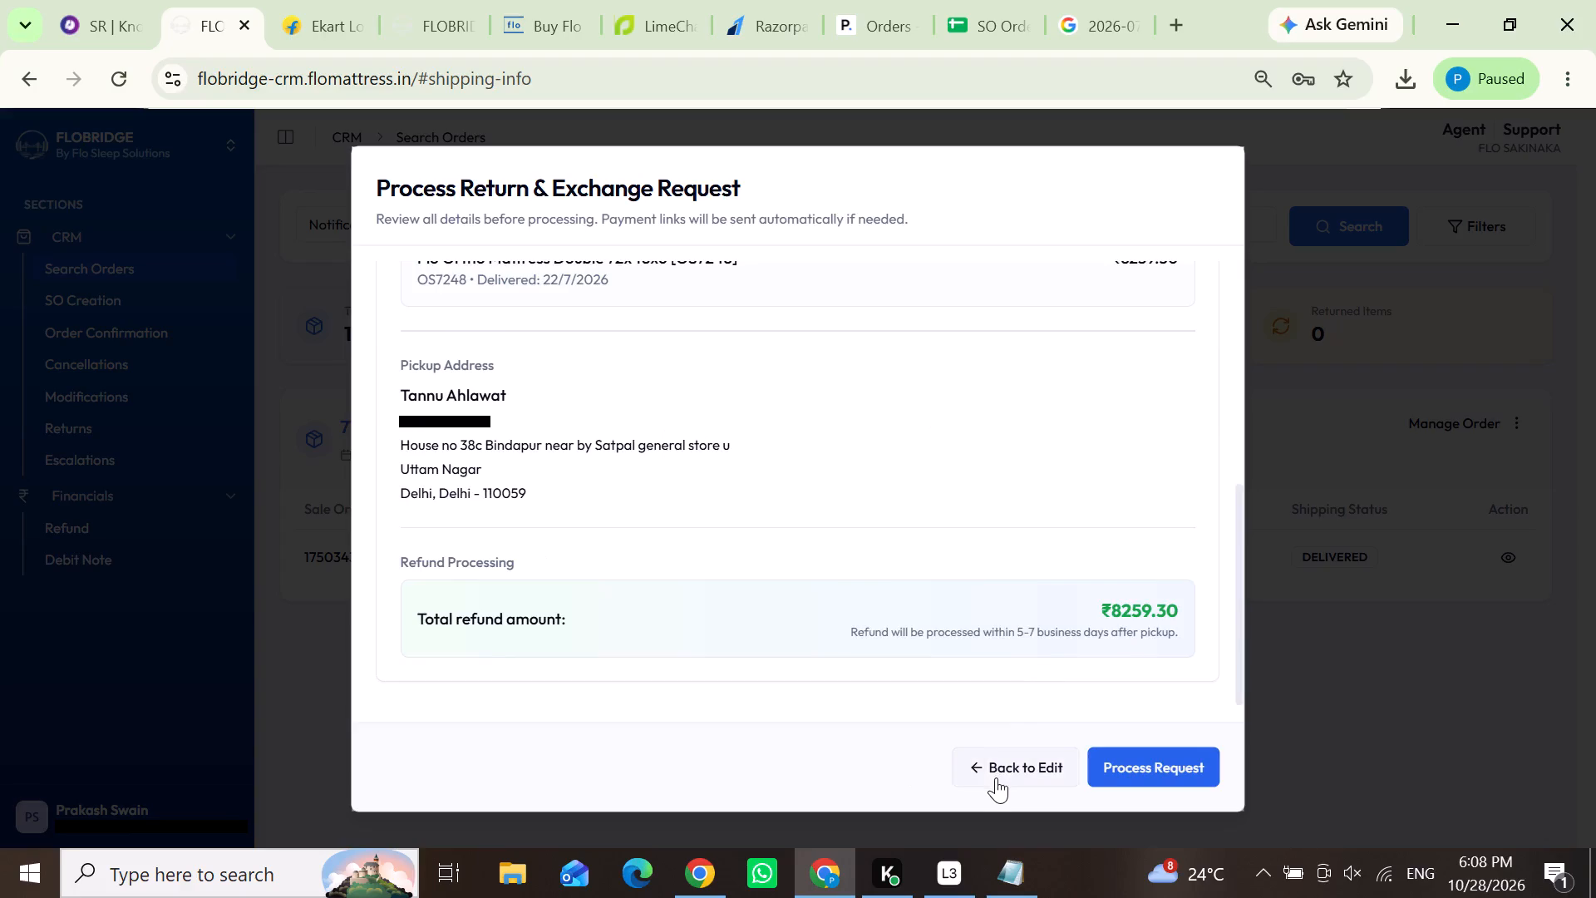
pyautogui.click(996, 777)
pyautogui.scroll(1, 948, 610)
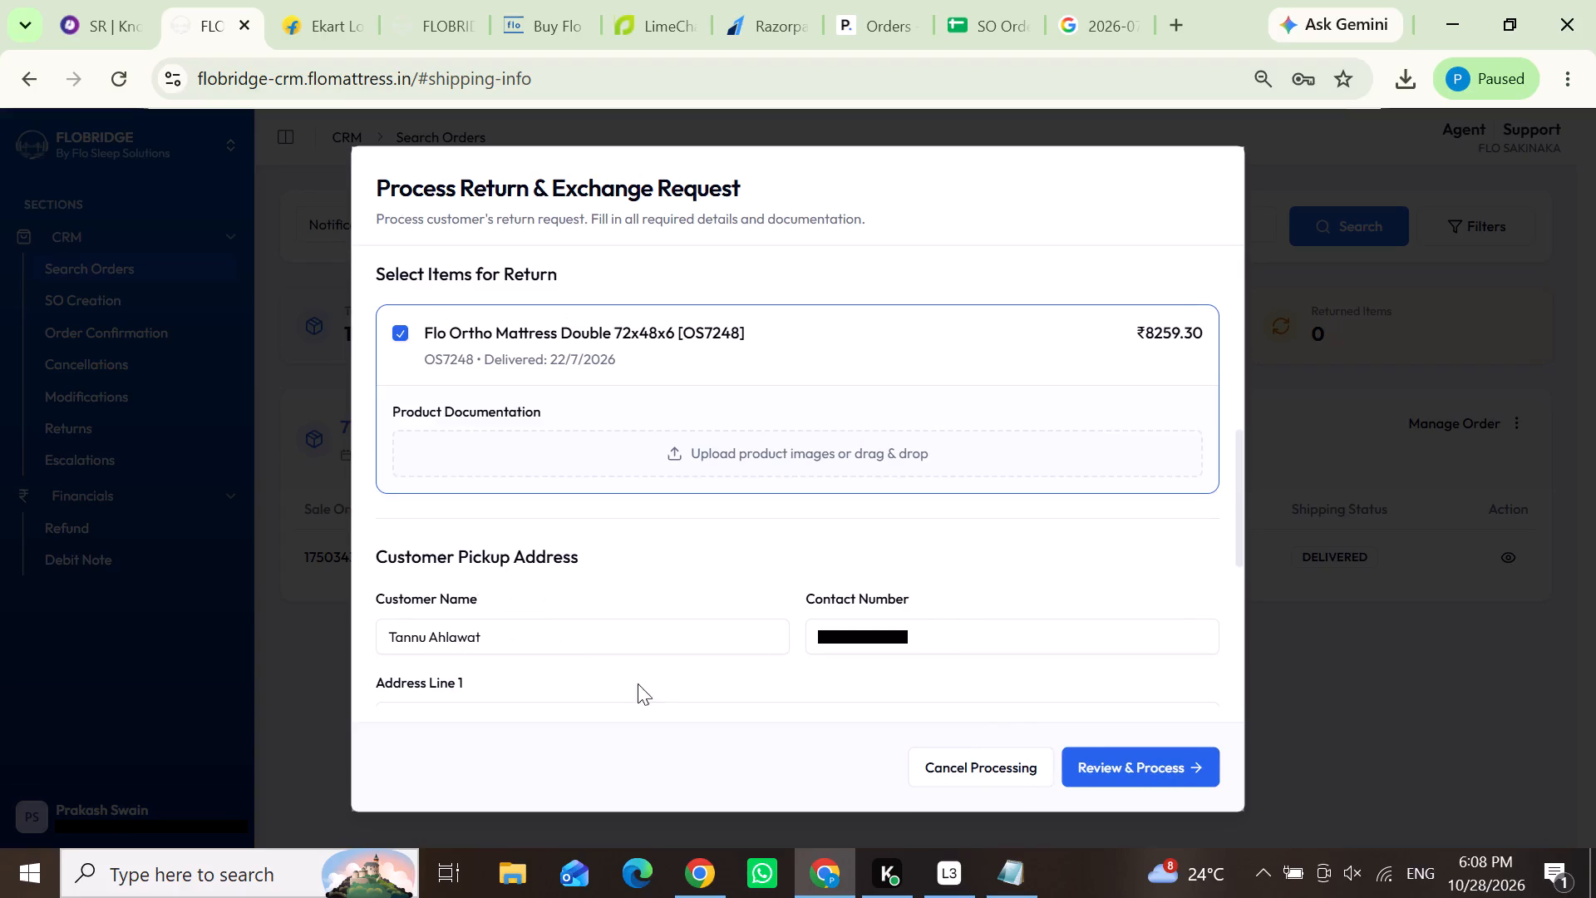
pyautogui.scroll(-1, 857, 638)
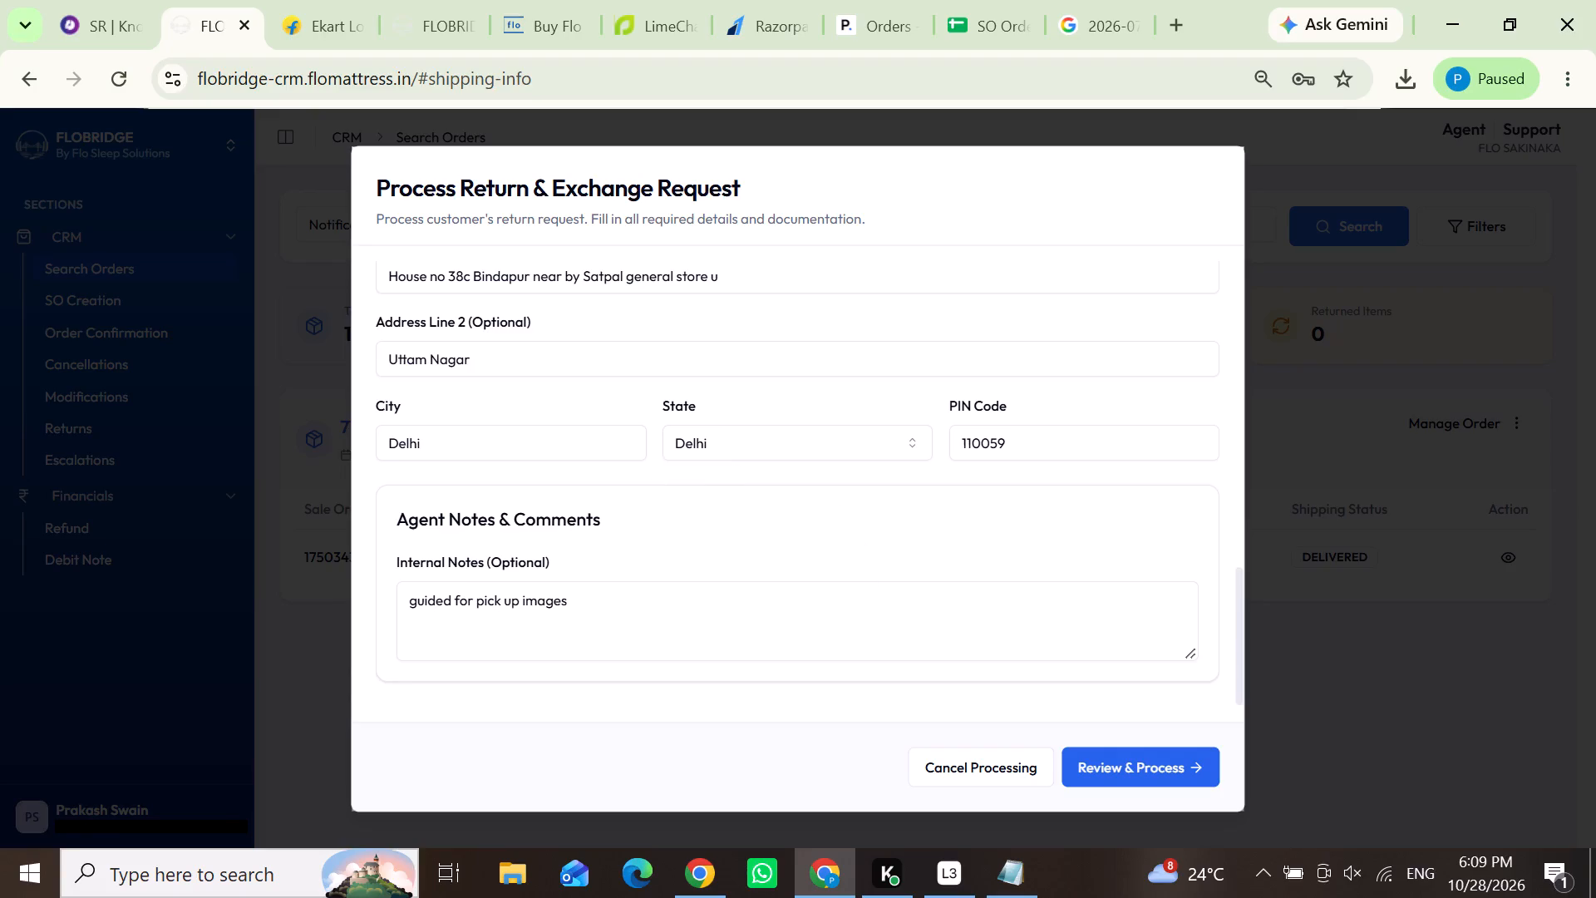
# Check the refund's processing summary from its beginning and submit the return request.
pyautogui.click(1076, 752)
pyautogui.scroll(1, 1081, 622)
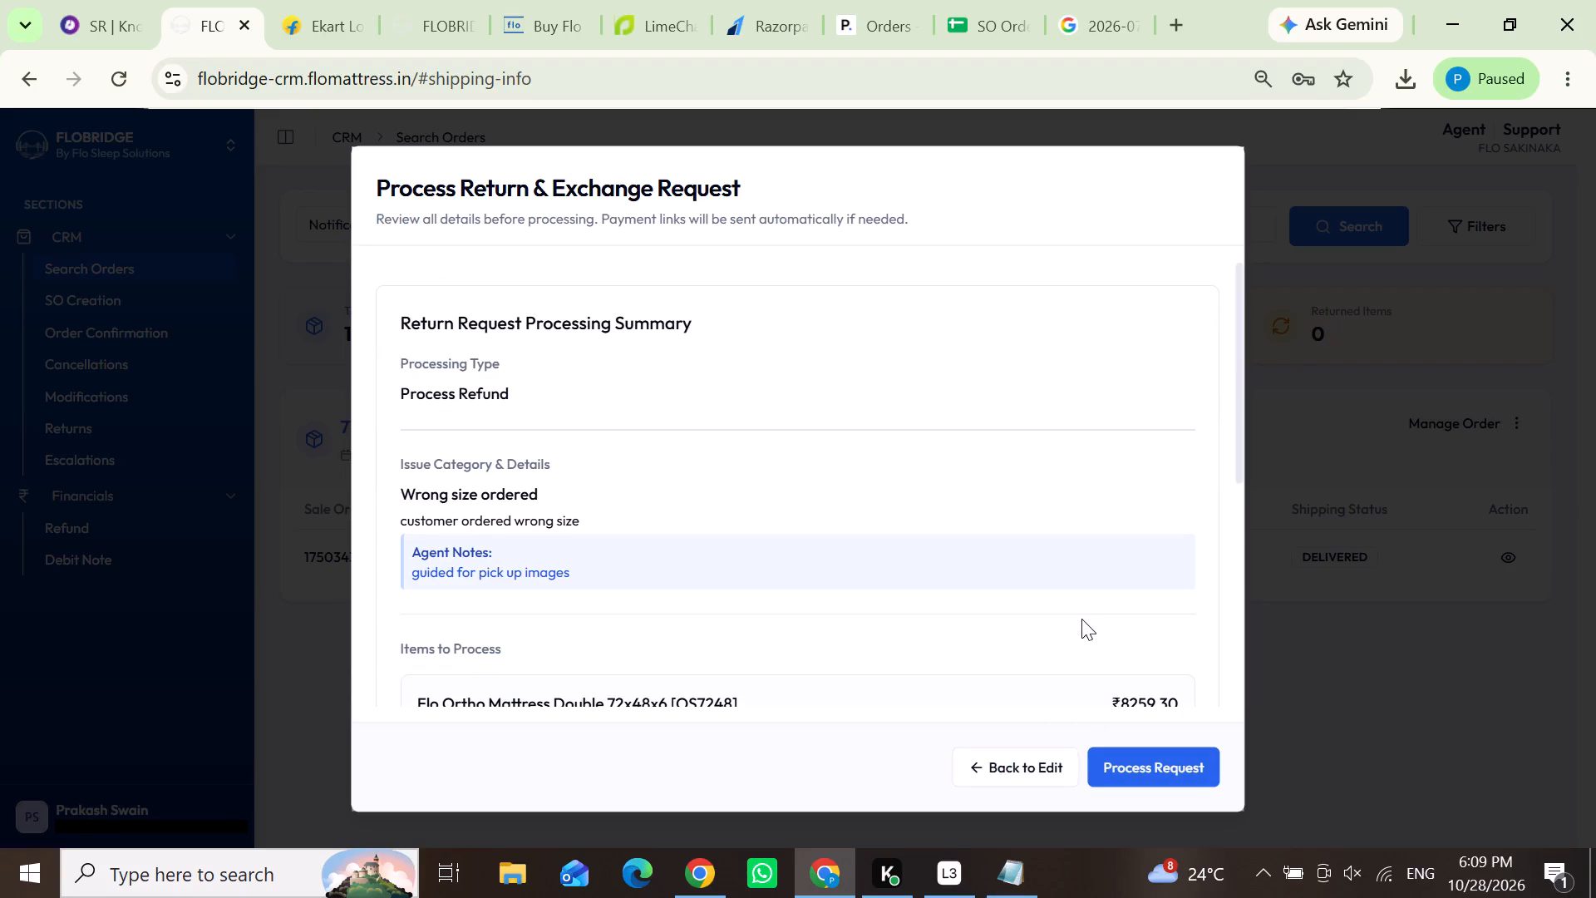
pyautogui.click(1150, 760)
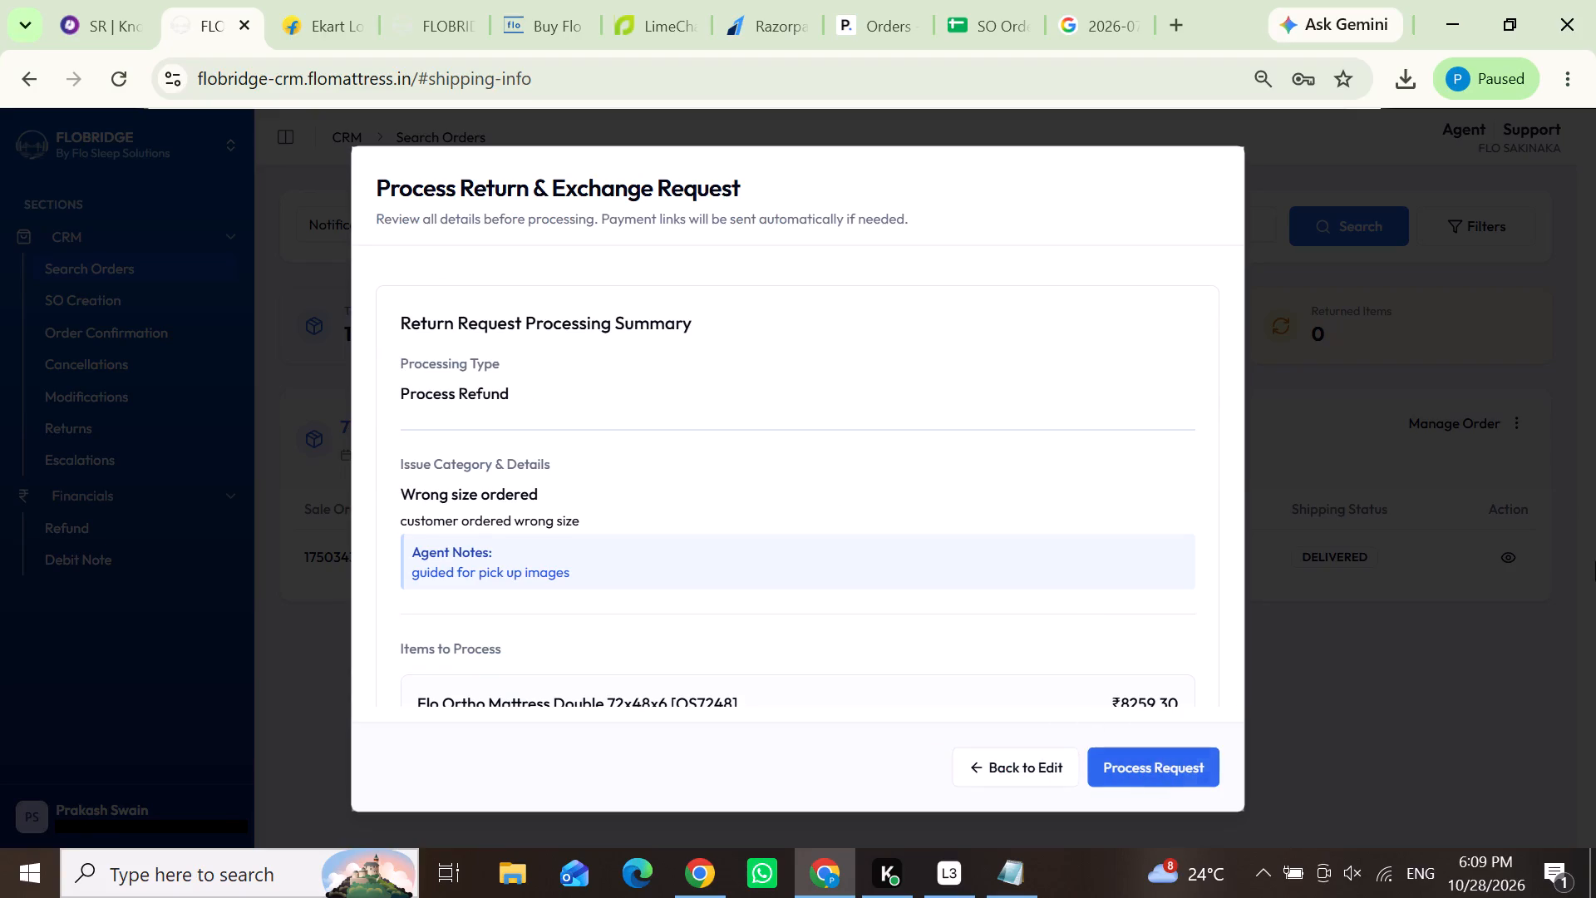
pyautogui.moveTo(397, 428); pyautogui.dragTo(308, 437)
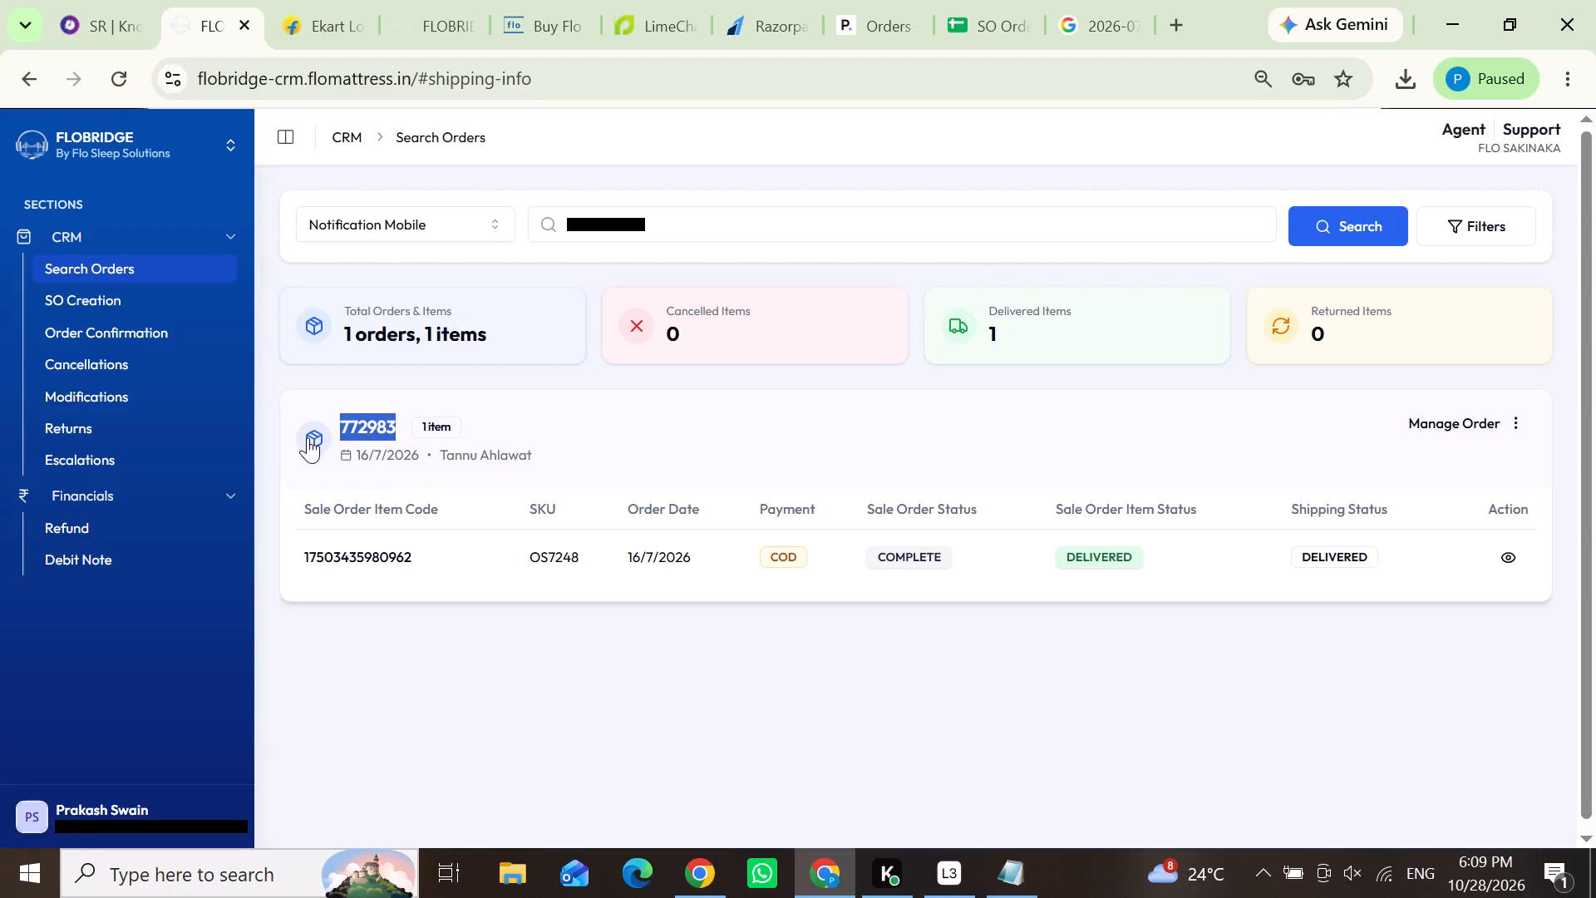
pyautogui.moveTo(308, 437); pyautogui.dragTo(308, 439)
pyautogui.hotkey('ctrl', 'c')
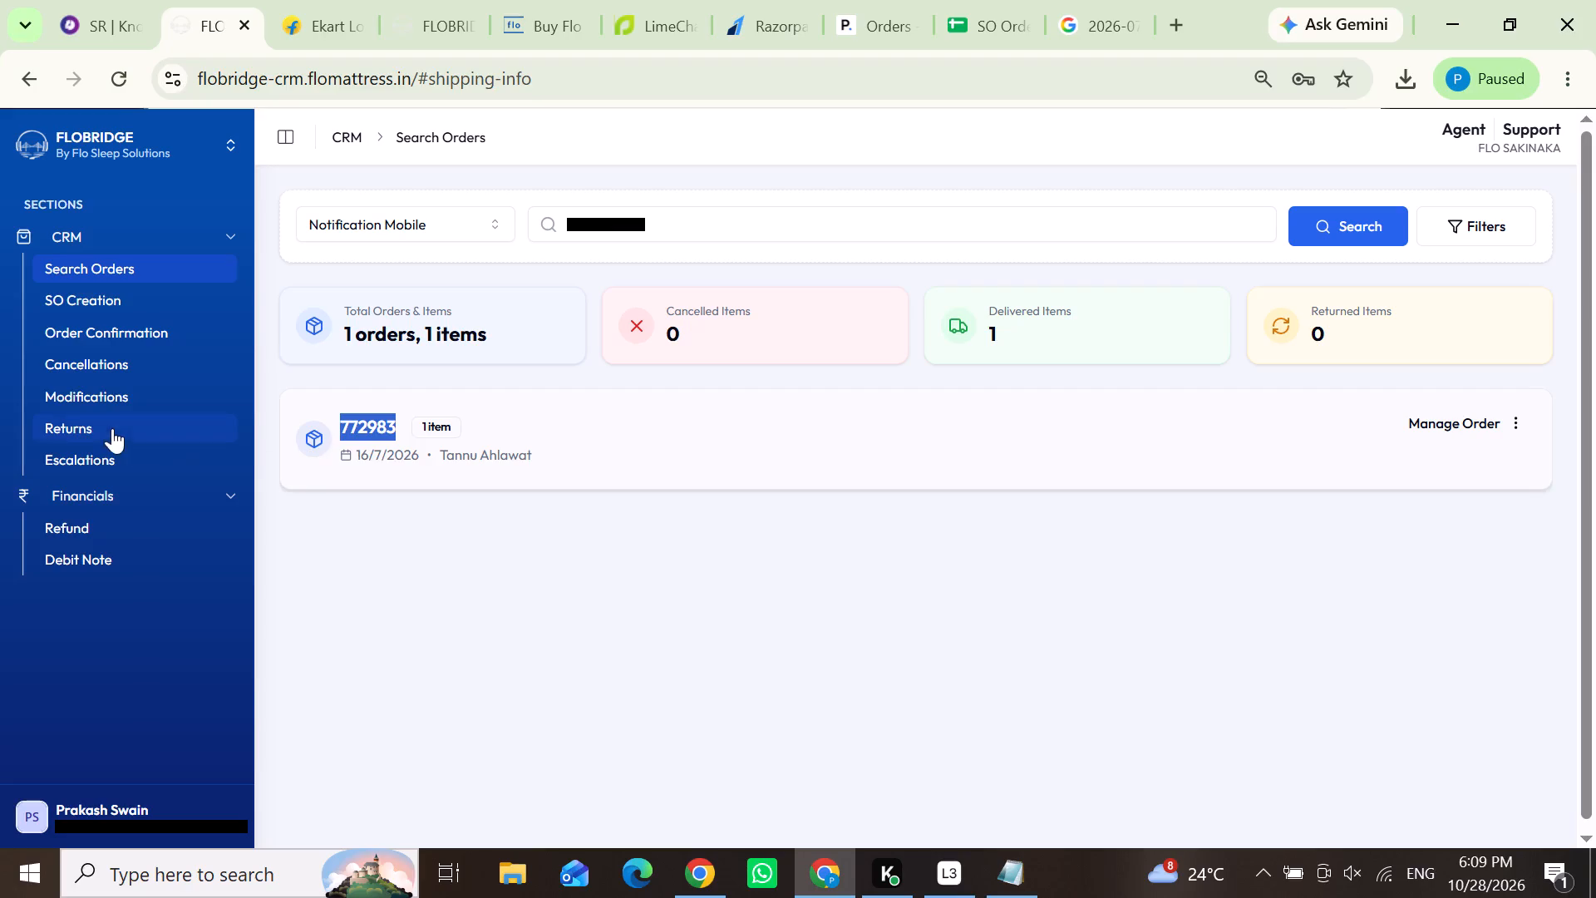
pyautogui.click(79, 432)
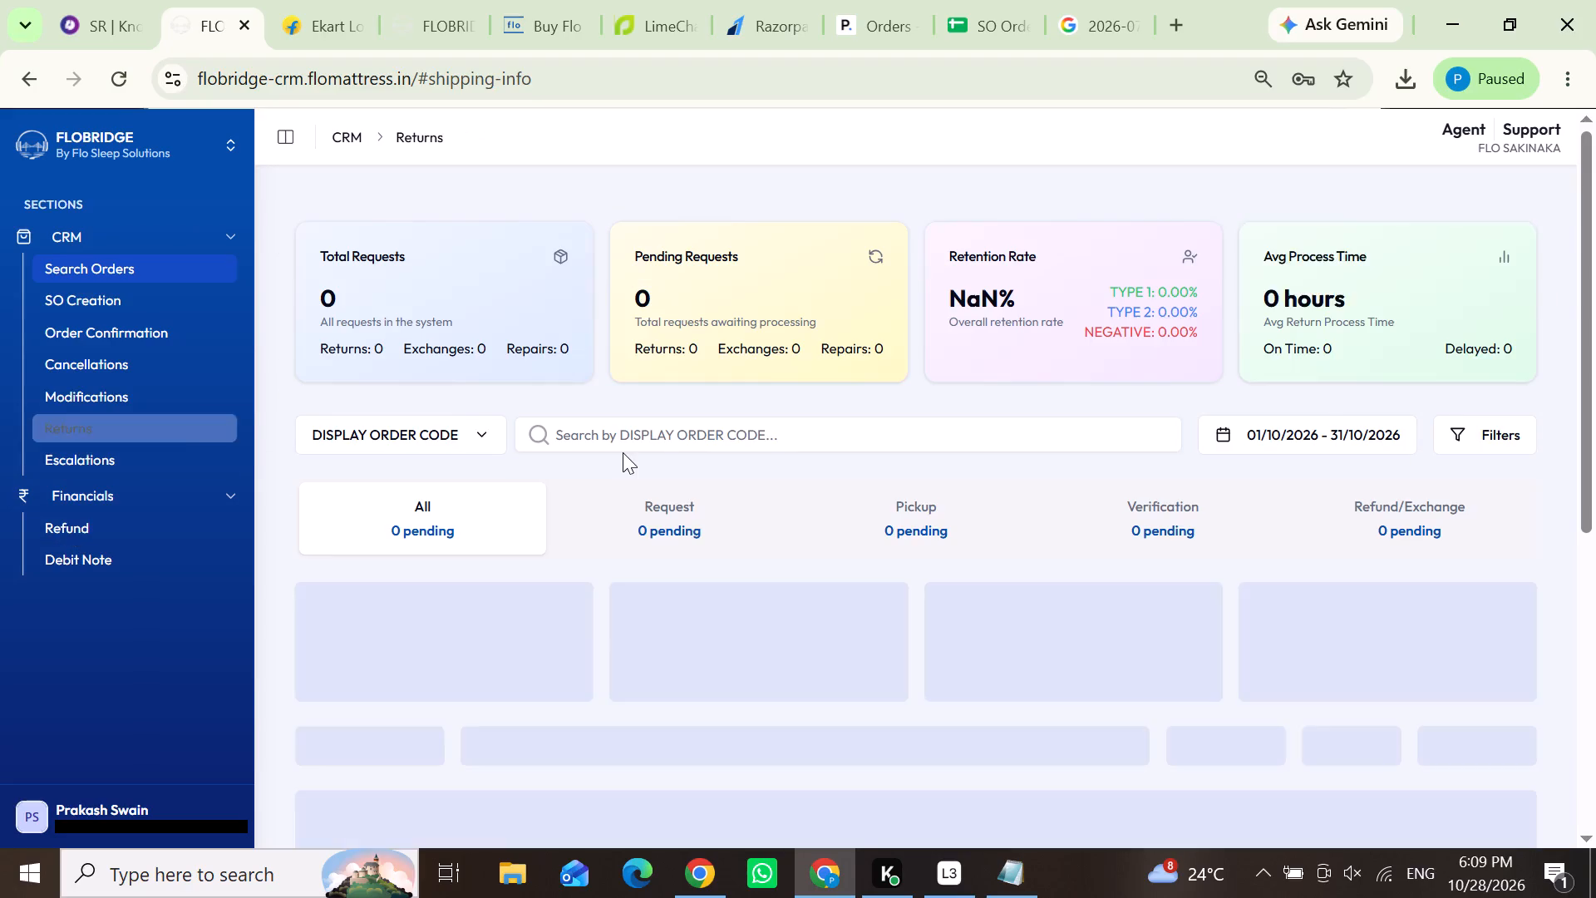
pyautogui.click(622, 450)
pyautogui.hotkey('ctrl', 'v')
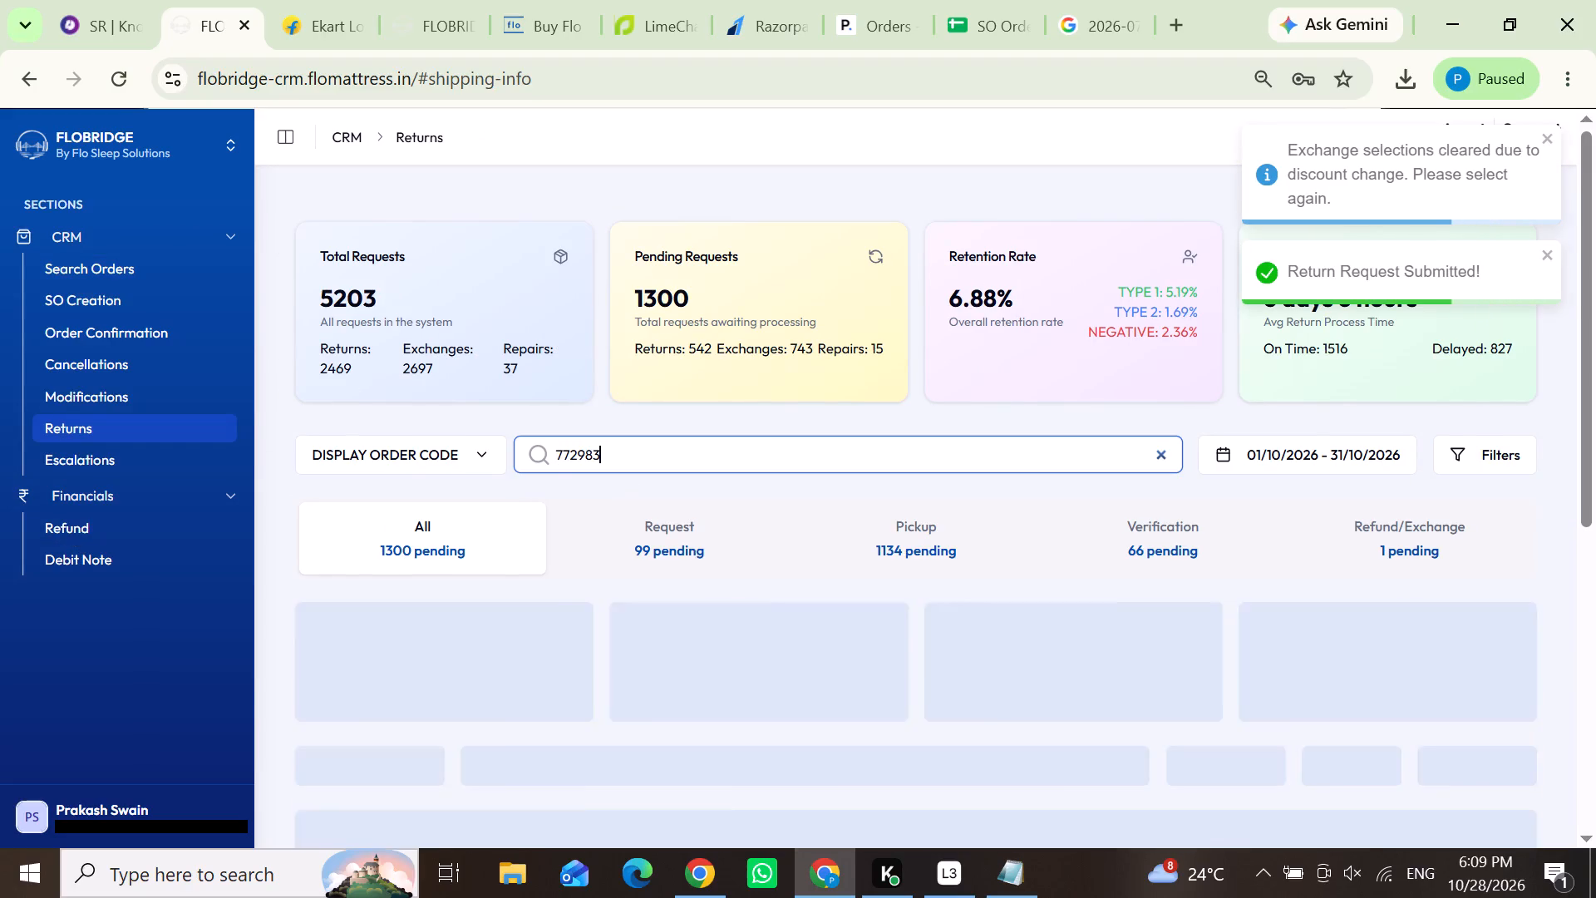
pyautogui.press('Return')
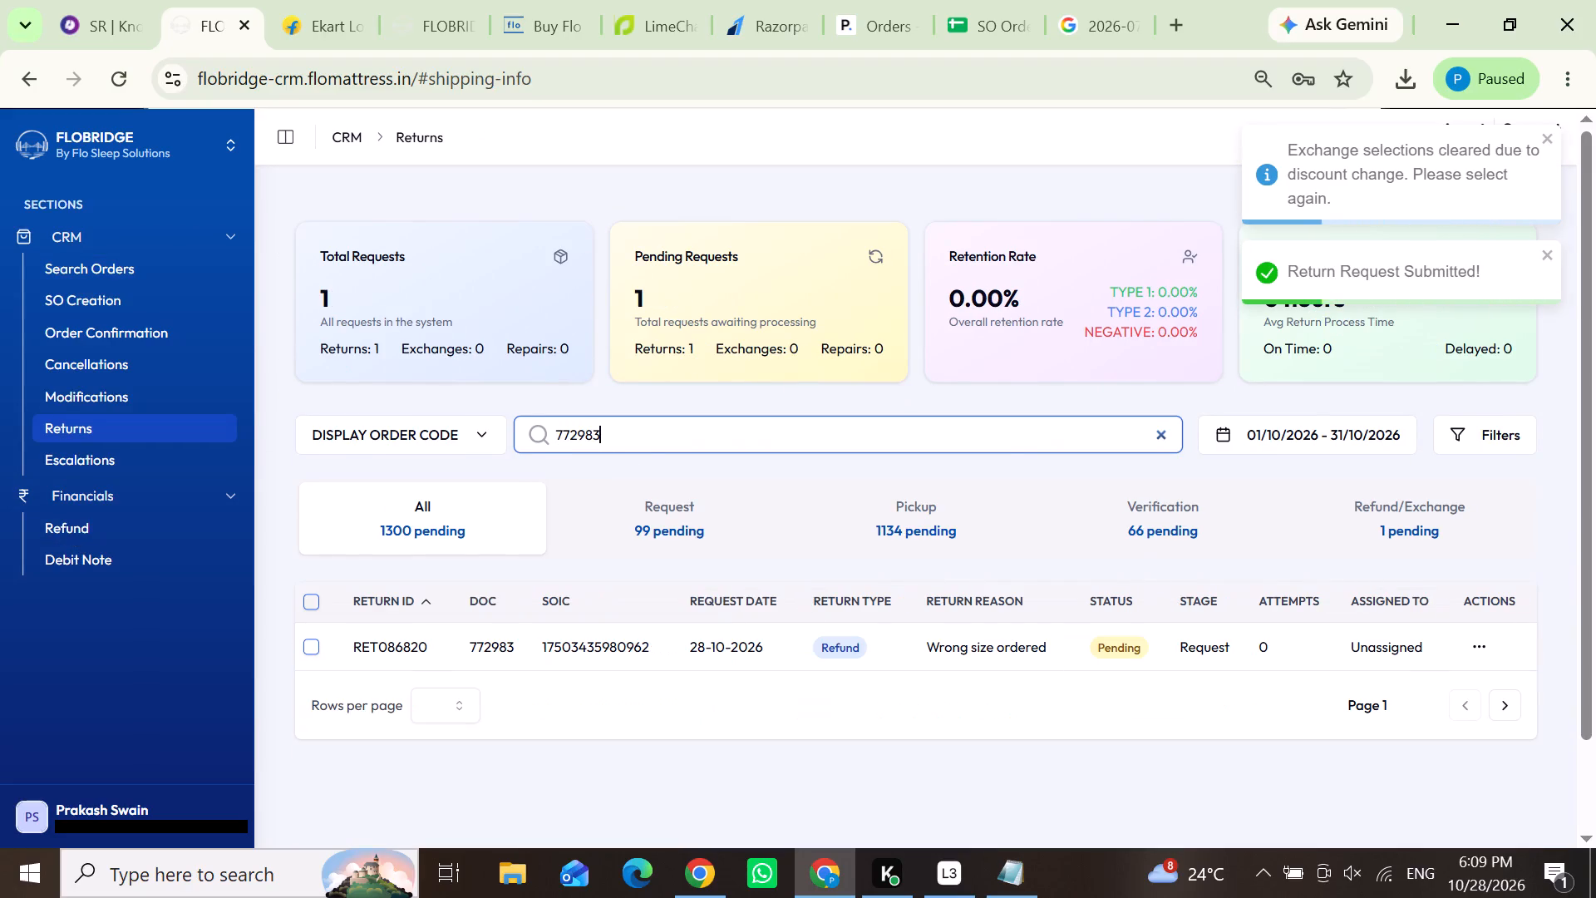
pyautogui.click(1477, 656)
pyautogui.click(1435, 711)
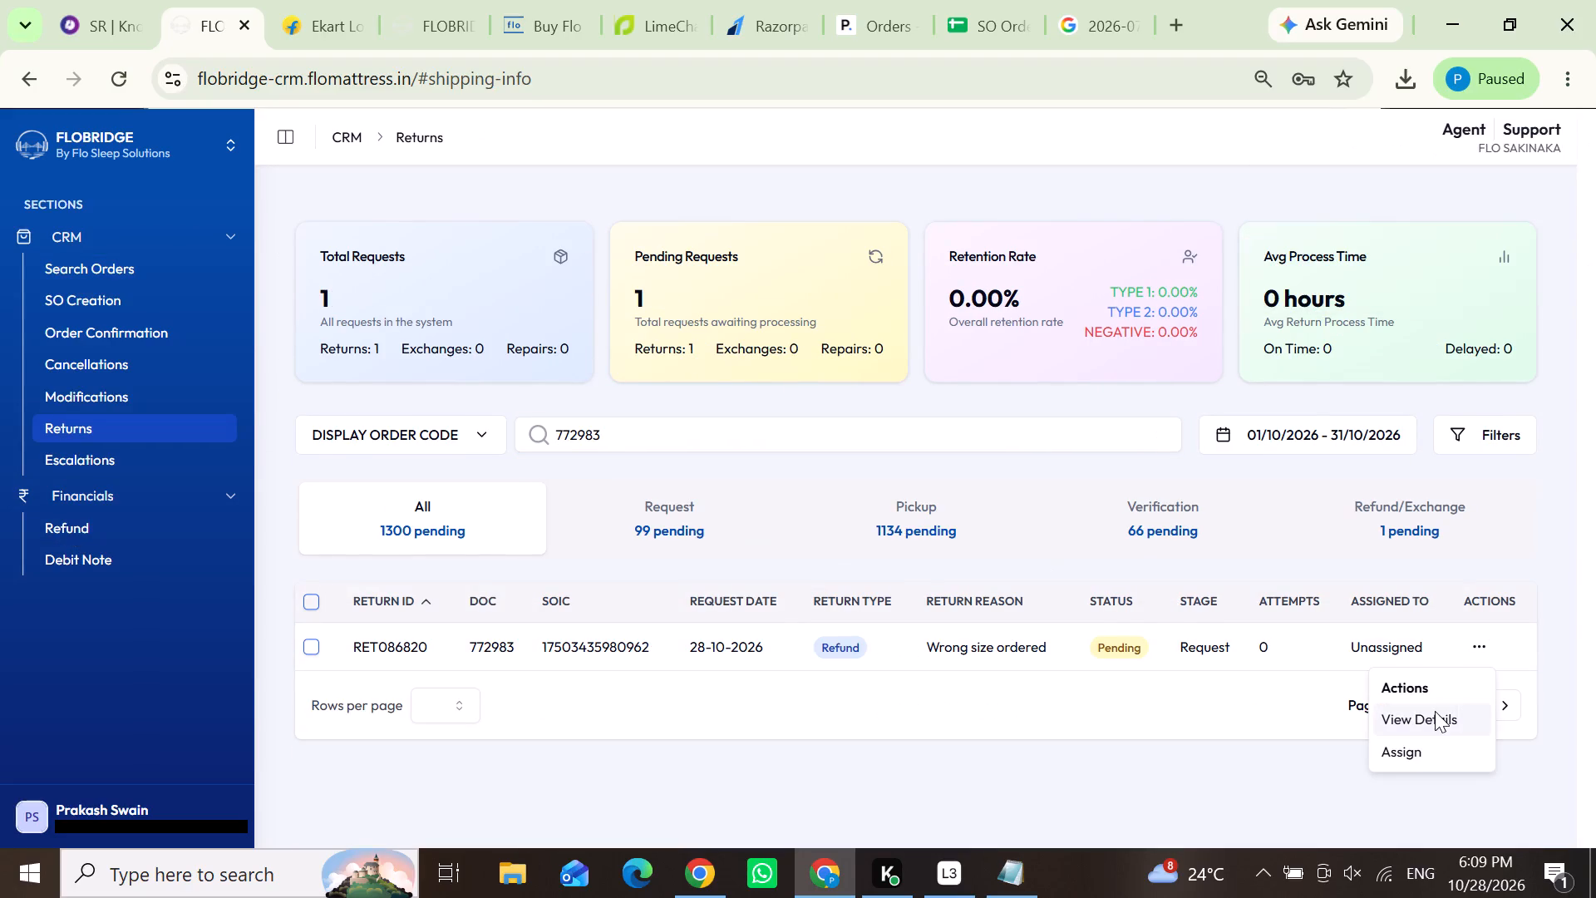
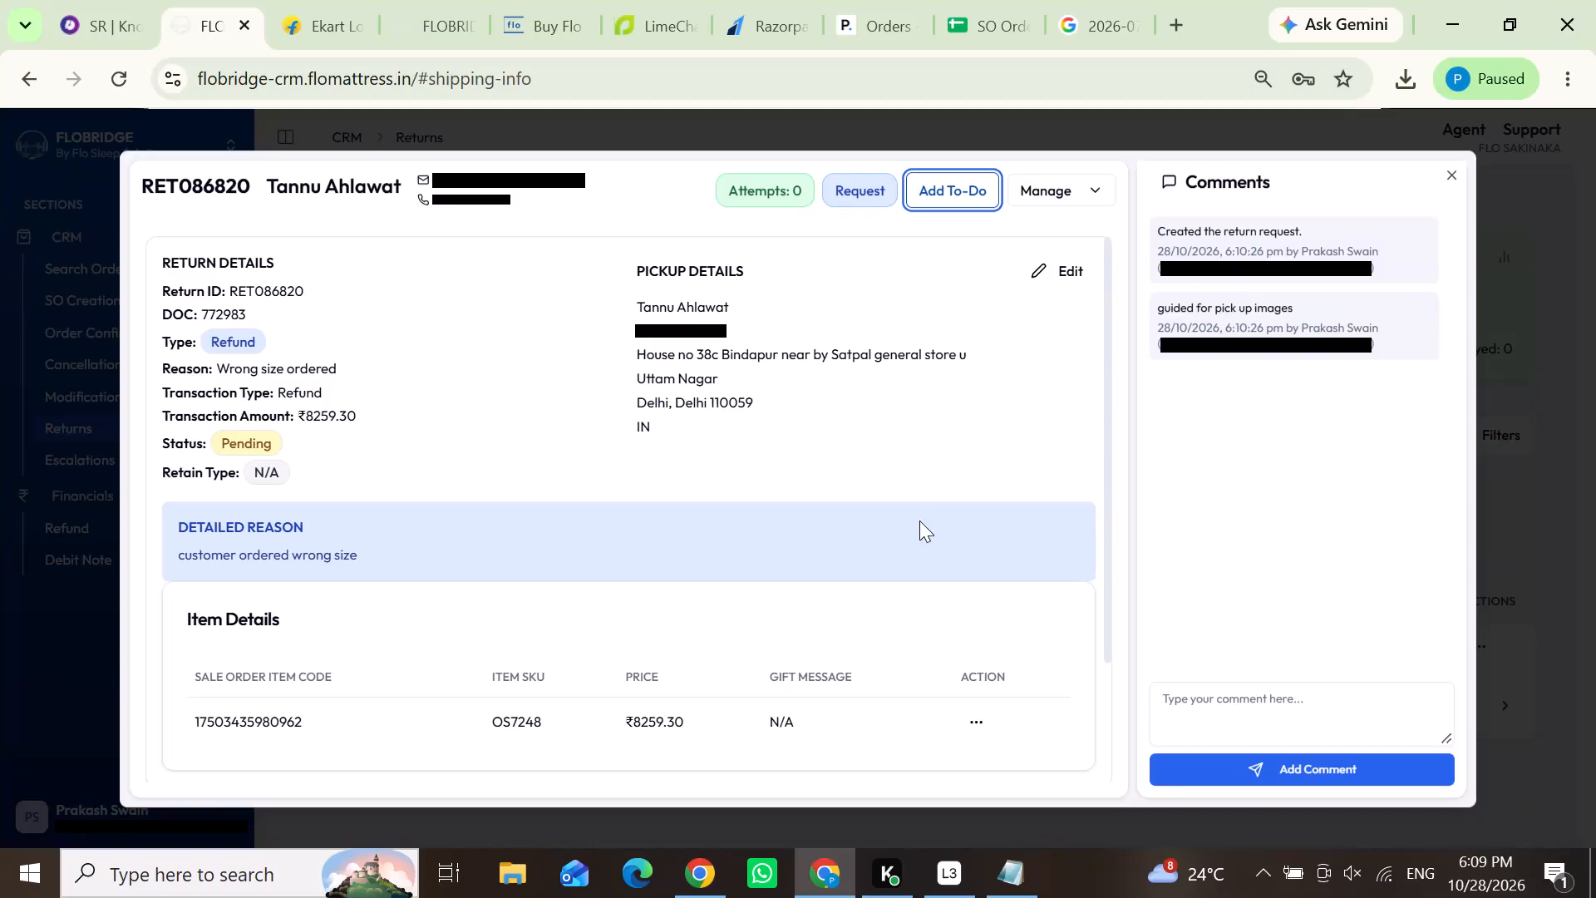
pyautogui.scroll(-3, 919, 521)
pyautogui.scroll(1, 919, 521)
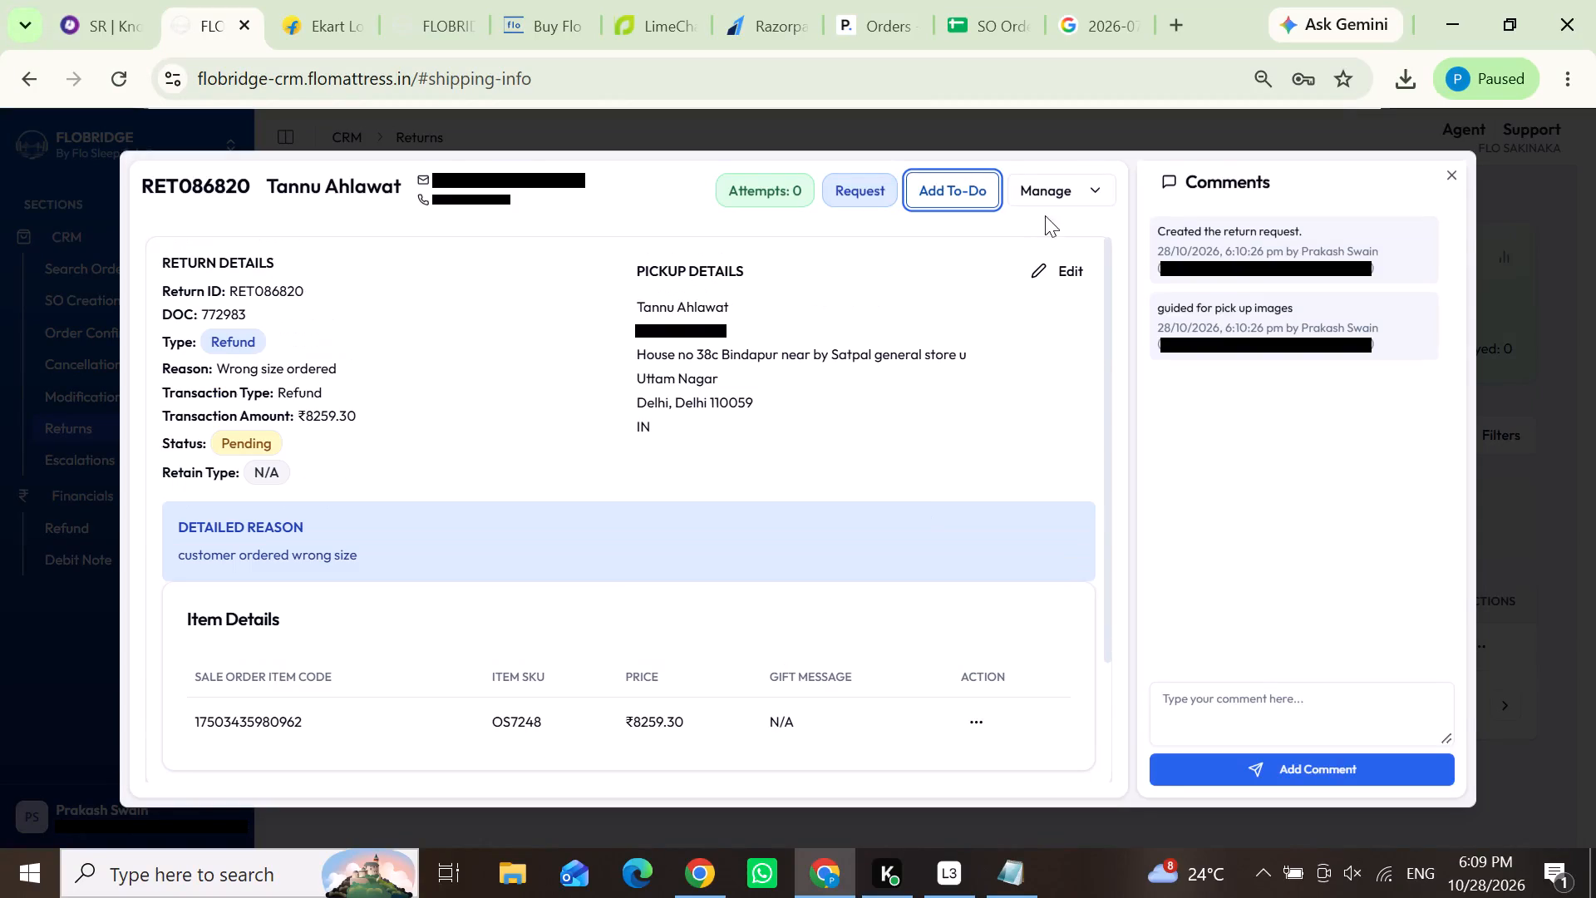
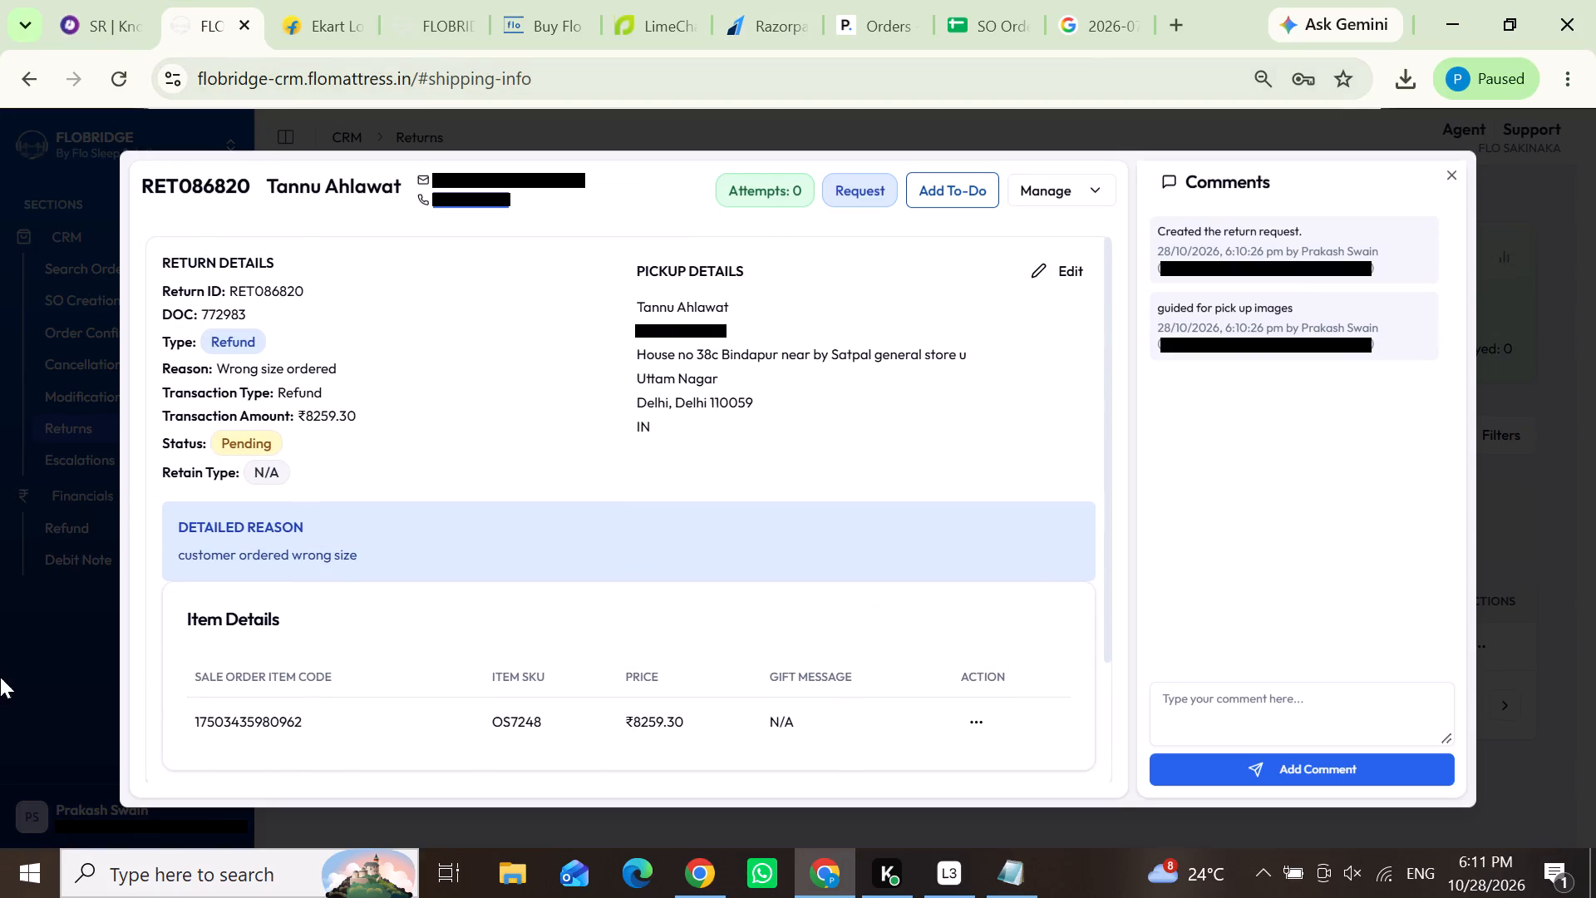
pyautogui.click(58, 701)
pyautogui.click(95, 265)
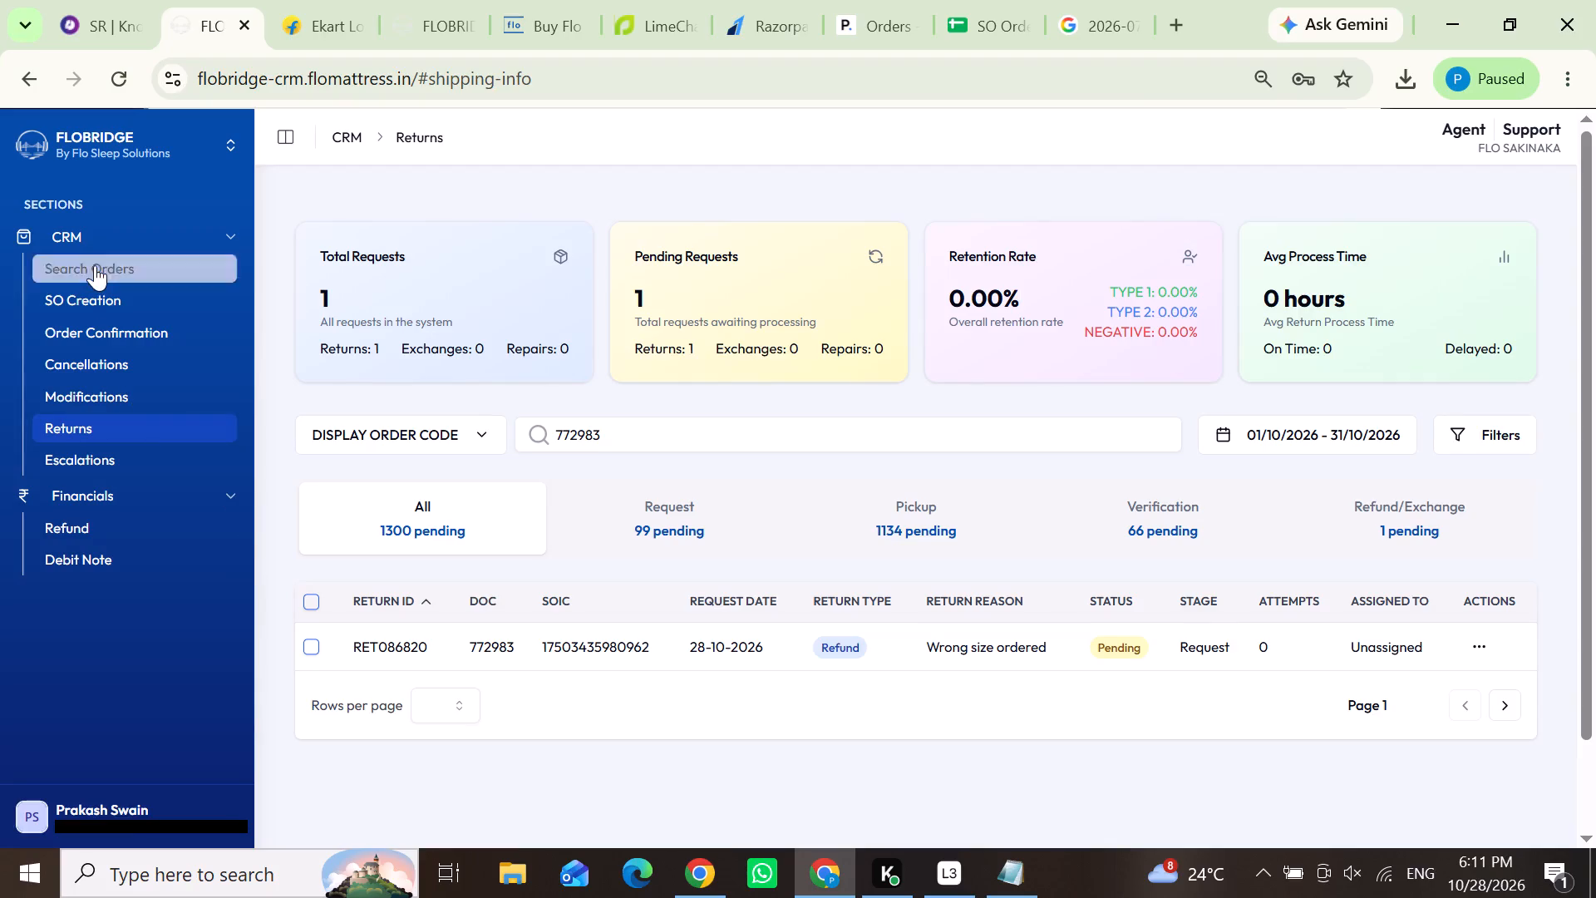
# Look up the customer's order using the saved notification mobile number.
pyautogui.click(594, 228)
pyautogui.click(610, 308)
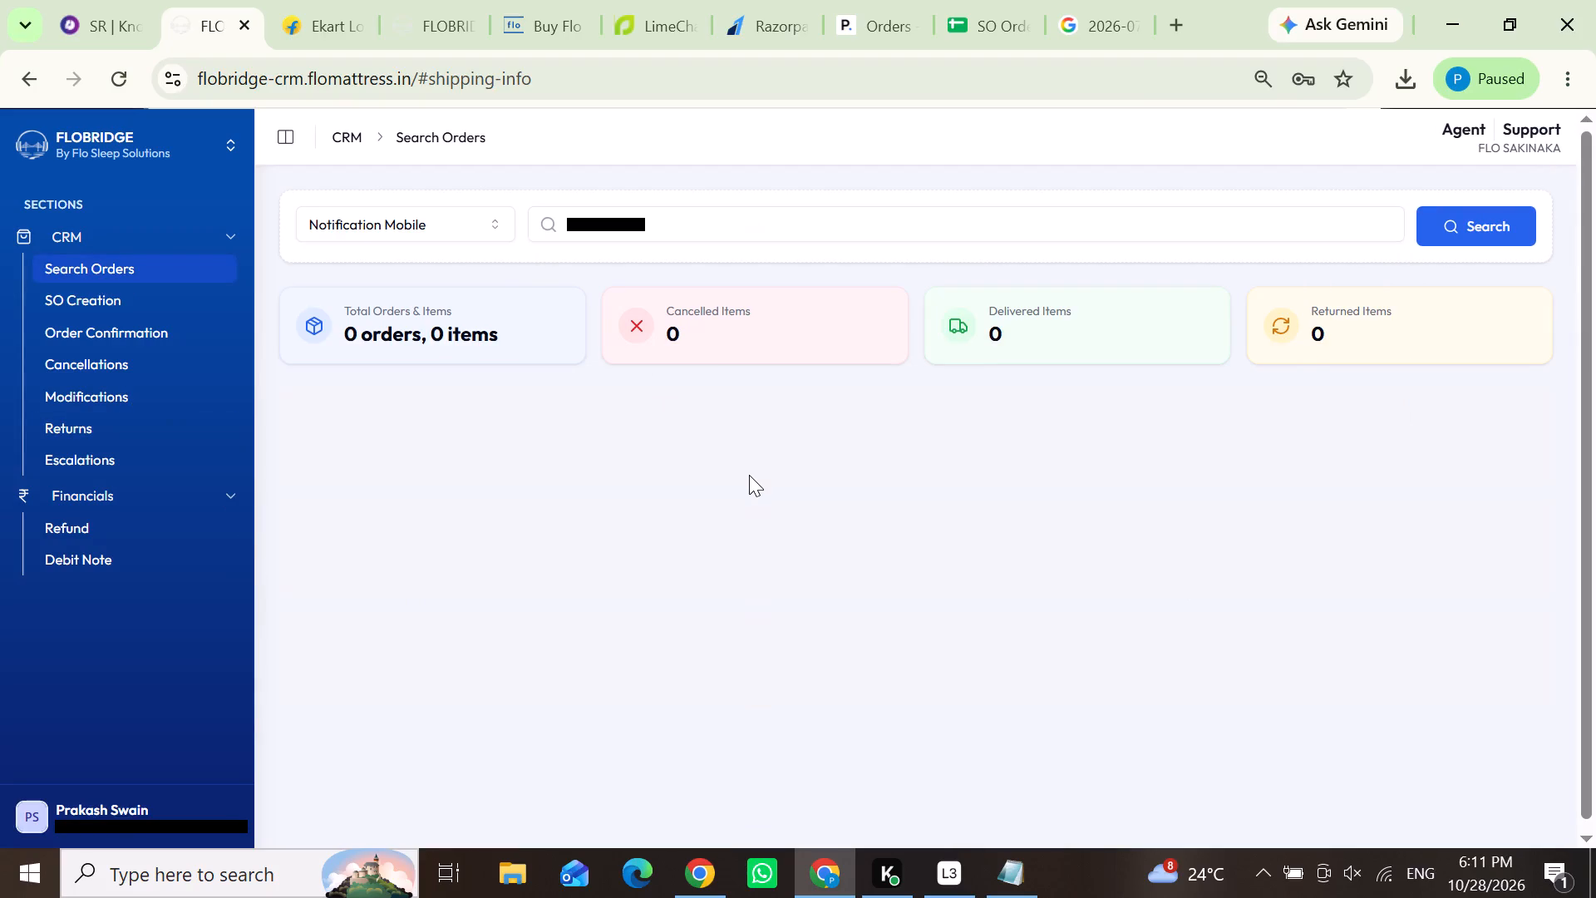
pyautogui.click(1470, 417)
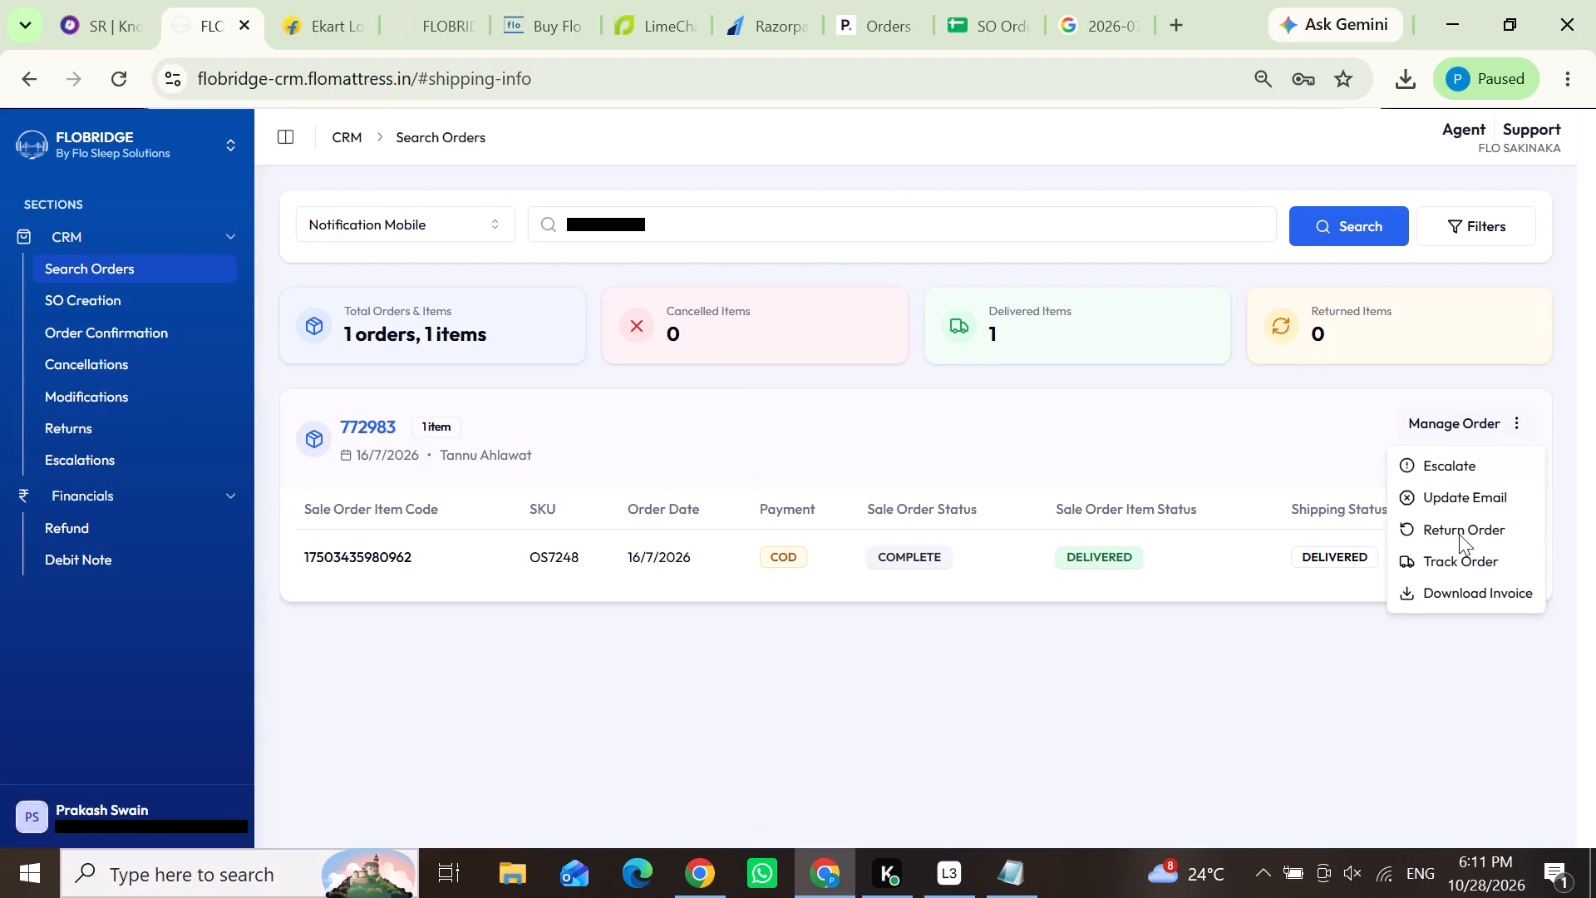
pyautogui.click(1431, 495)
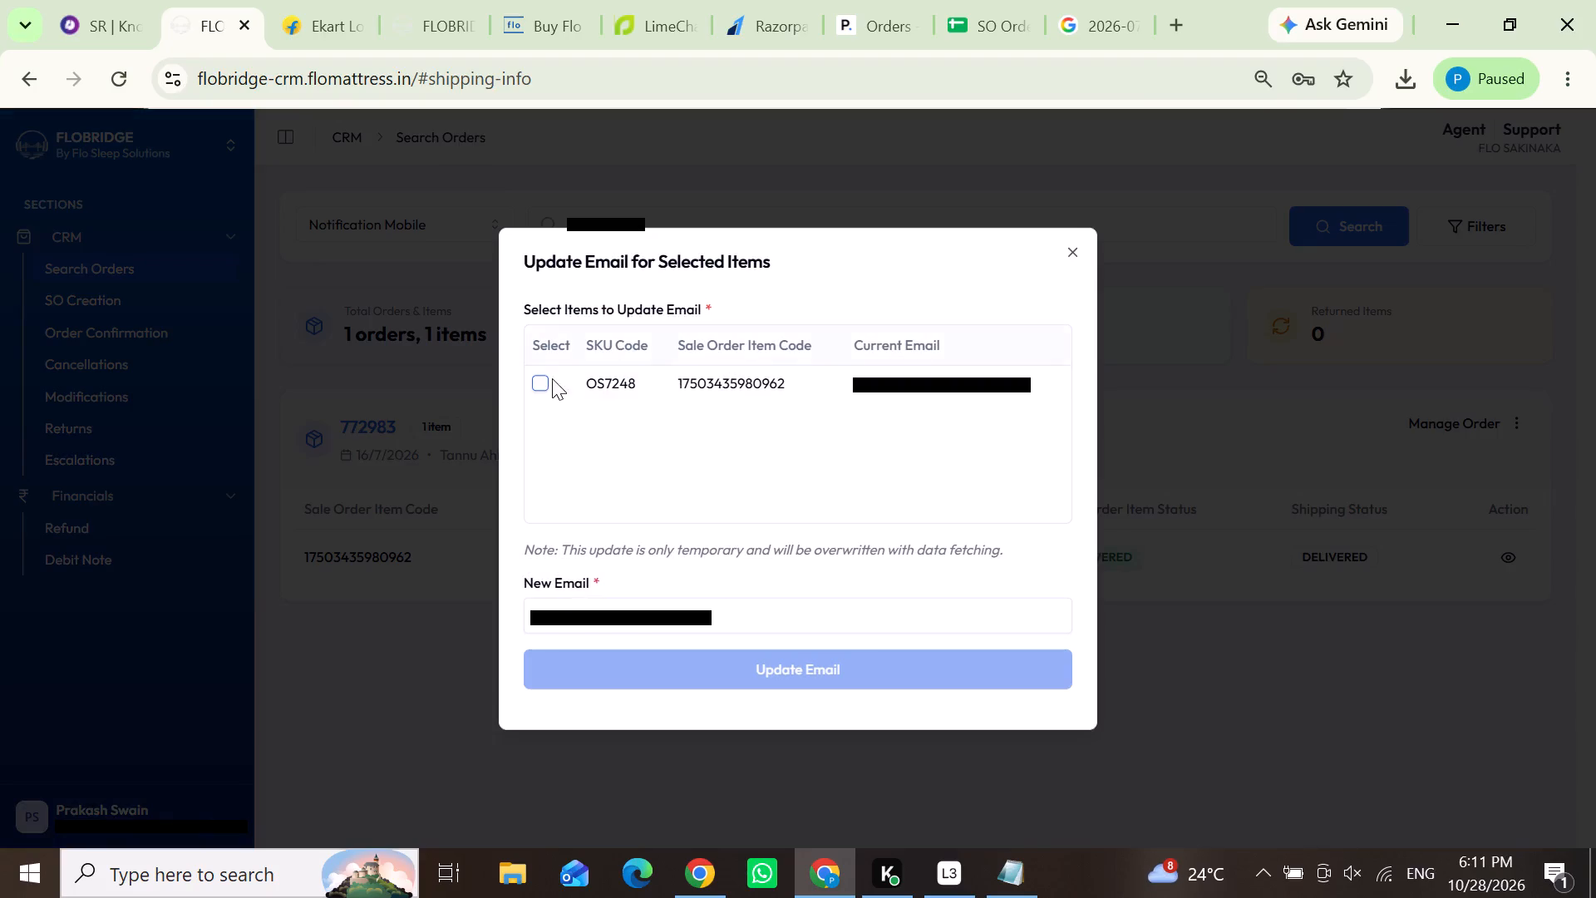
pyautogui.click(544, 379)
pyautogui.moveTo(733, 623); pyautogui.dragTo(480, 623)
pyautogui.press('BackSpace')
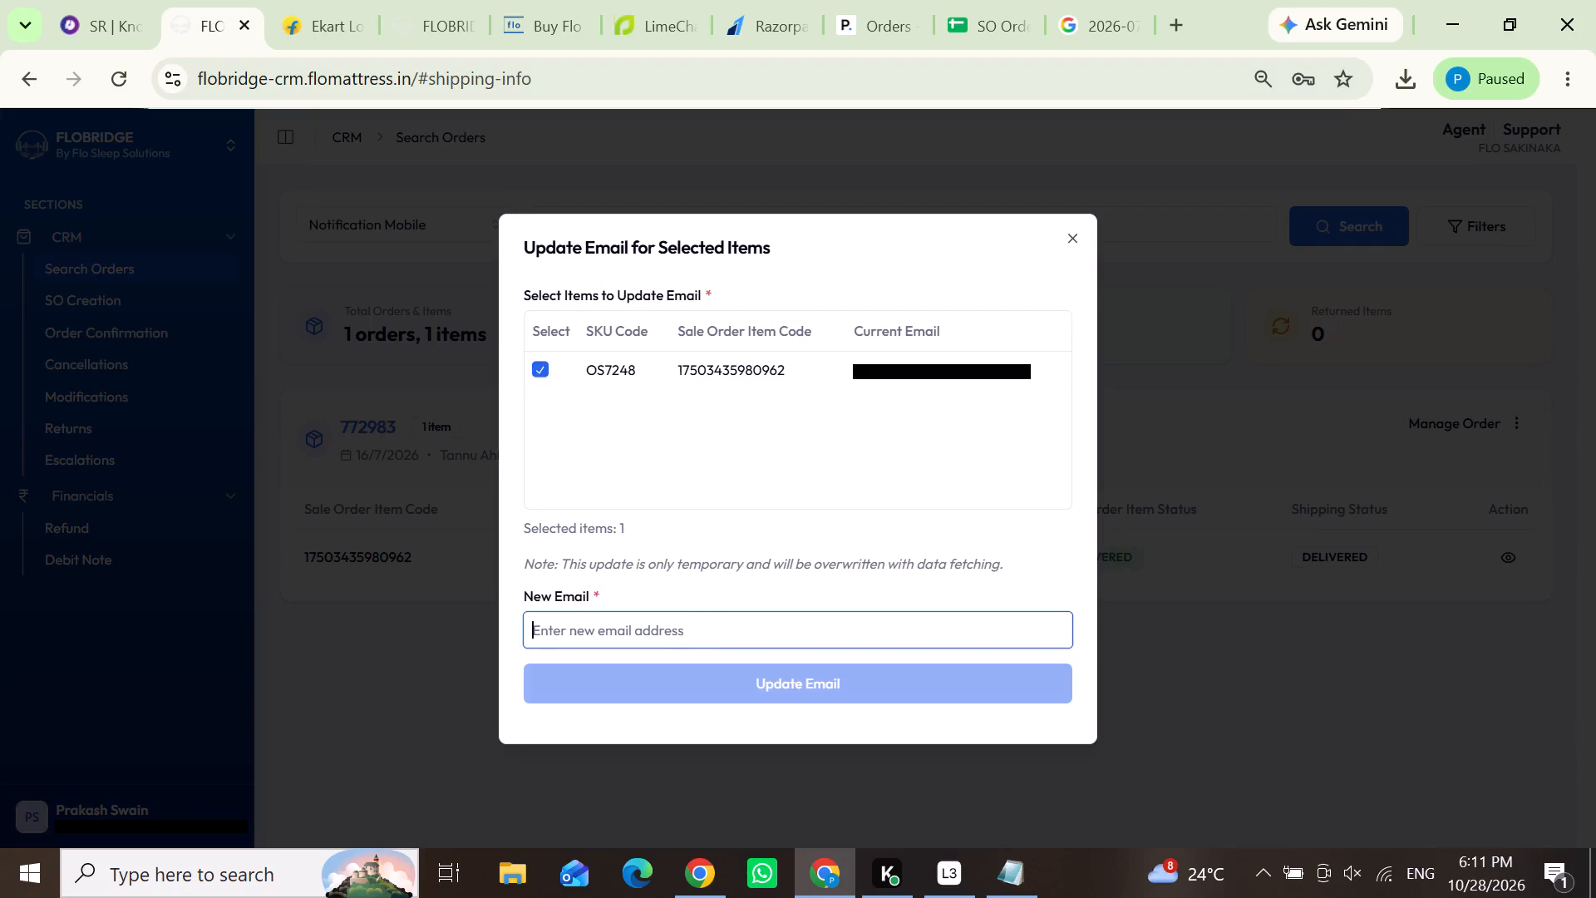
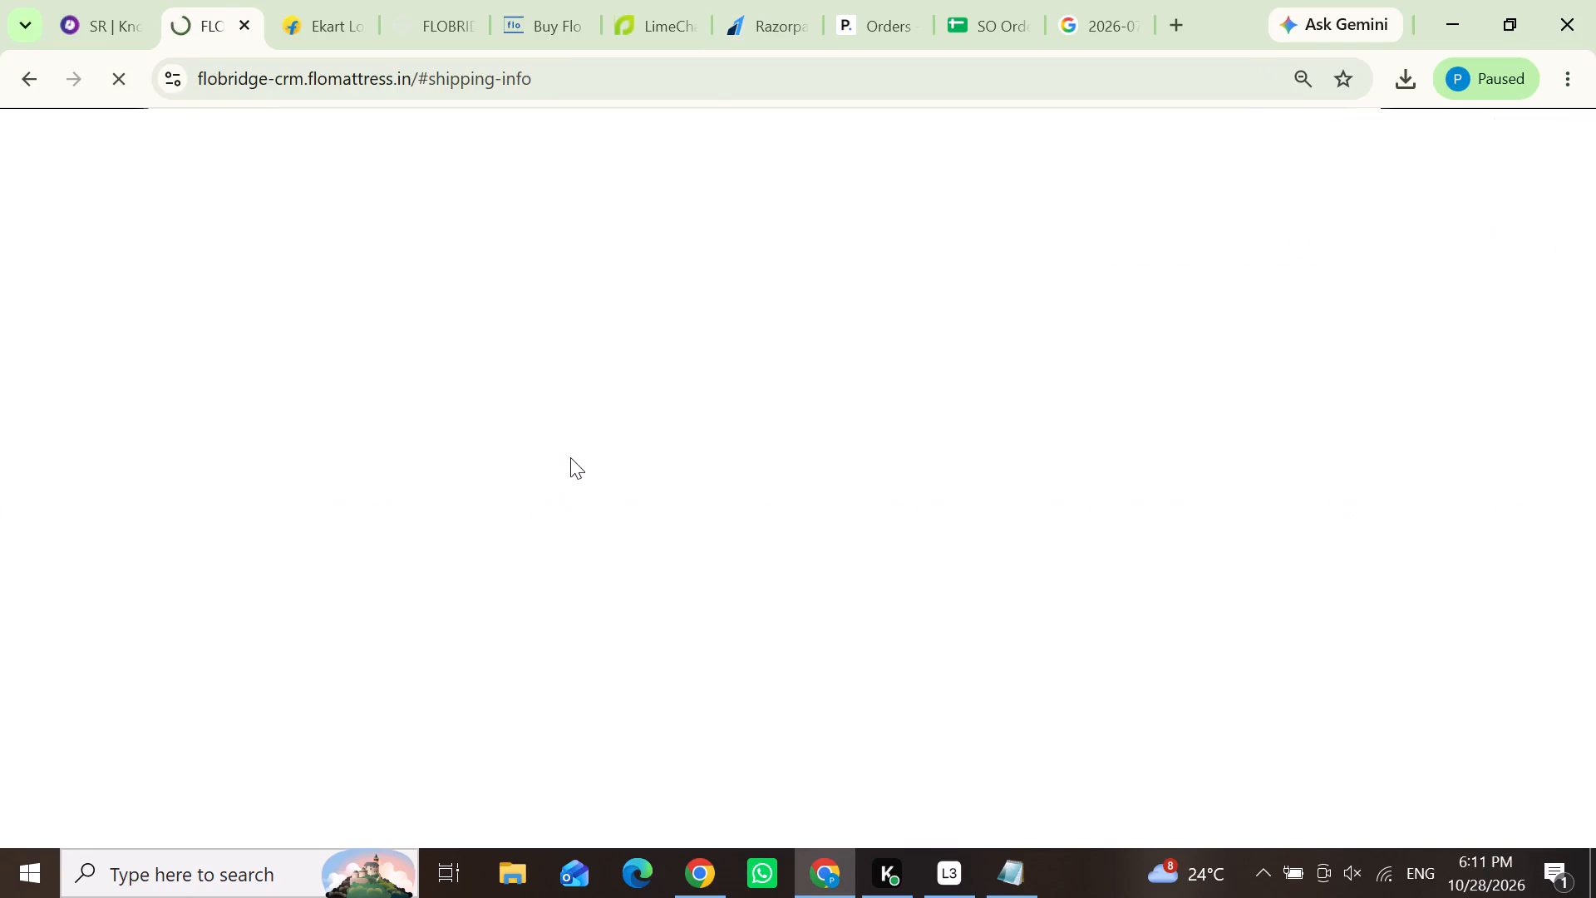
# Look up the order using the most recent notification mobile search and view the details of its delivered item.
pyautogui.click(617, 220)
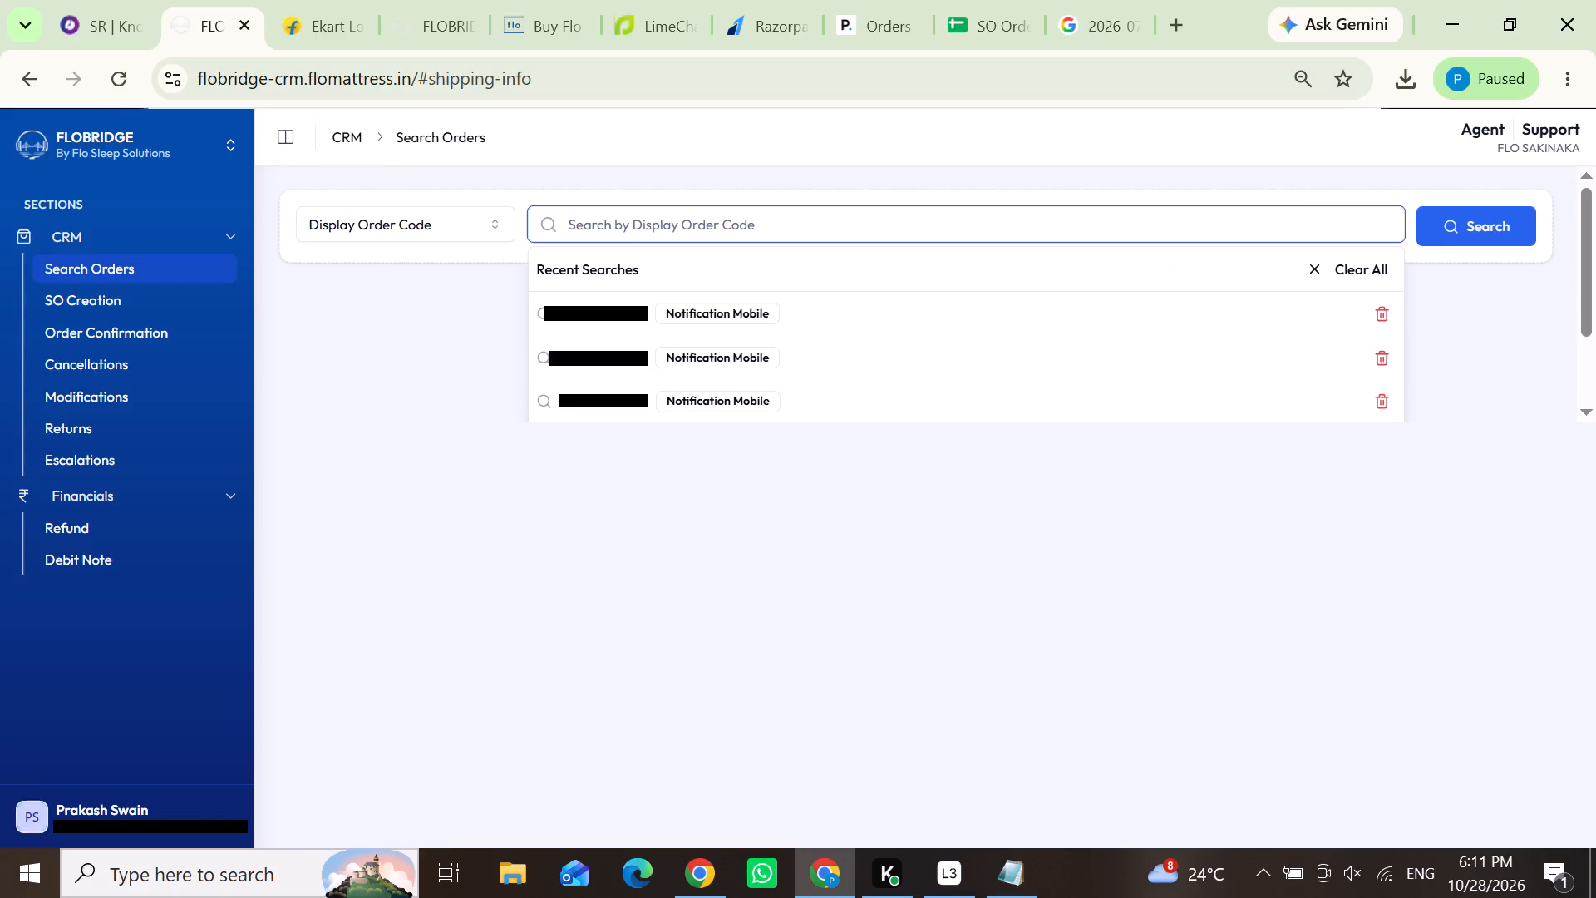
pyautogui.click(607, 318)
pyautogui.click(1520, 549)
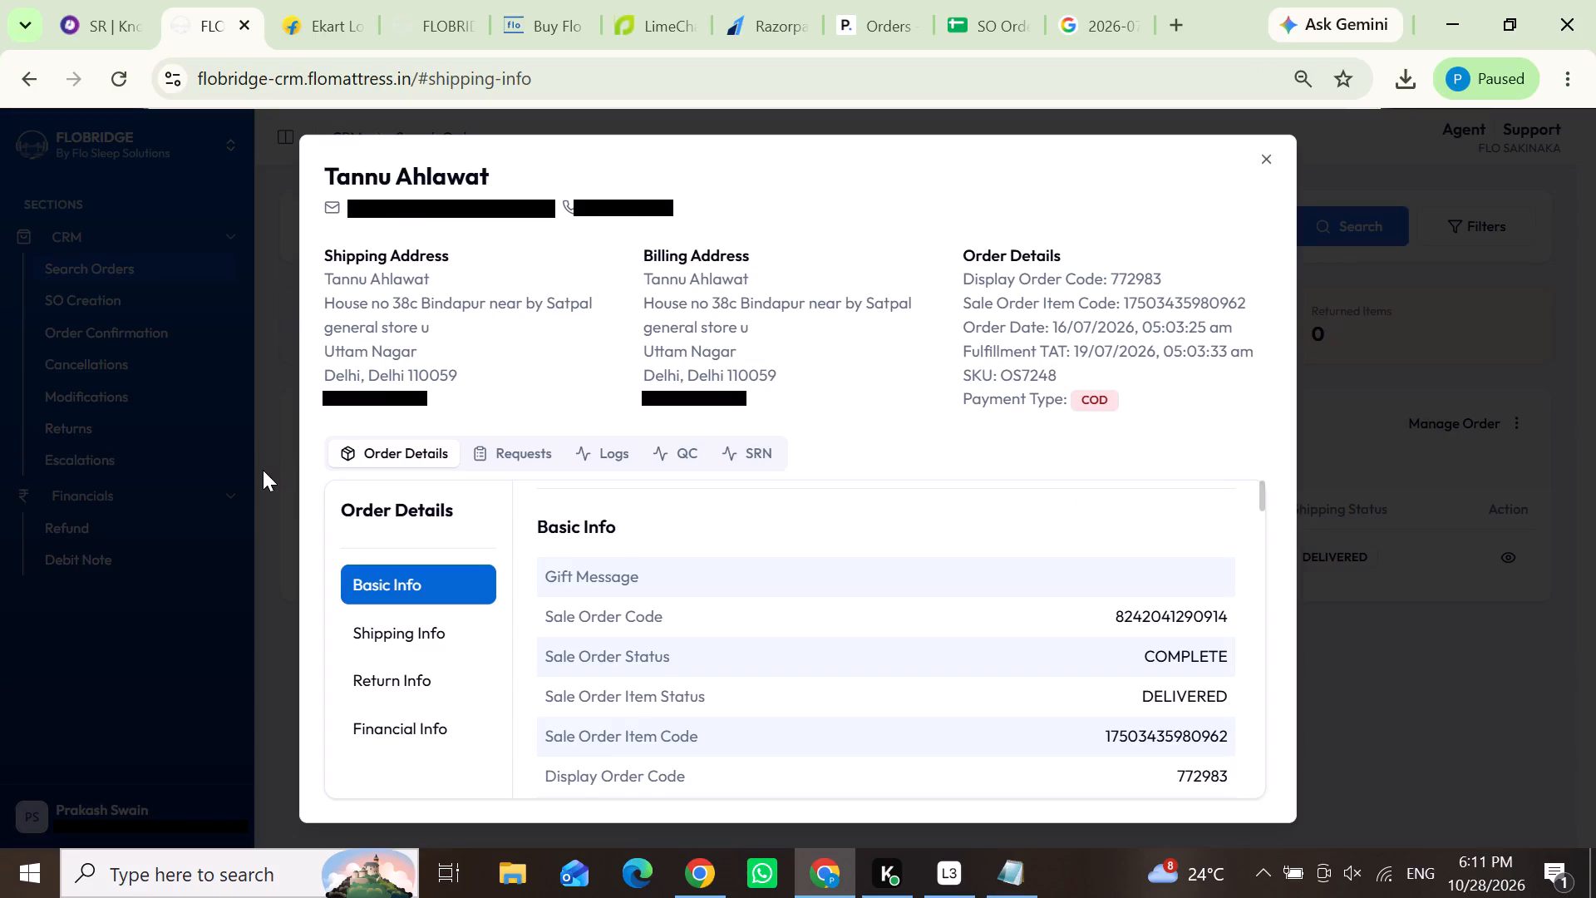
pyautogui.click(264, 472)
pyautogui.moveTo(405, 425); pyautogui.dragTo(340, 429)
pyautogui.hotkey('ctrl', 'c')
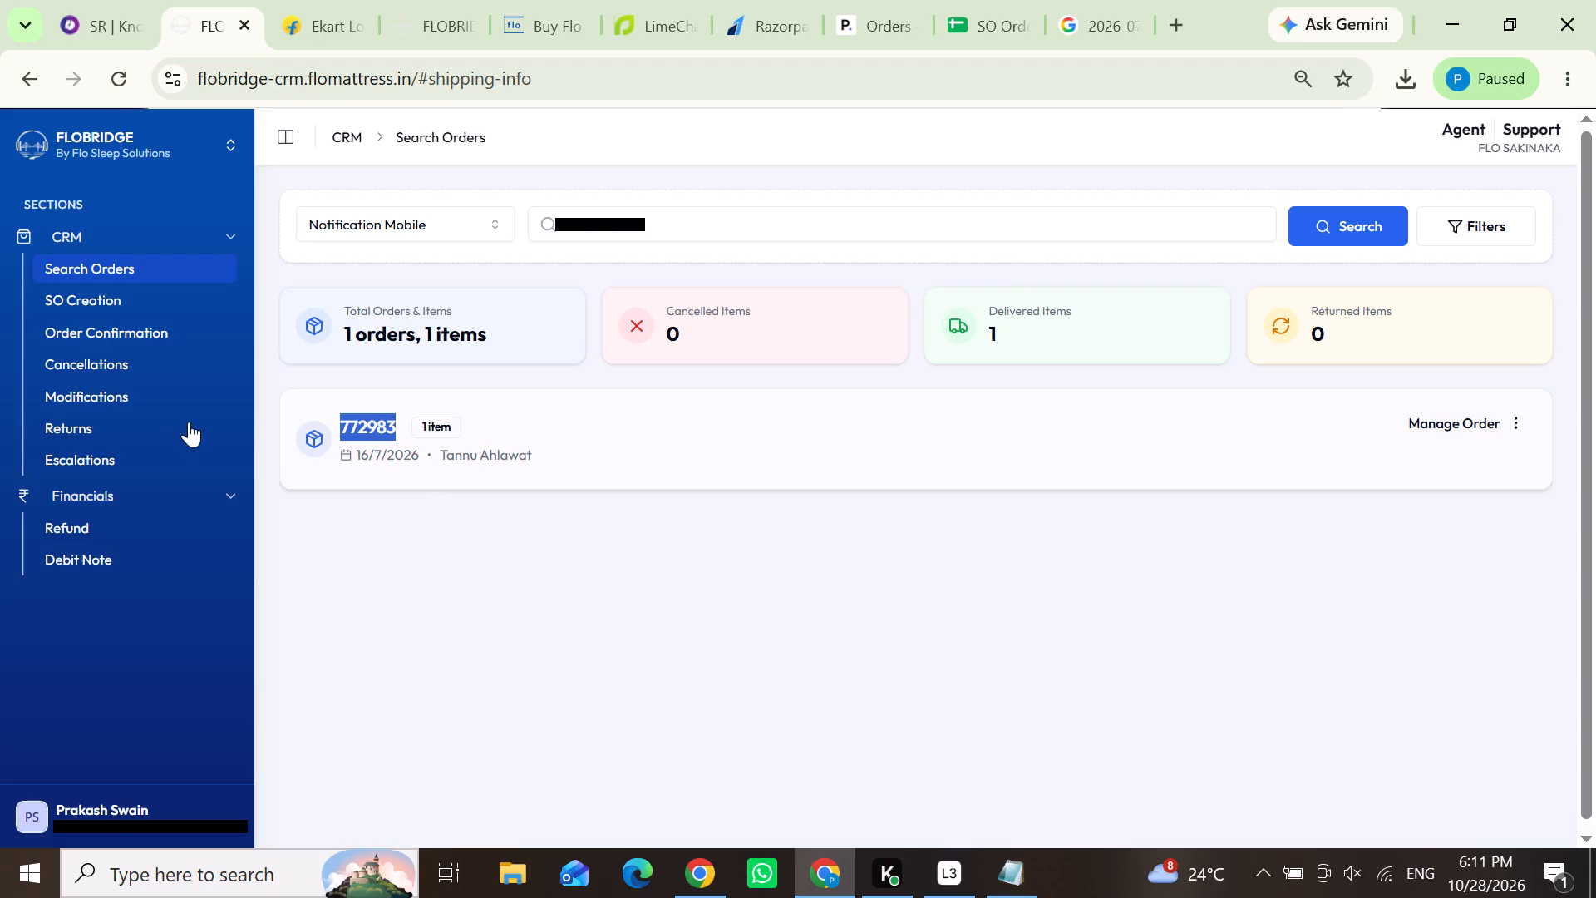
pyautogui.click(166, 420)
pyautogui.click(567, 453)
pyautogui.hotkey('ctrl', 'v')
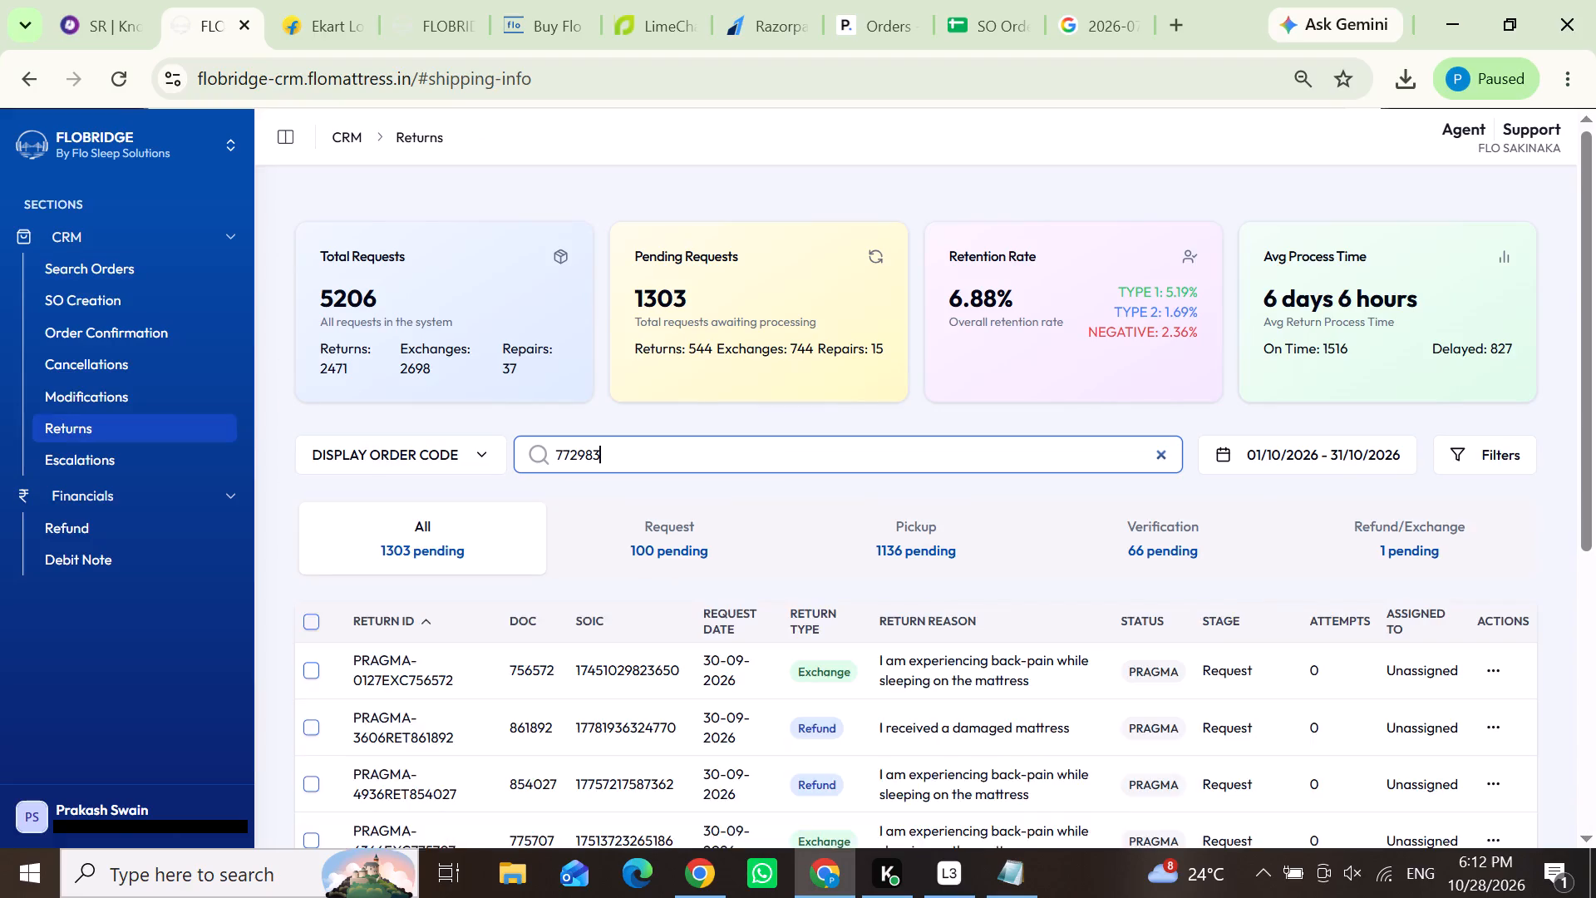
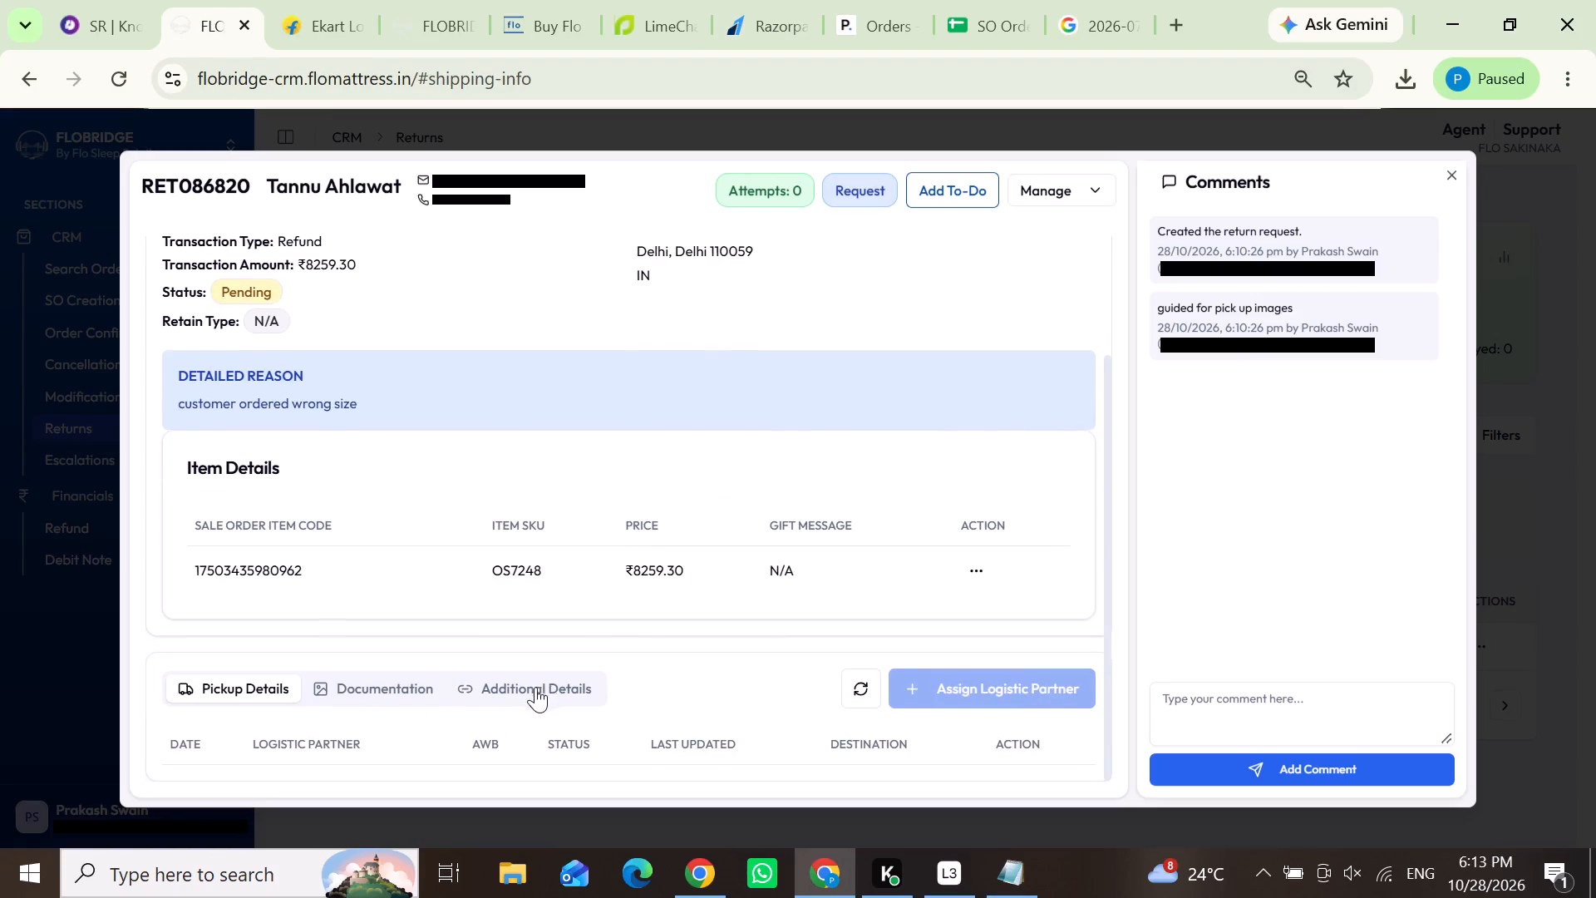
pyautogui.click(477, 690)
pyautogui.scroll(-1, 702, 600)
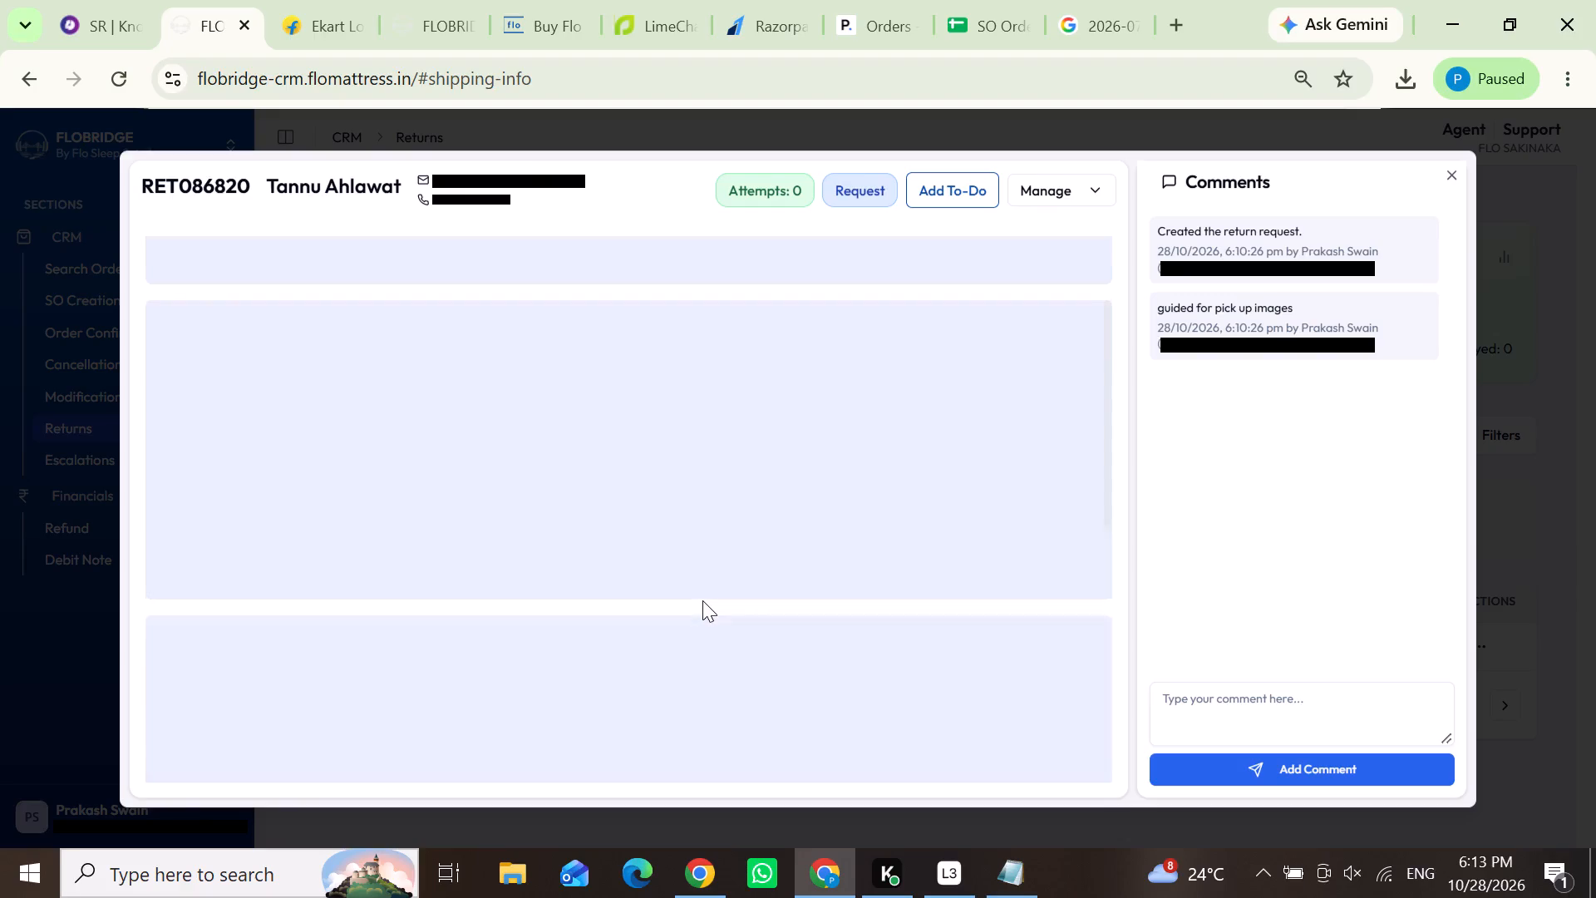
pyautogui.scroll(-1, 702, 600)
pyautogui.scroll(-2, 934, 634)
pyautogui.click(1054, 677)
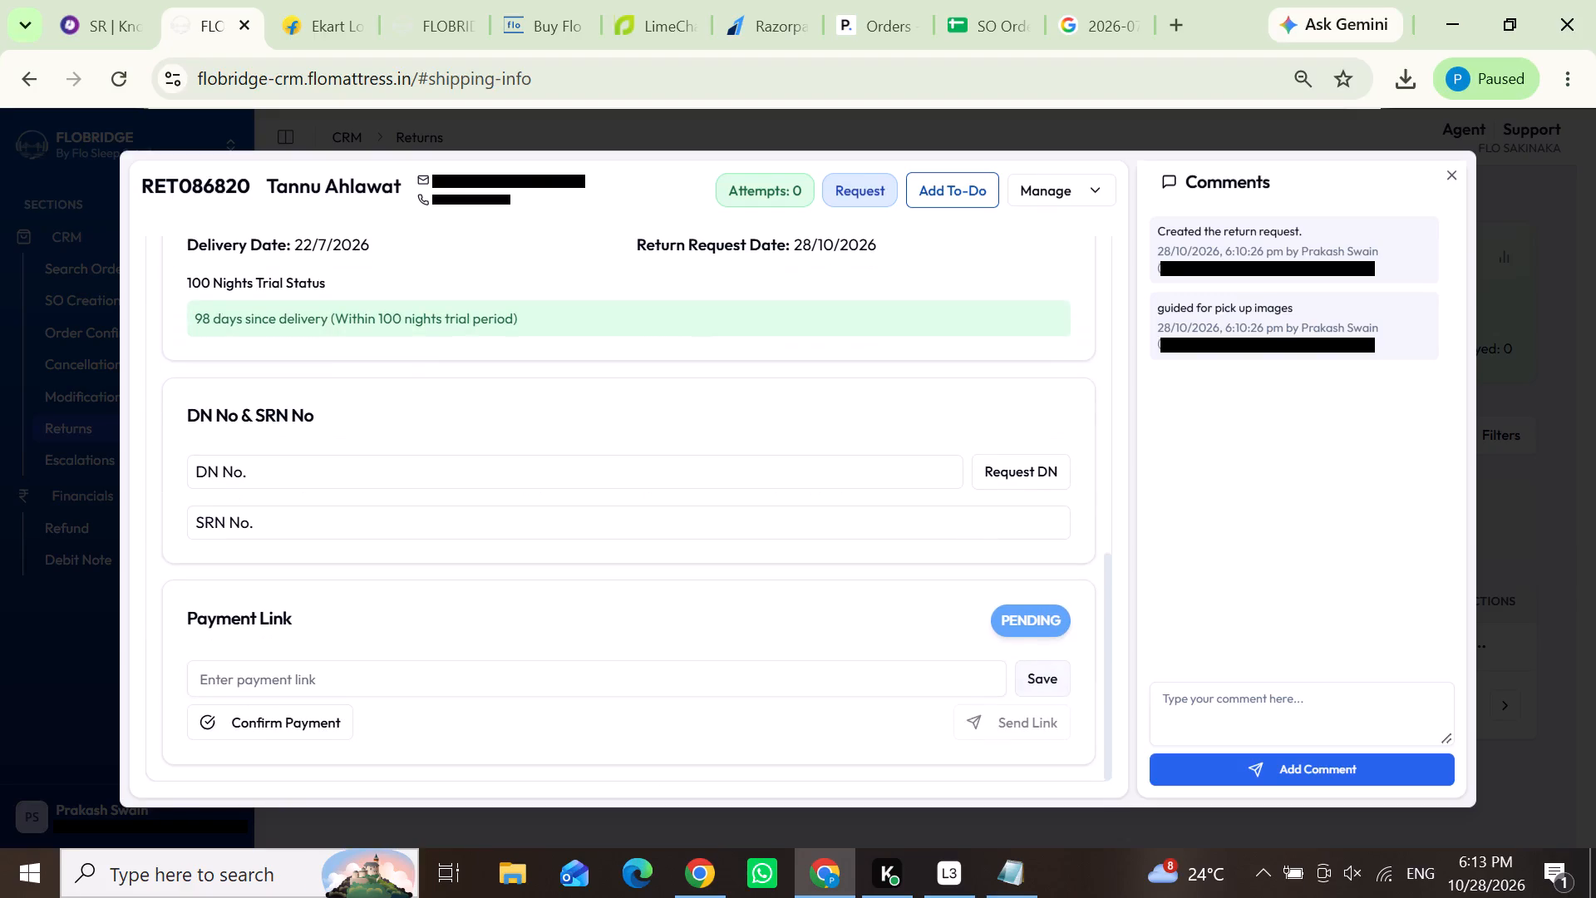
pyautogui.click(539, 667)
pyautogui.hotkey('ctrl', 'v')
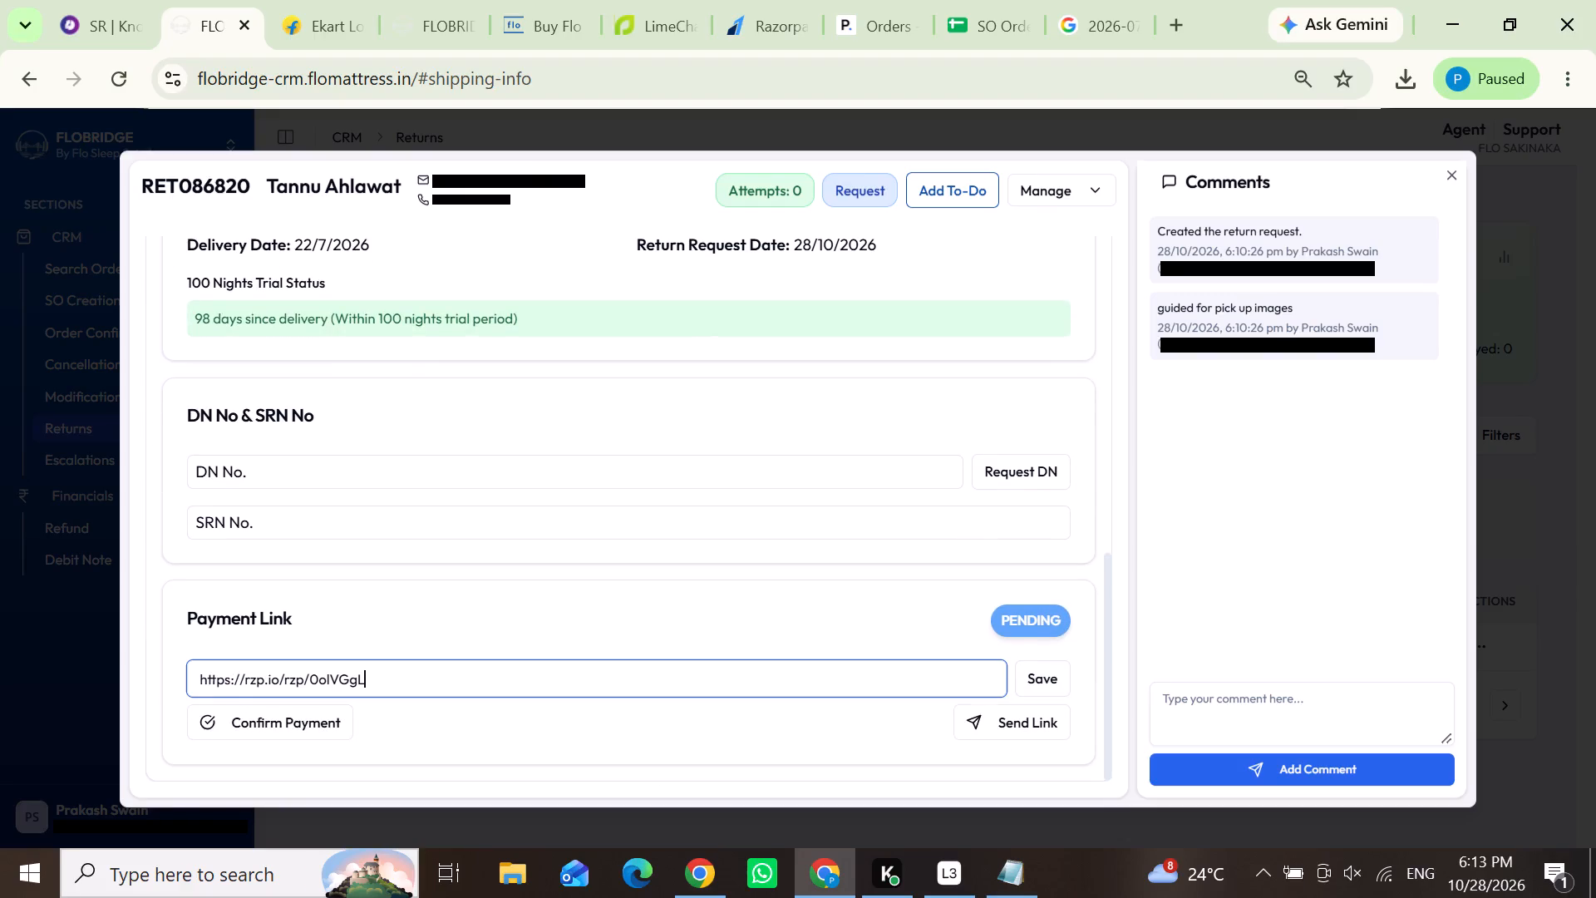
pyautogui.click(1025, 681)
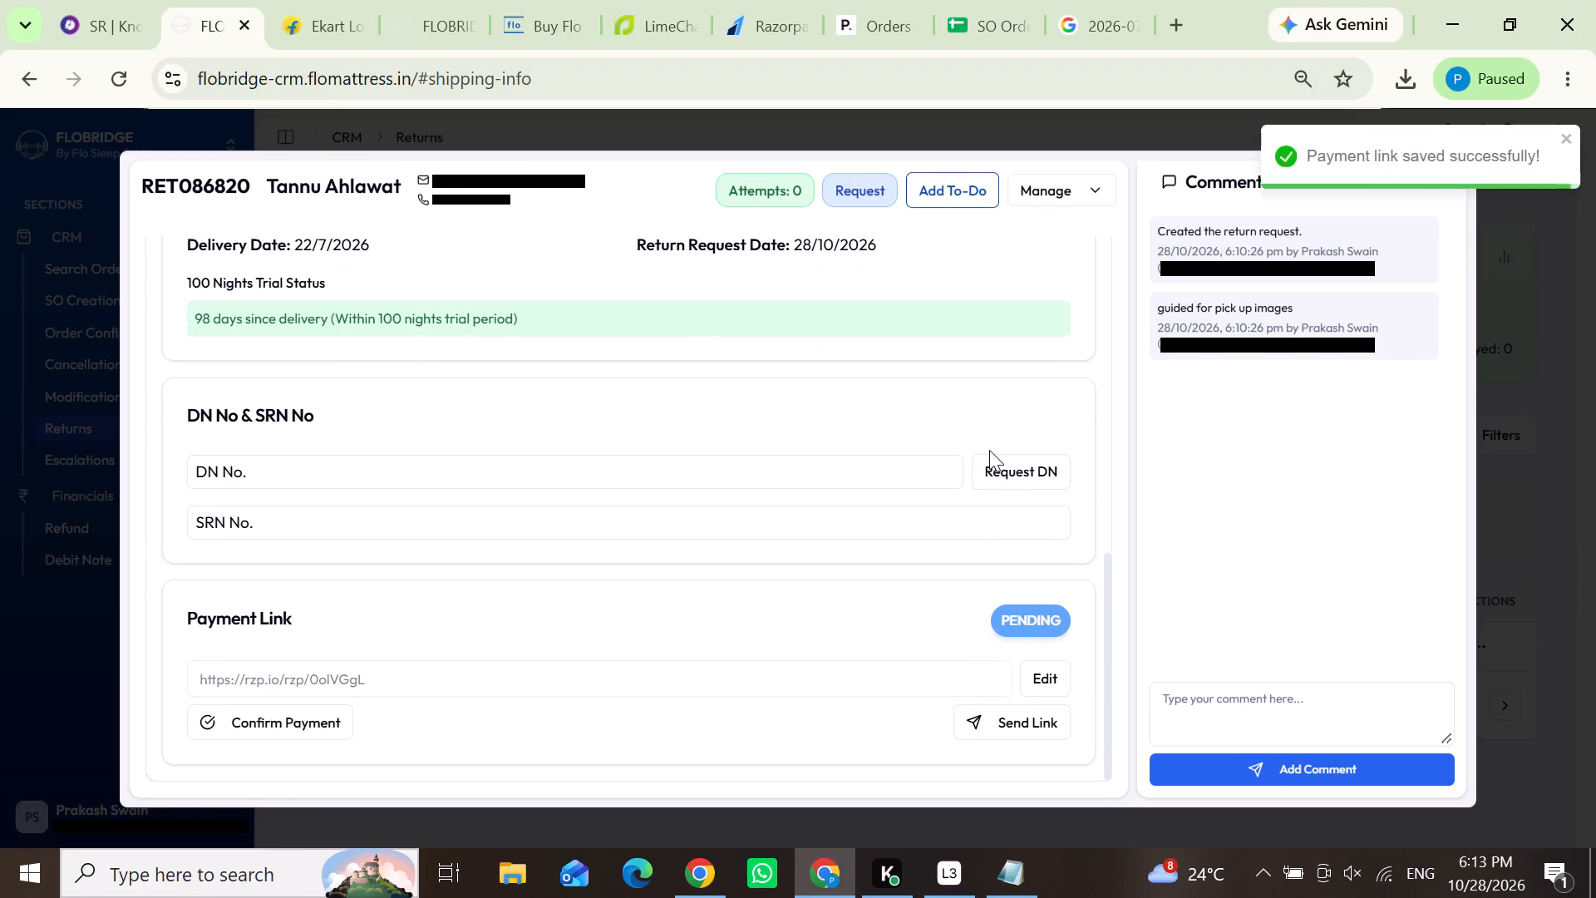
pyautogui.scroll(3, 989, 448)
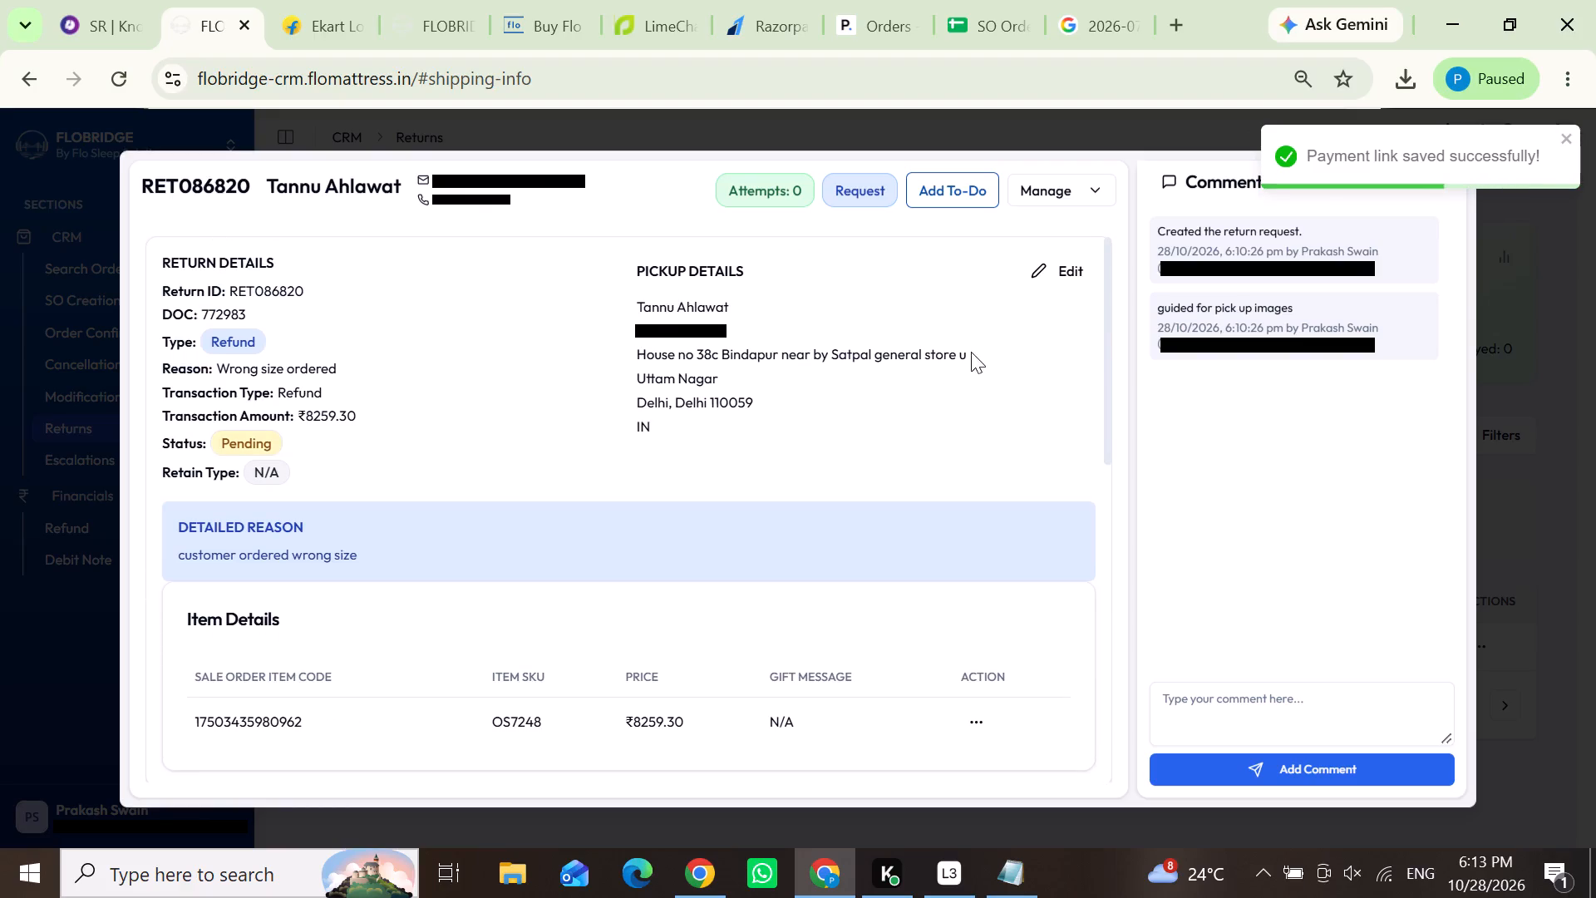
pyautogui.moveTo(977, 352); pyautogui.dragTo(630, 305)
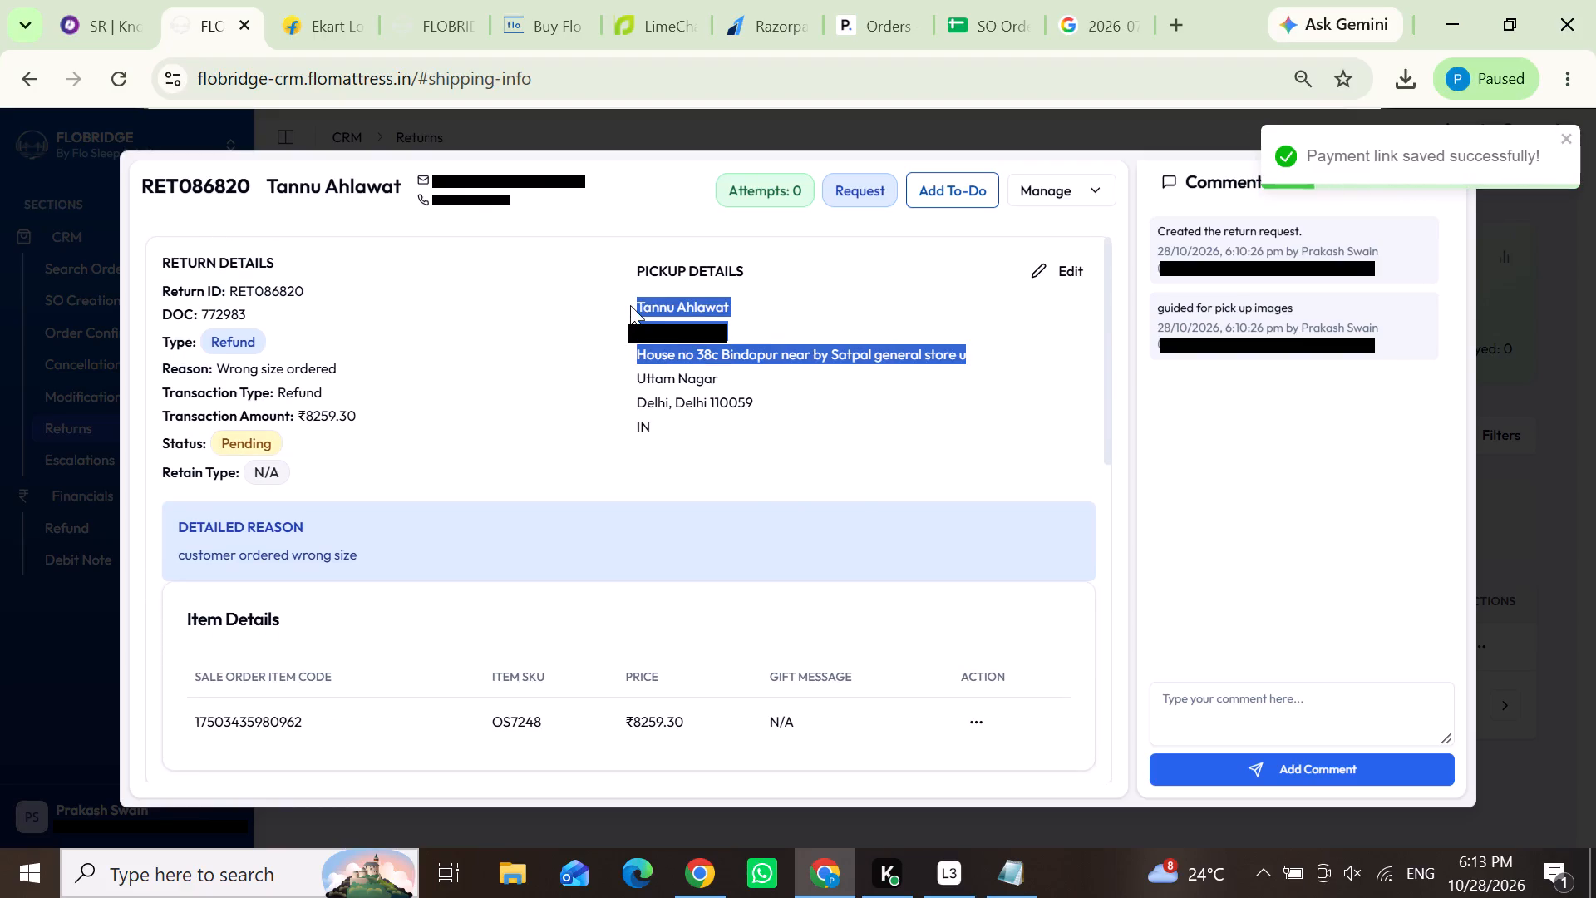
pyautogui.moveTo(630, 305); pyautogui.dragTo(726, 351)
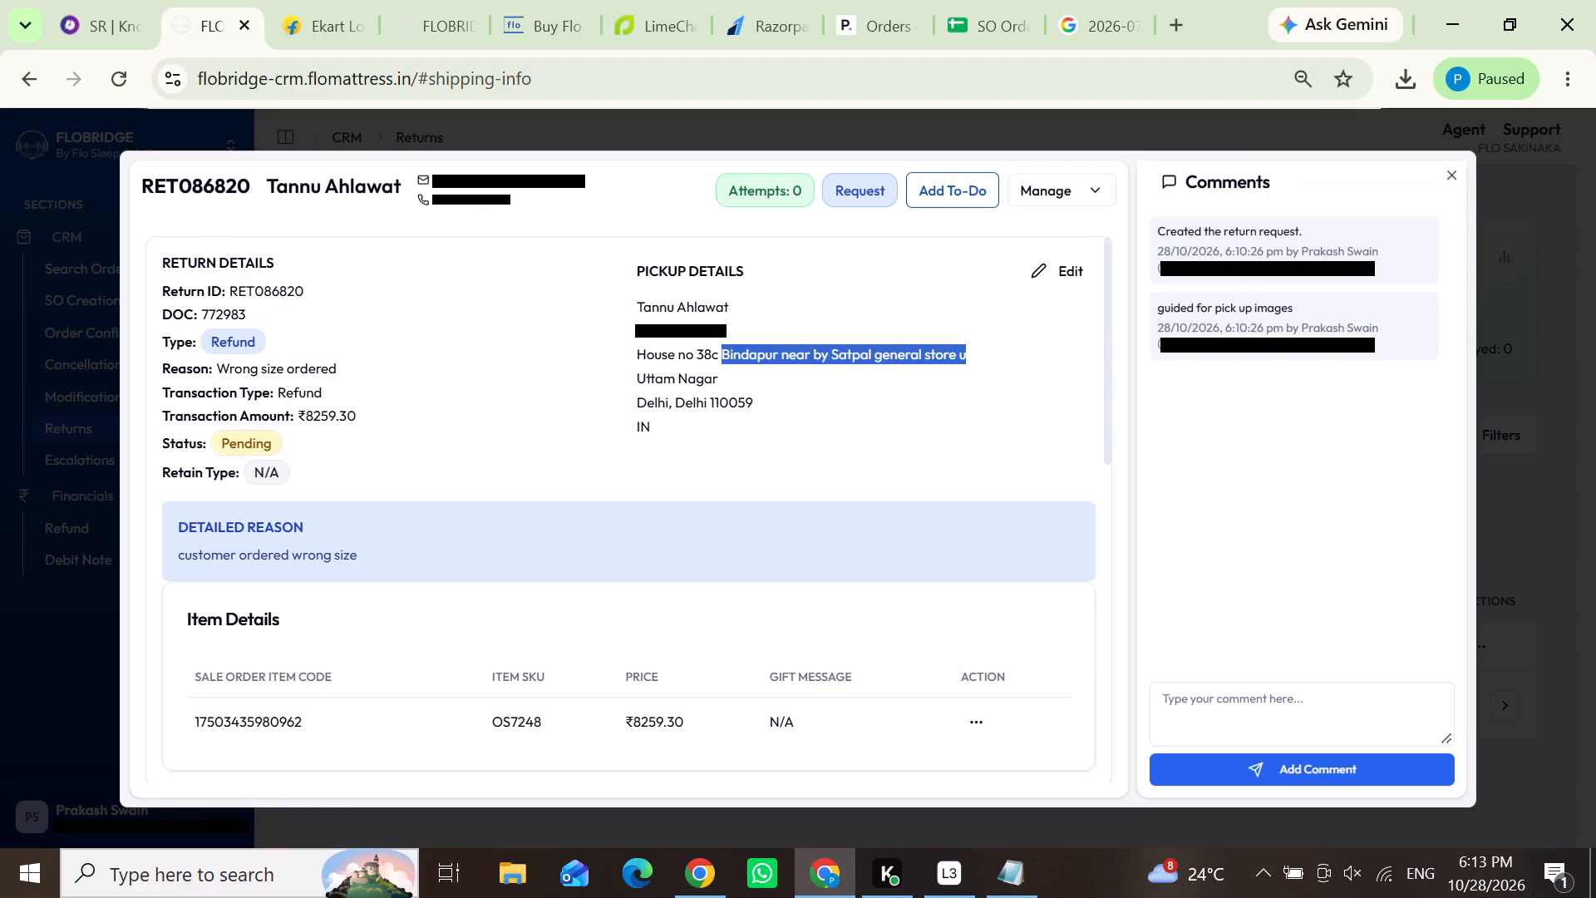
pyautogui.moveTo(726, 351); pyautogui.dragTo(997, 358)
pyautogui.click(1046, 373)
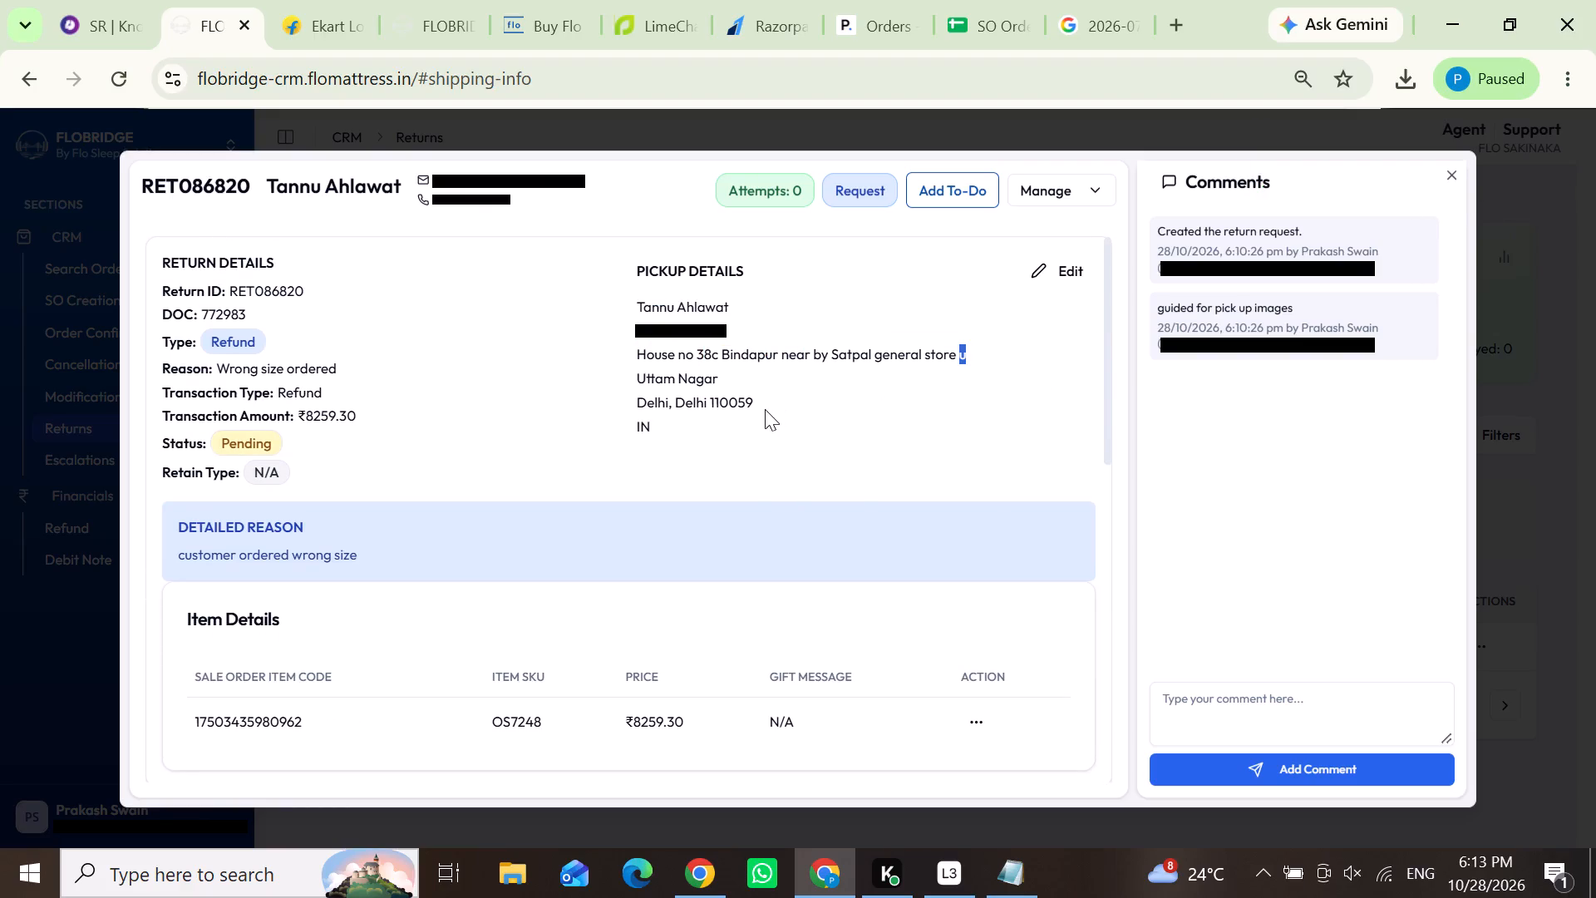
pyautogui.moveTo(751, 403); pyautogui.dragTo(711, 402)
pyautogui.click(701, 438)
pyautogui.moveTo(663, 428); pyautogui.dragTo(580, 349)
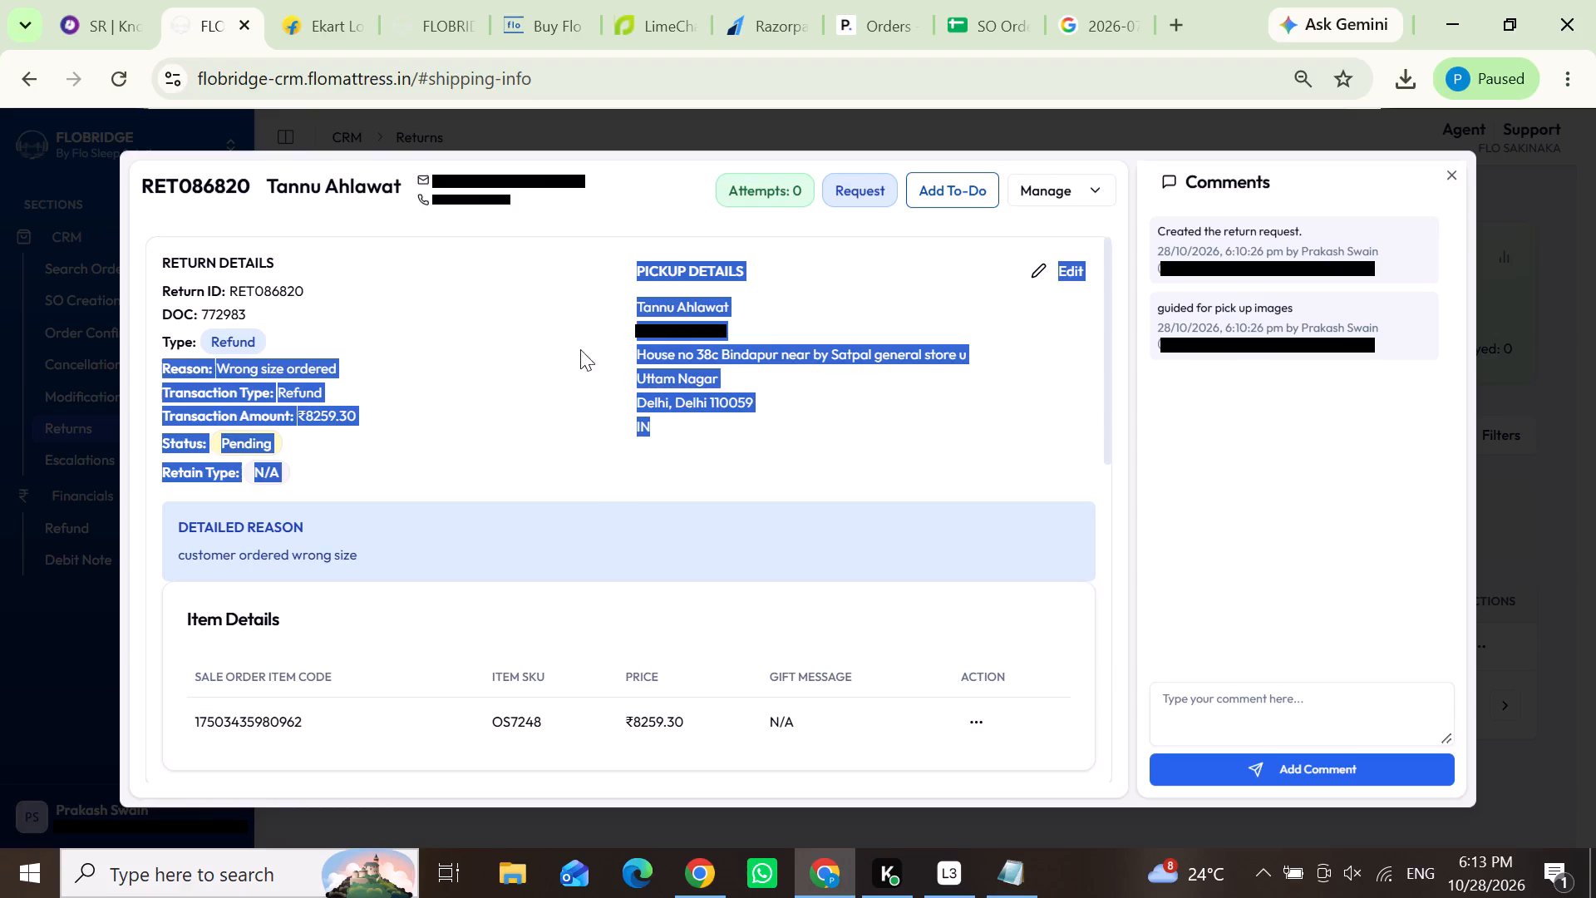
pyautogui.moveTo(580, 349); pyautogui.dragTo(578, 228)
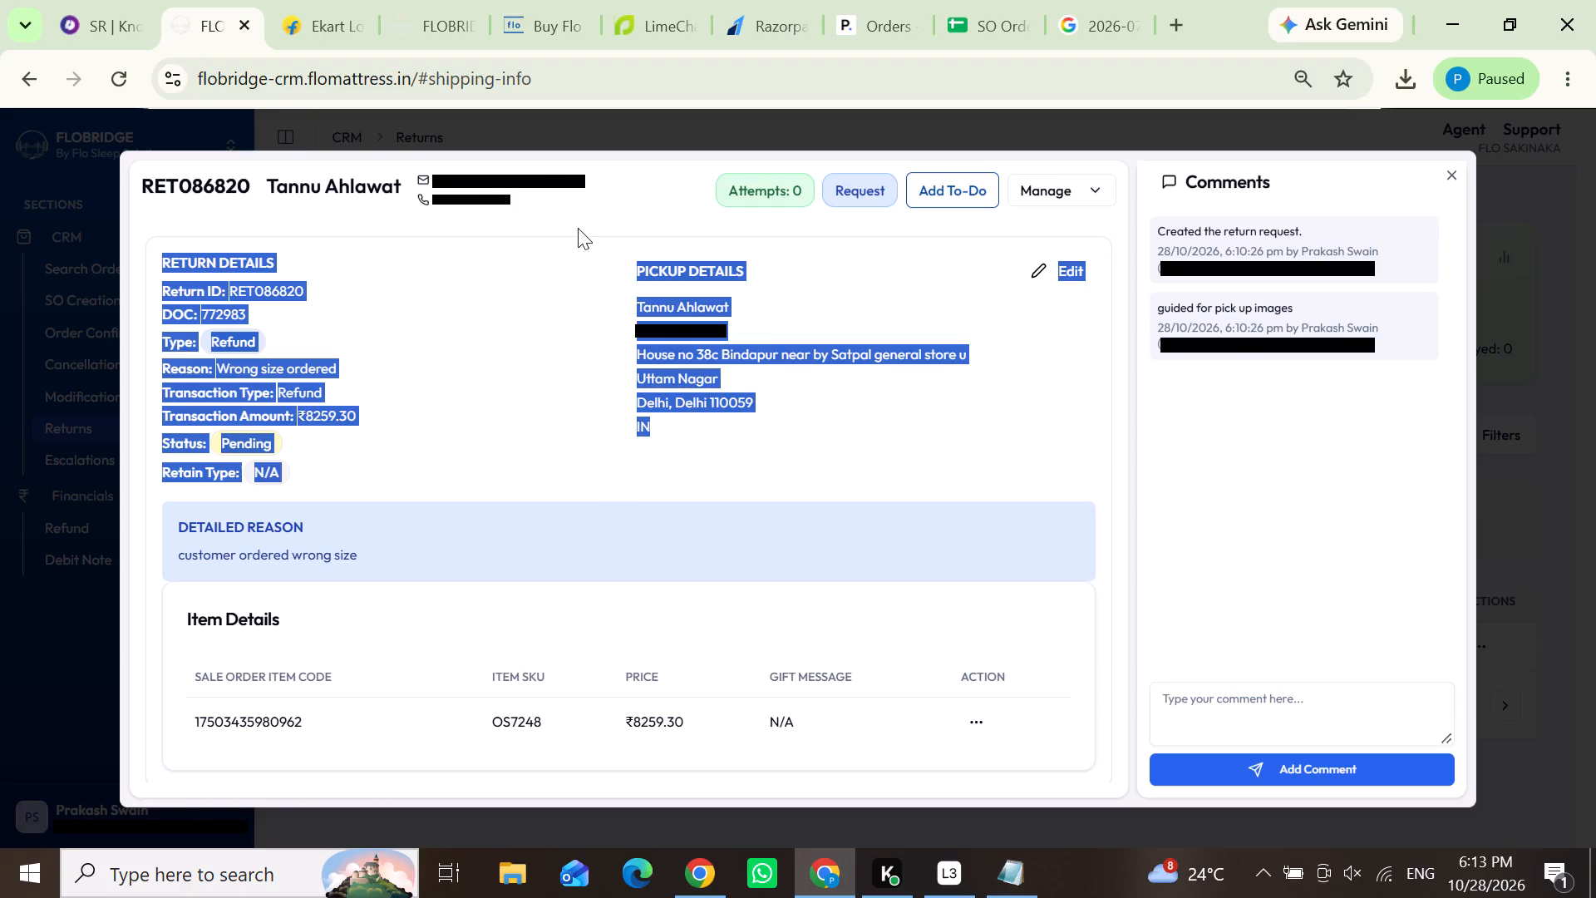
pyautogui.moveTo(578, 228); pyautogui.dragTo(581, 425)
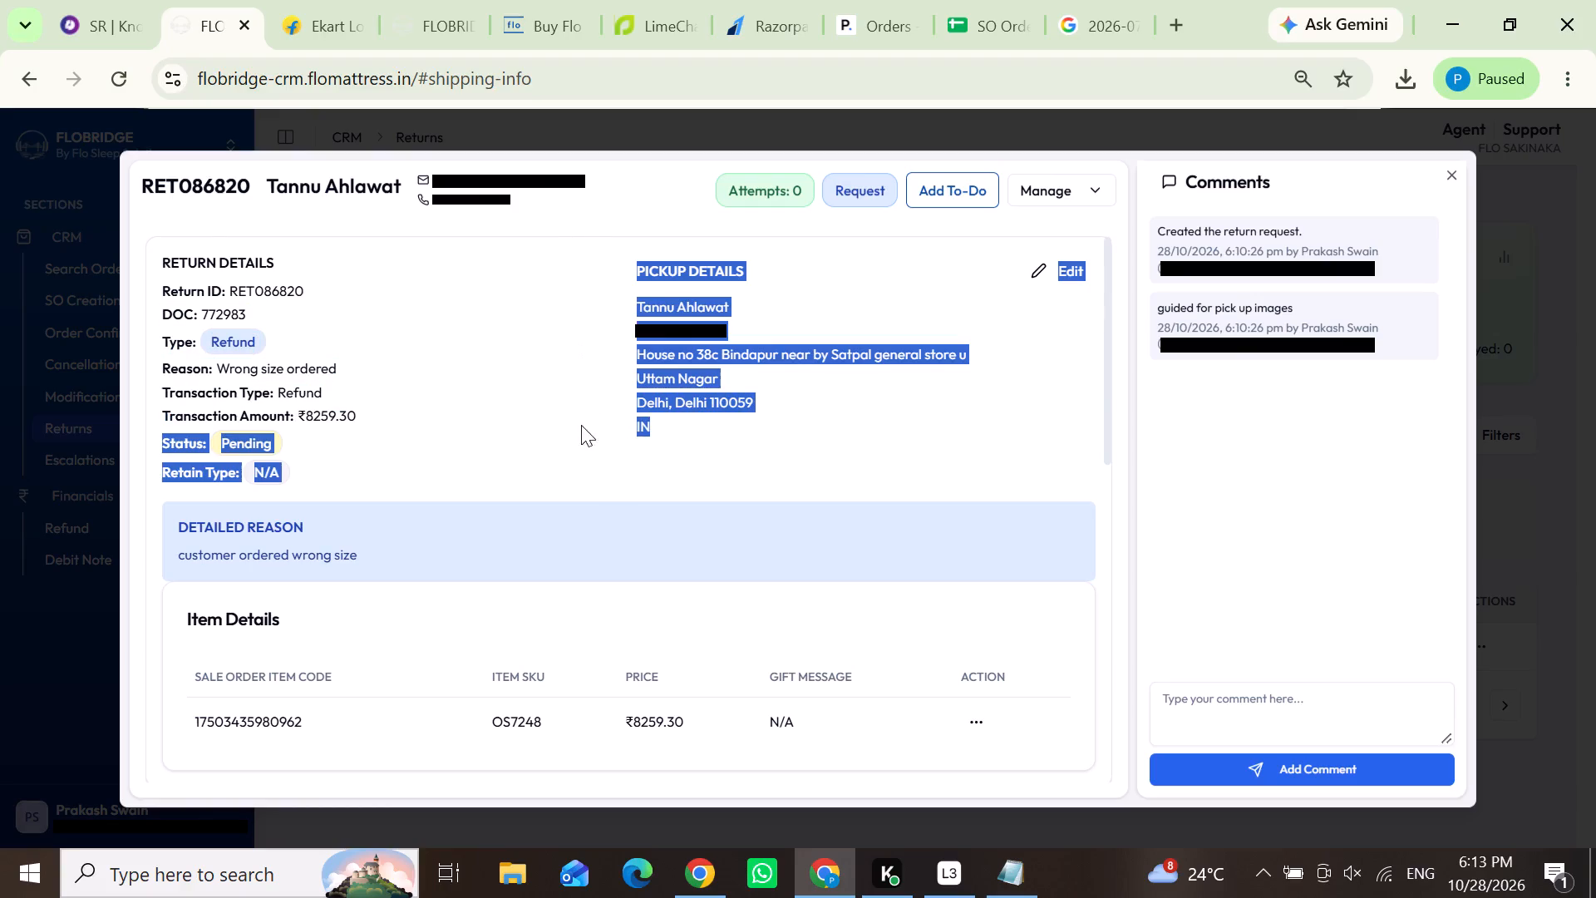
pyautogui.moveTo(581, 425); pyautogui.dragTo(581, 460)
pyautogui.click(746, 461)
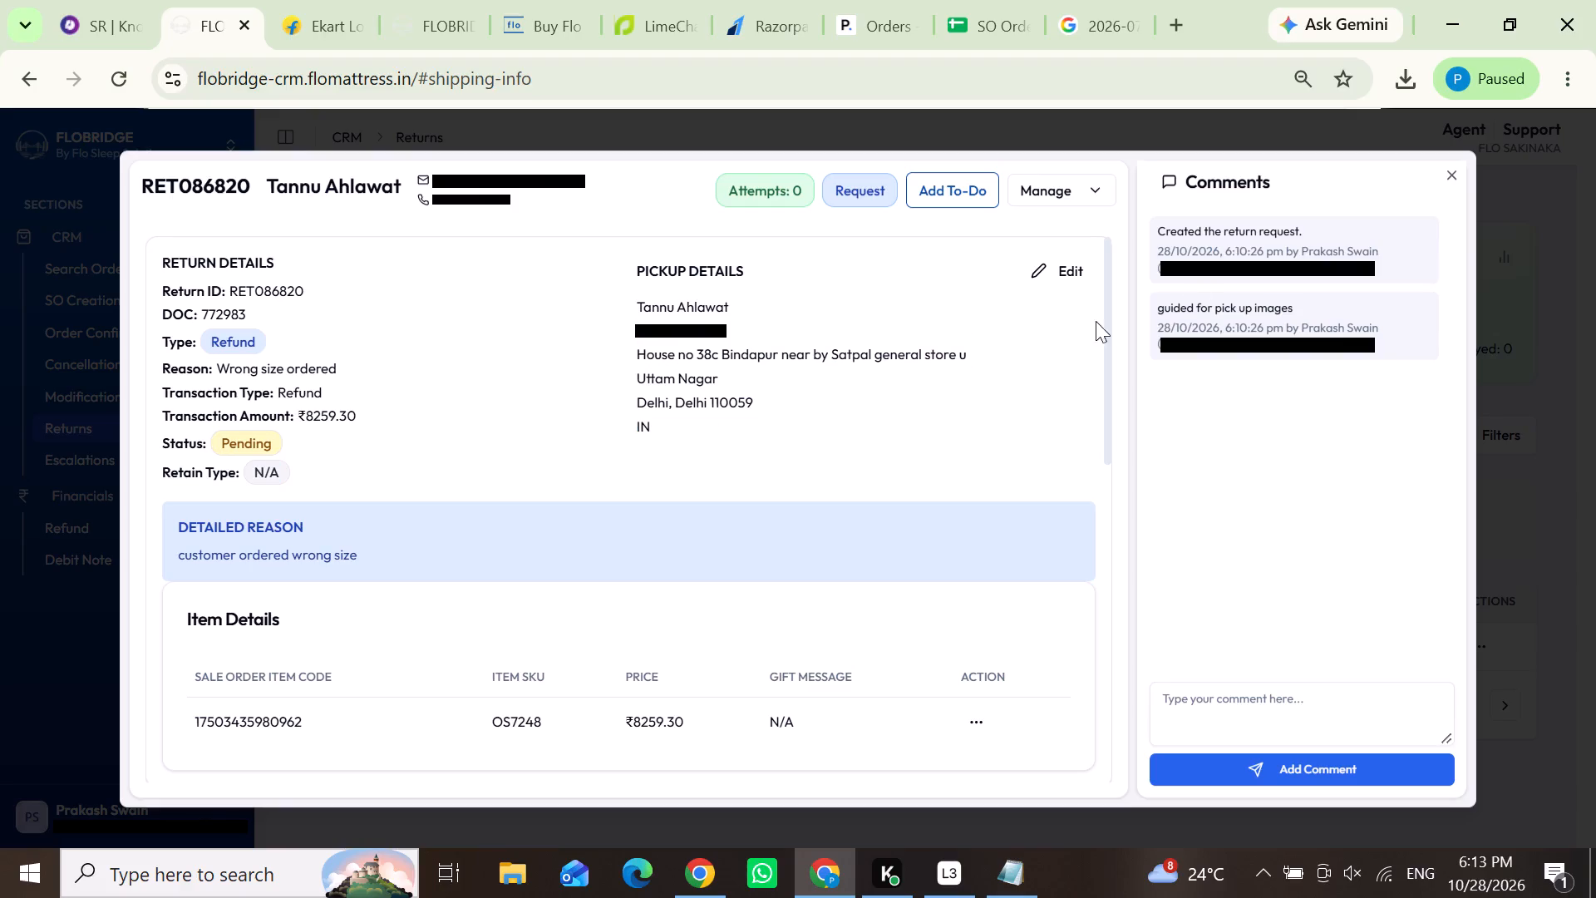
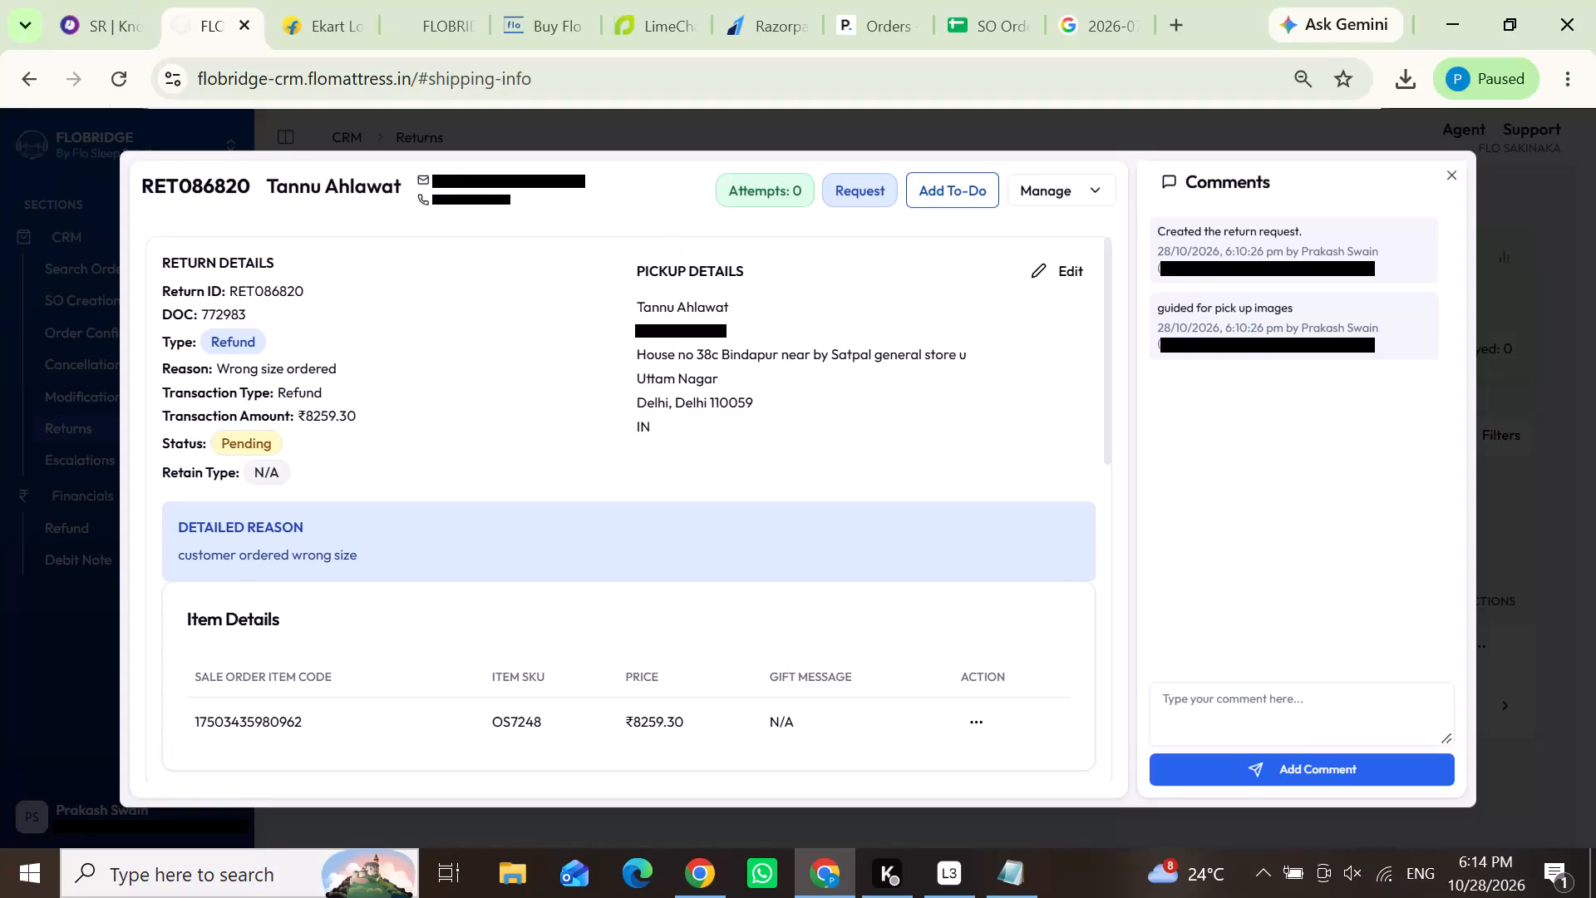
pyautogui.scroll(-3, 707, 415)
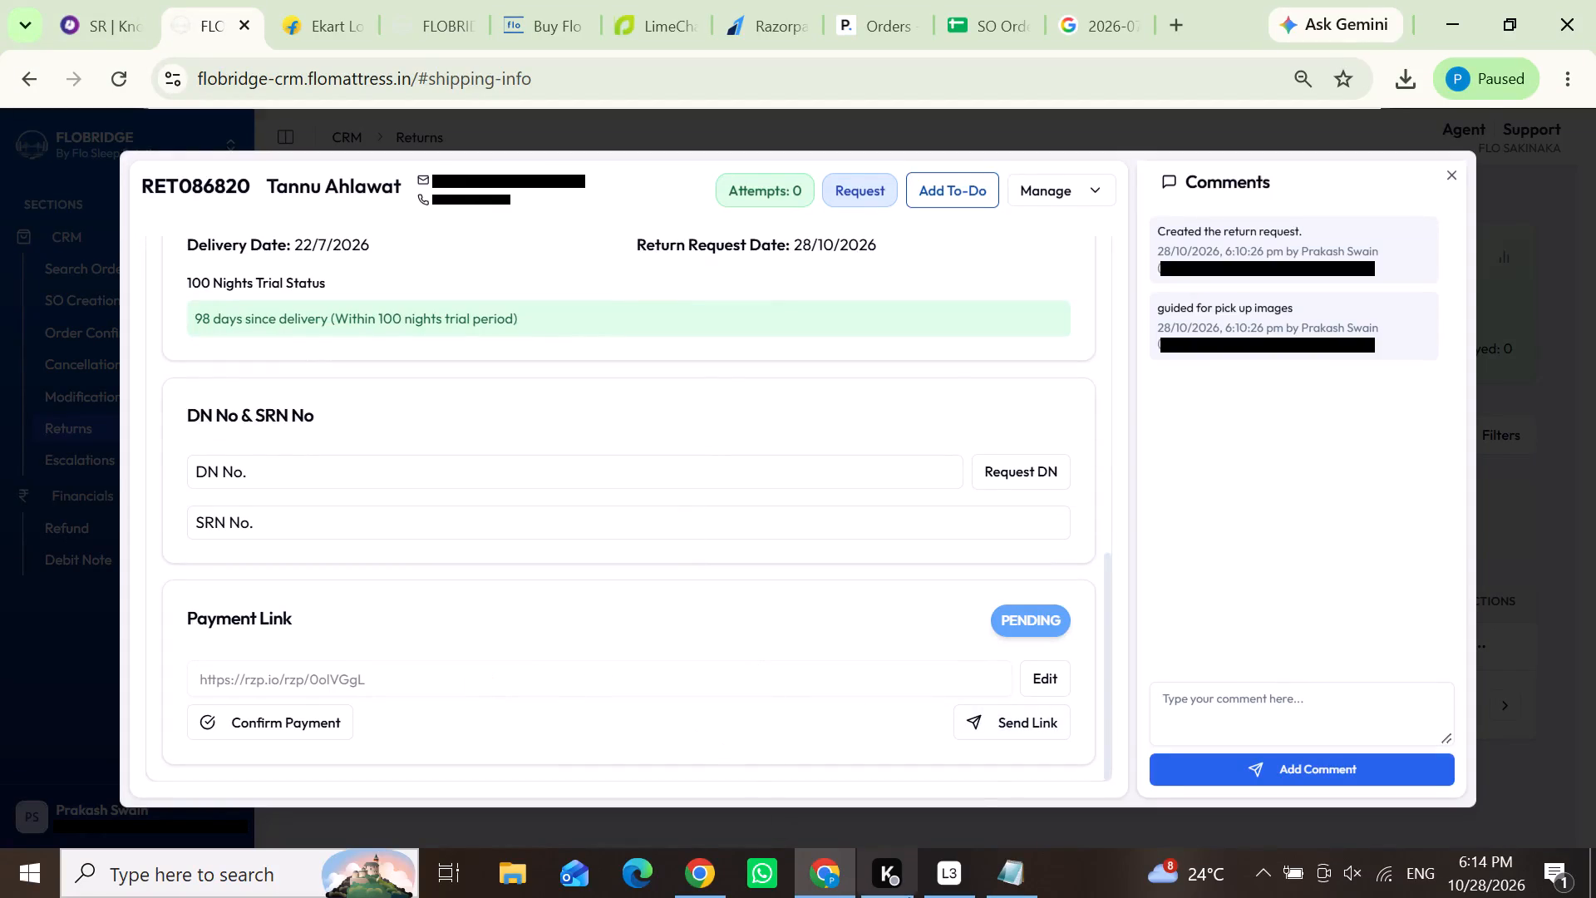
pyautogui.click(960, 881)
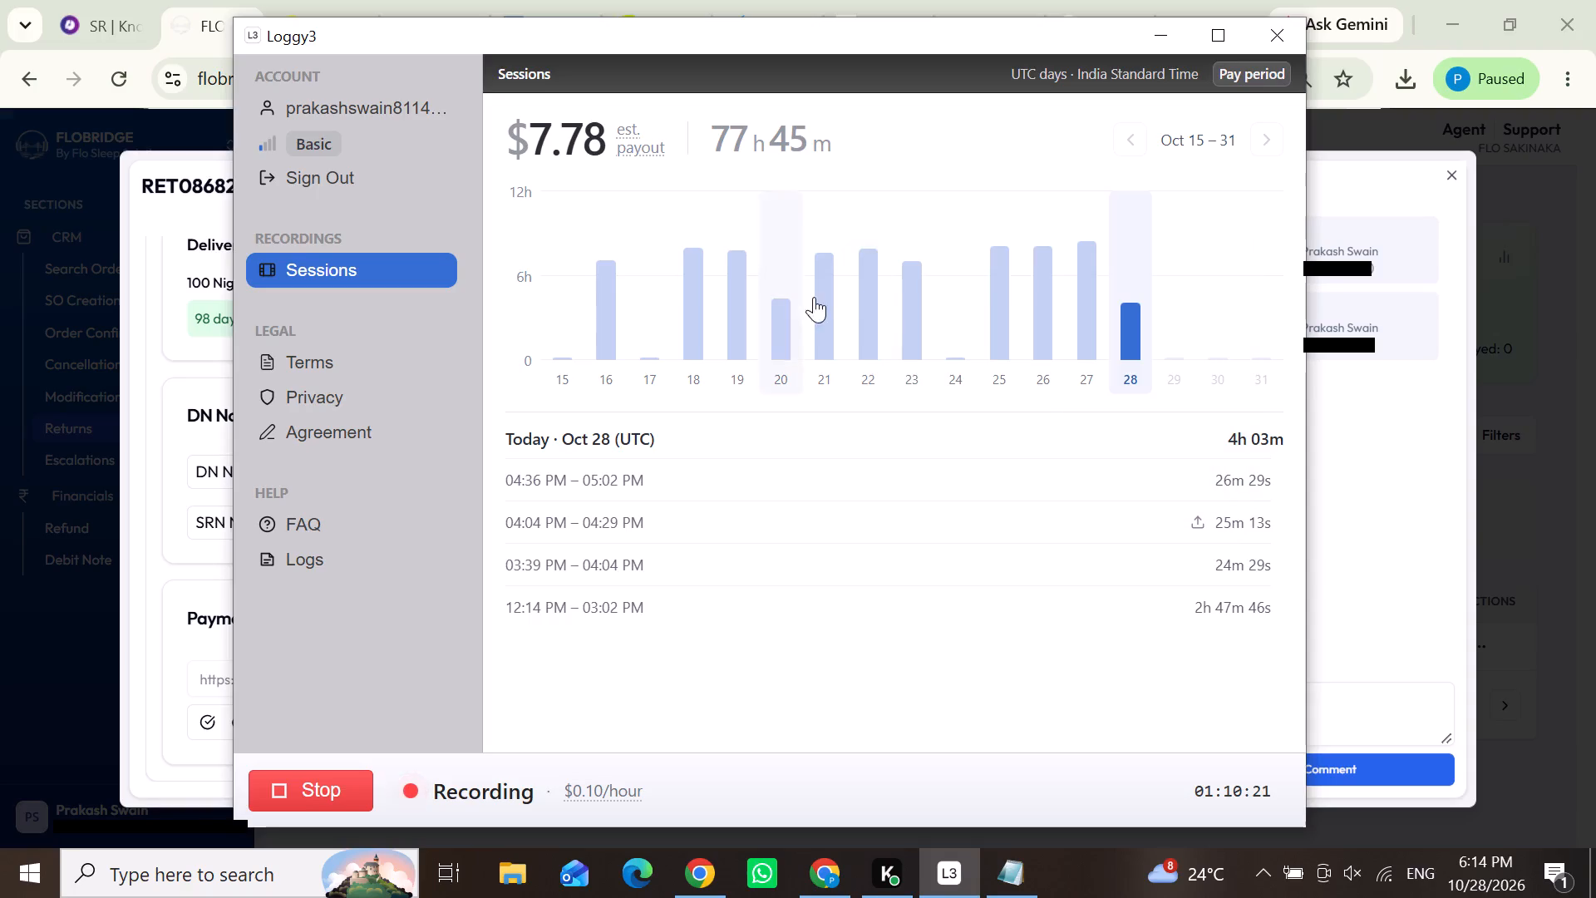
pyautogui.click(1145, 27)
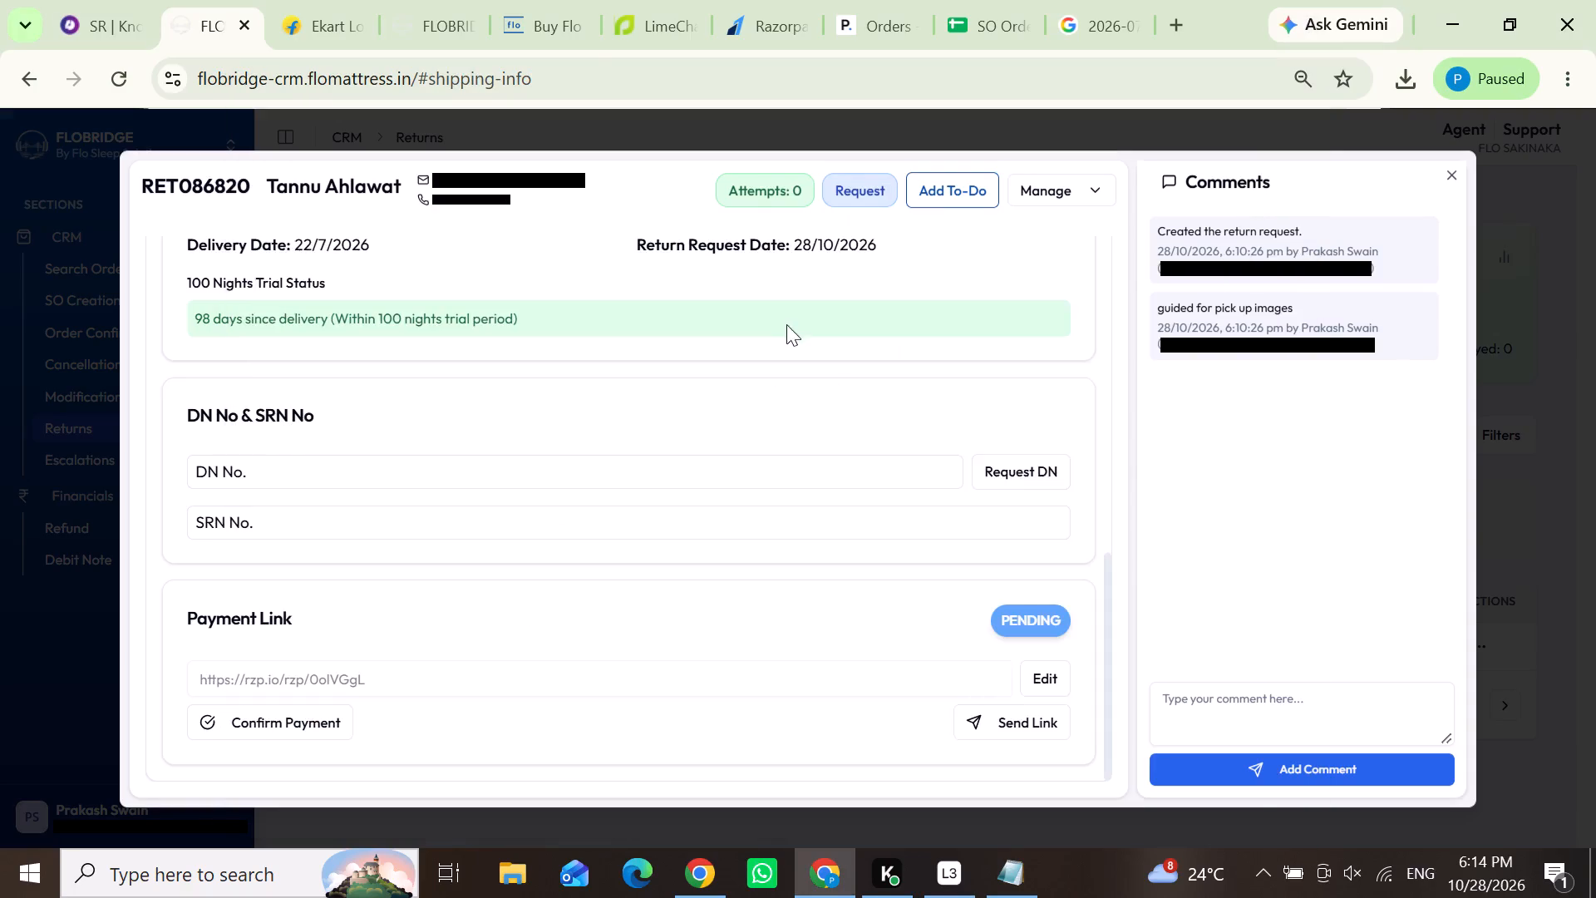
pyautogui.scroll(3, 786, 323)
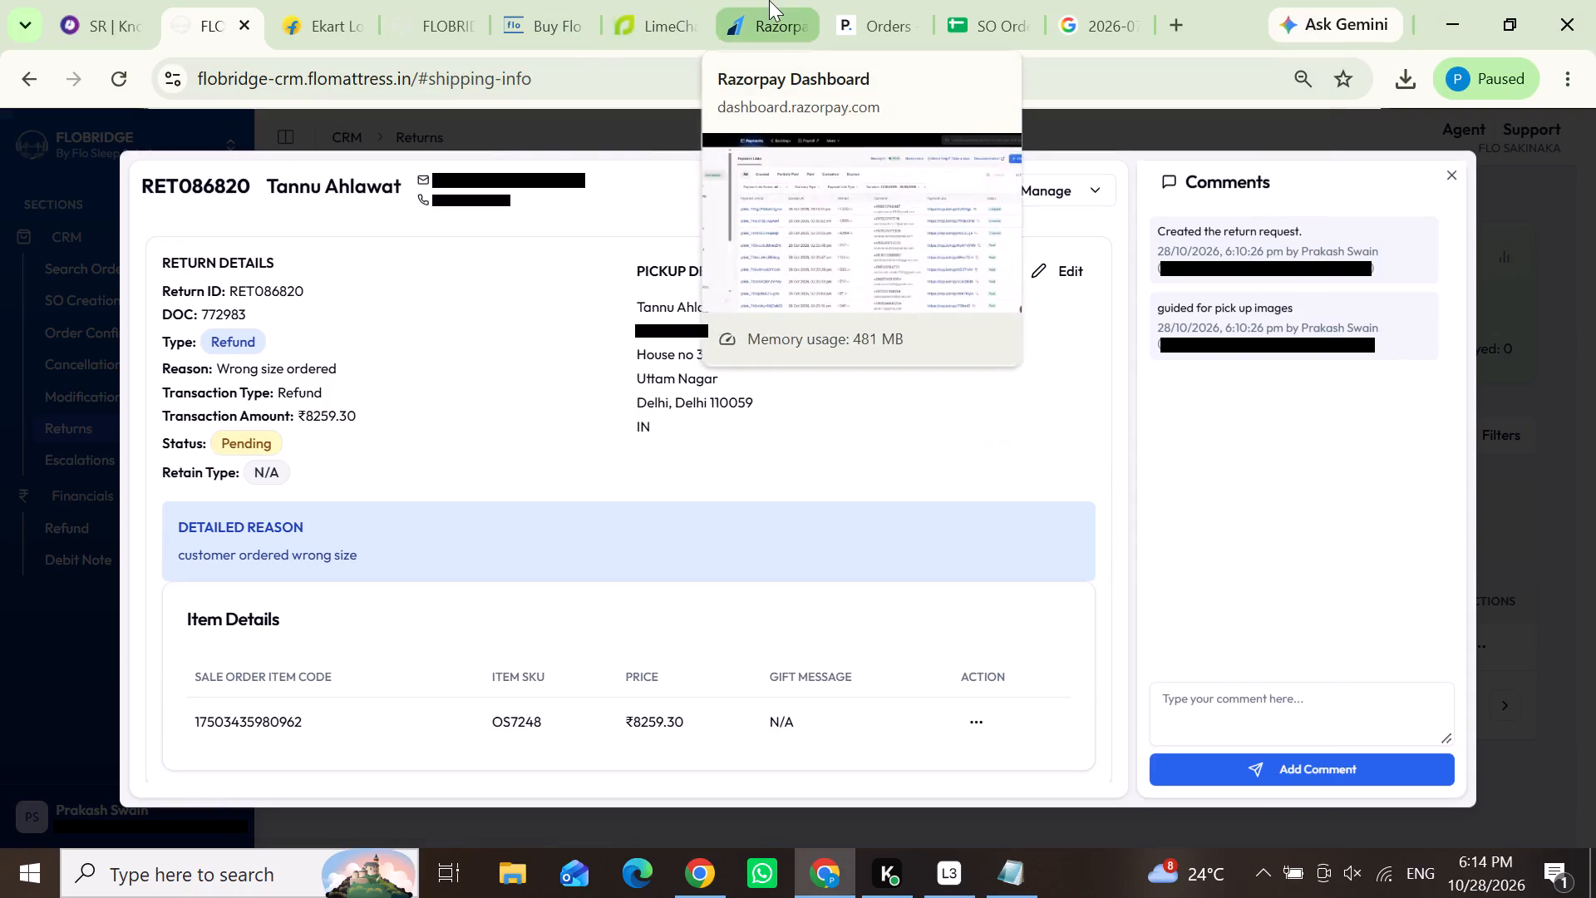
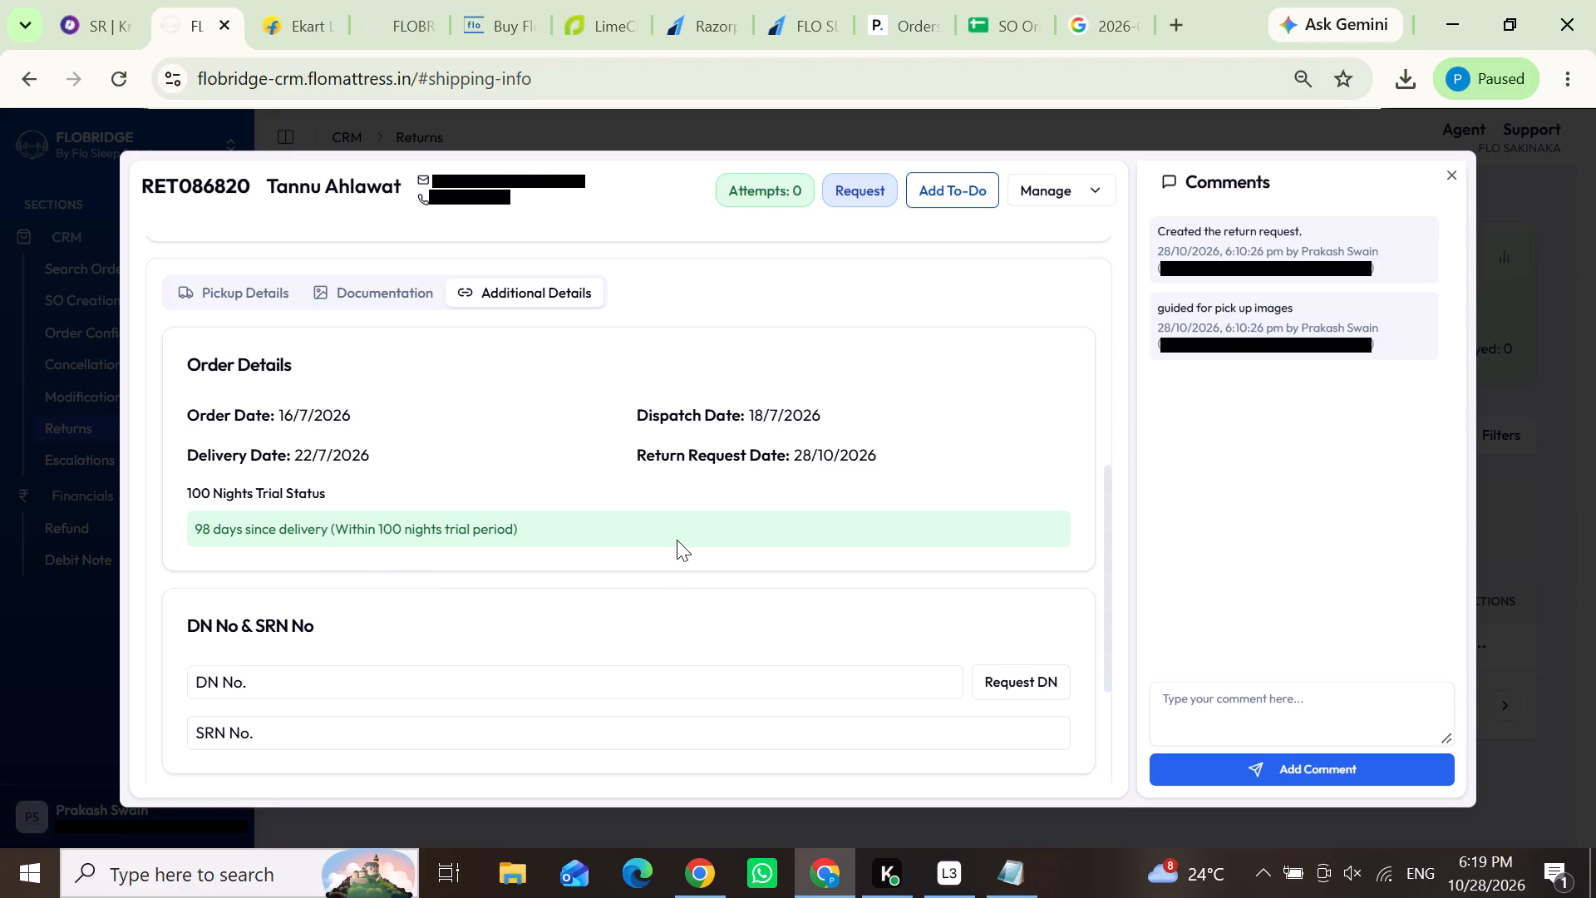
pyautogui.scroll(-1, 655, 522)
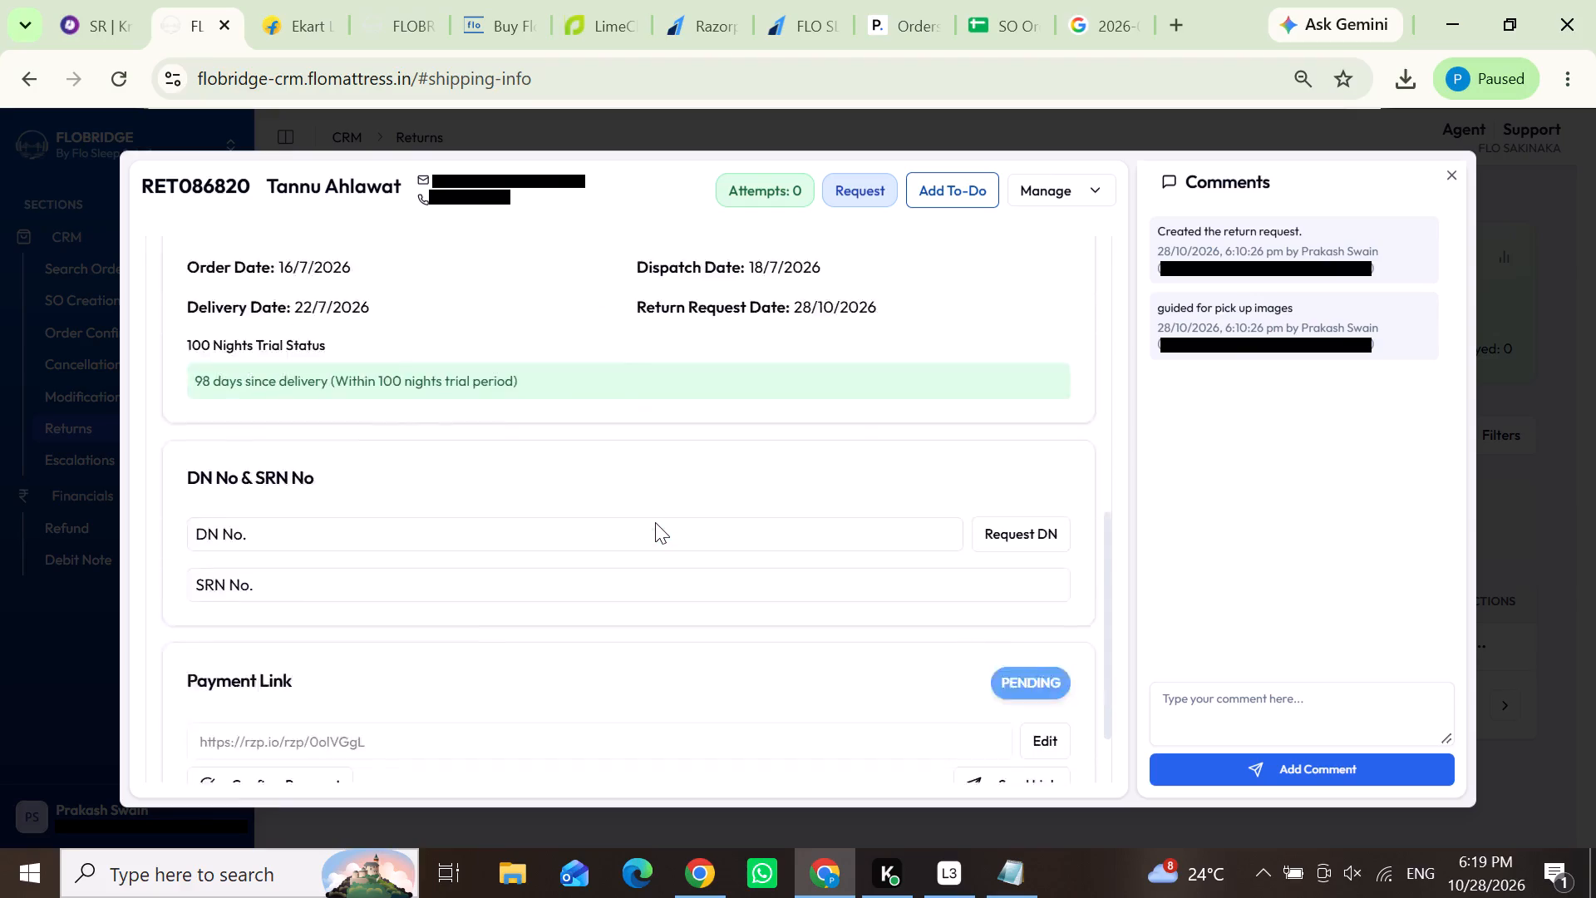
pyautogui.scroll(-1, 655, 522)
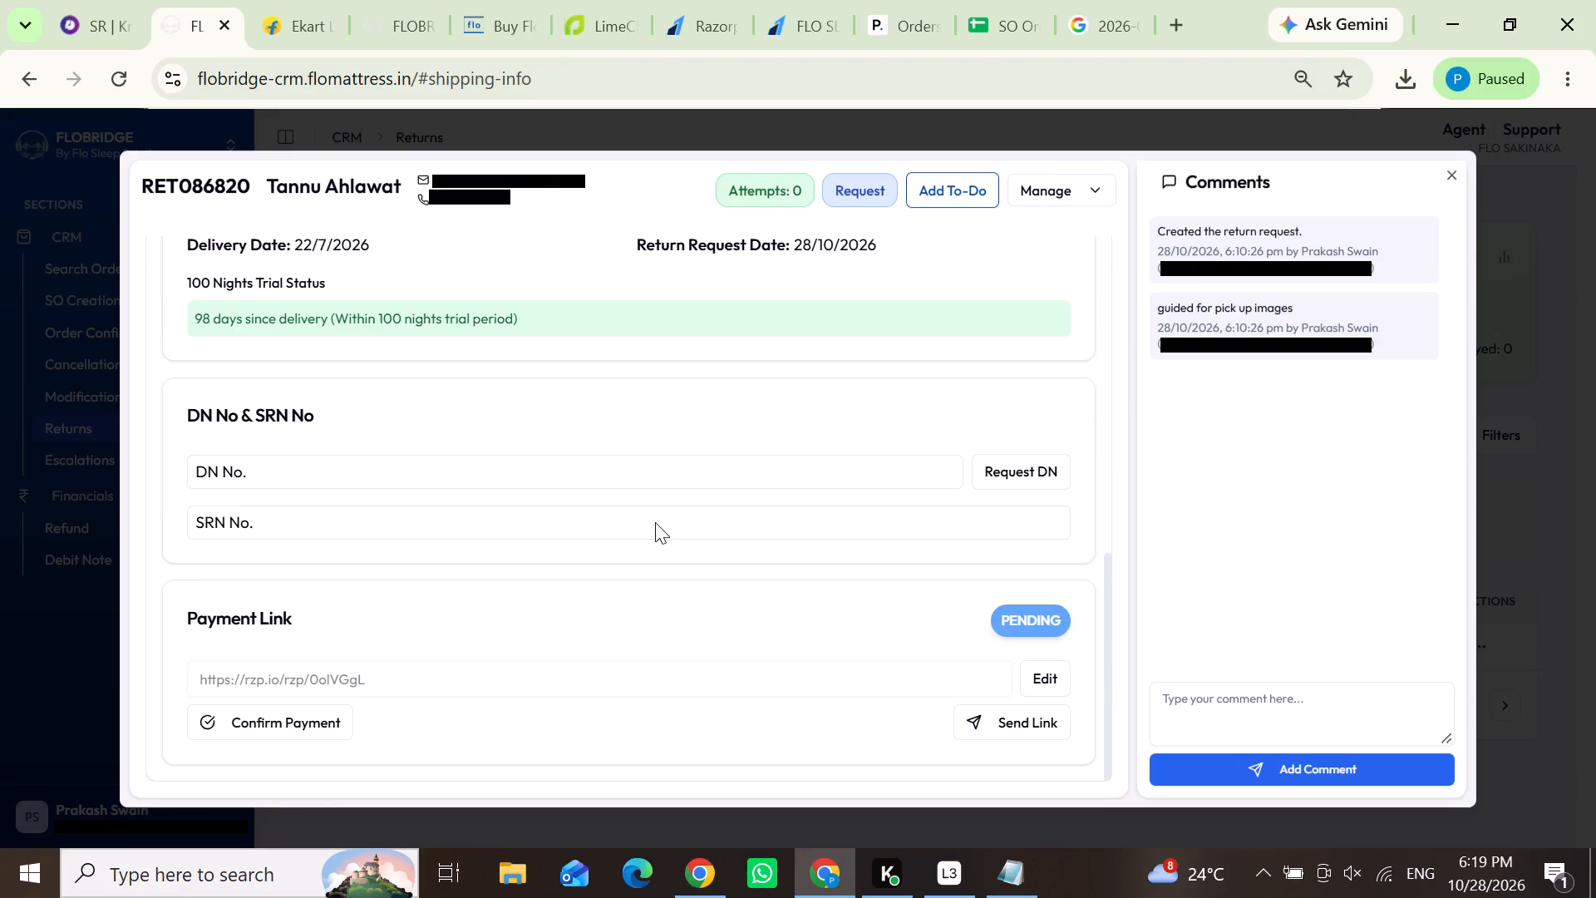
pyautogui.scroll(1, 655, 522)
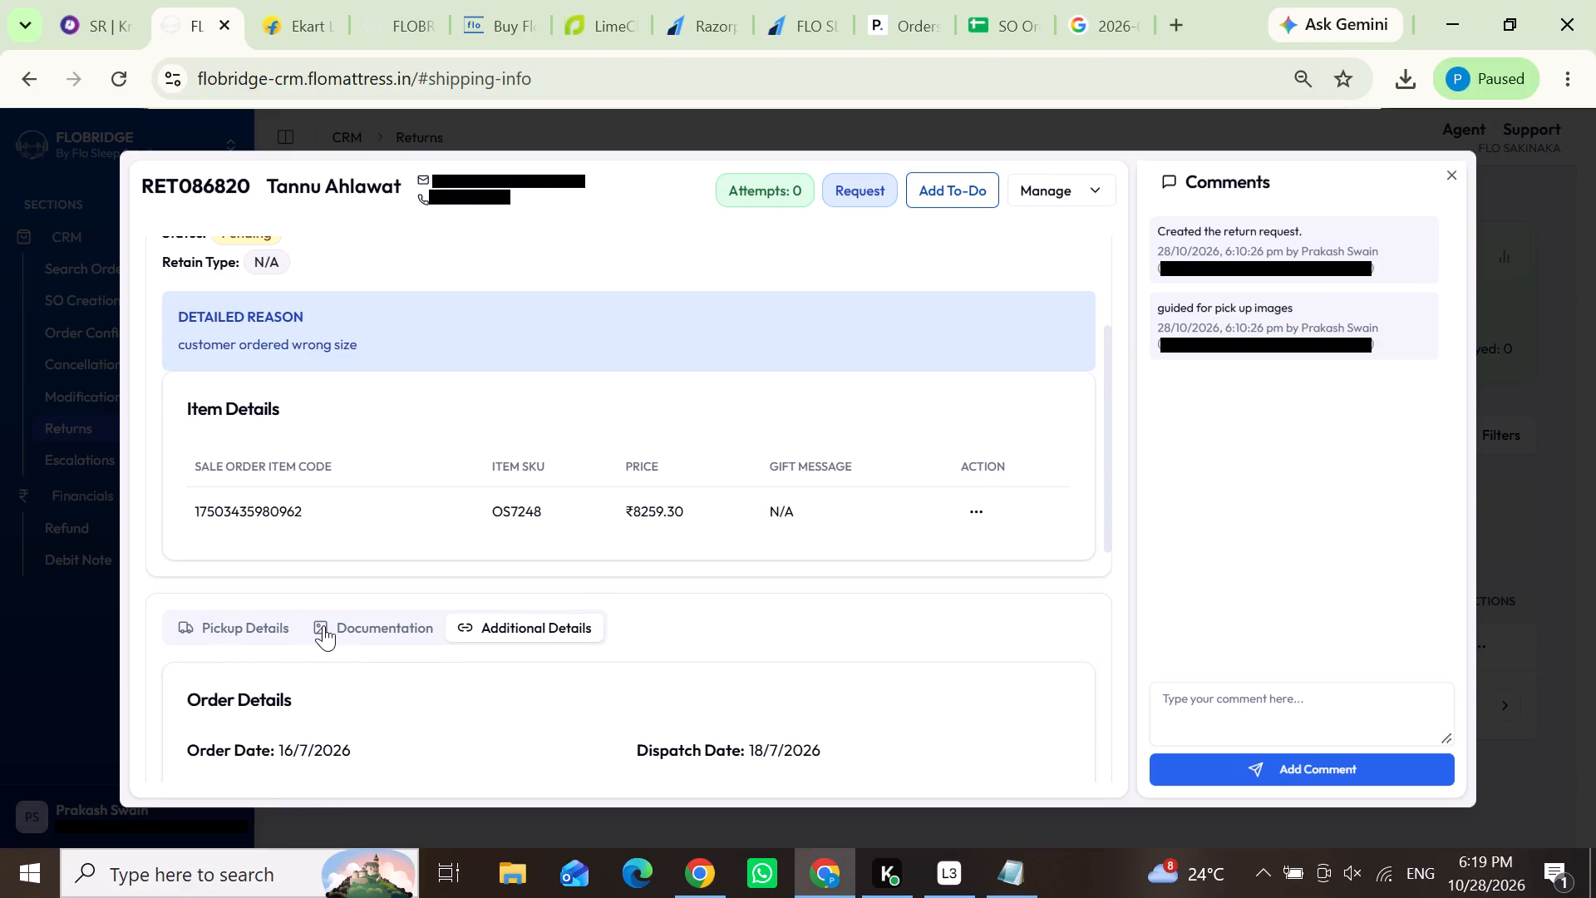
pyautogui.scroll(-3, 737, 634)
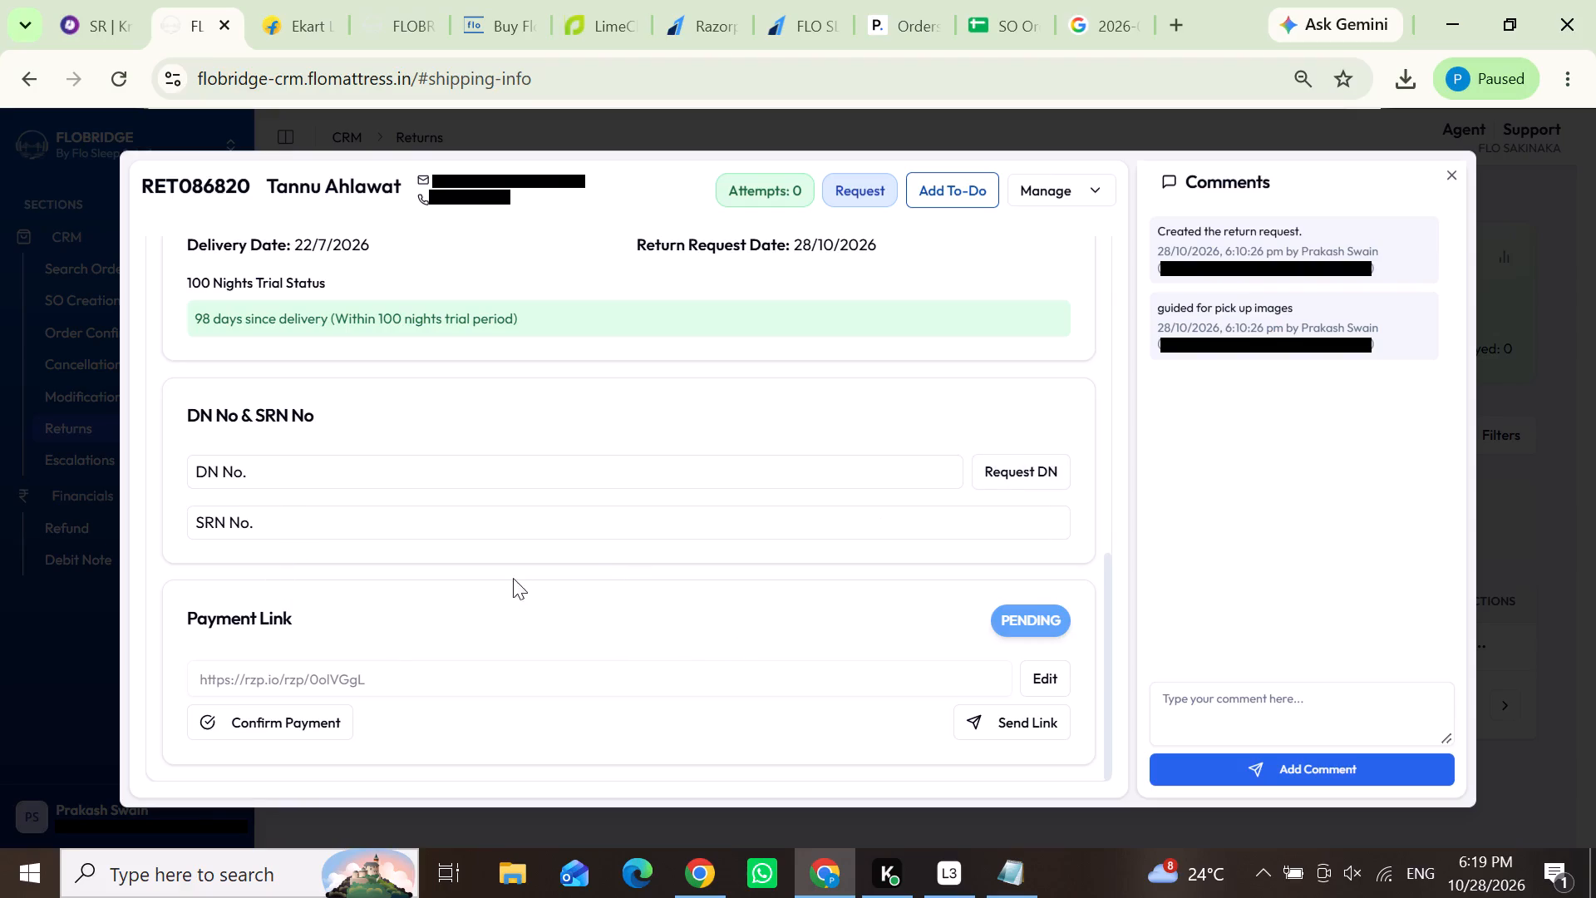
pyautogui.moveTo(299, 614); pyautogui.dragTo(188, 627)
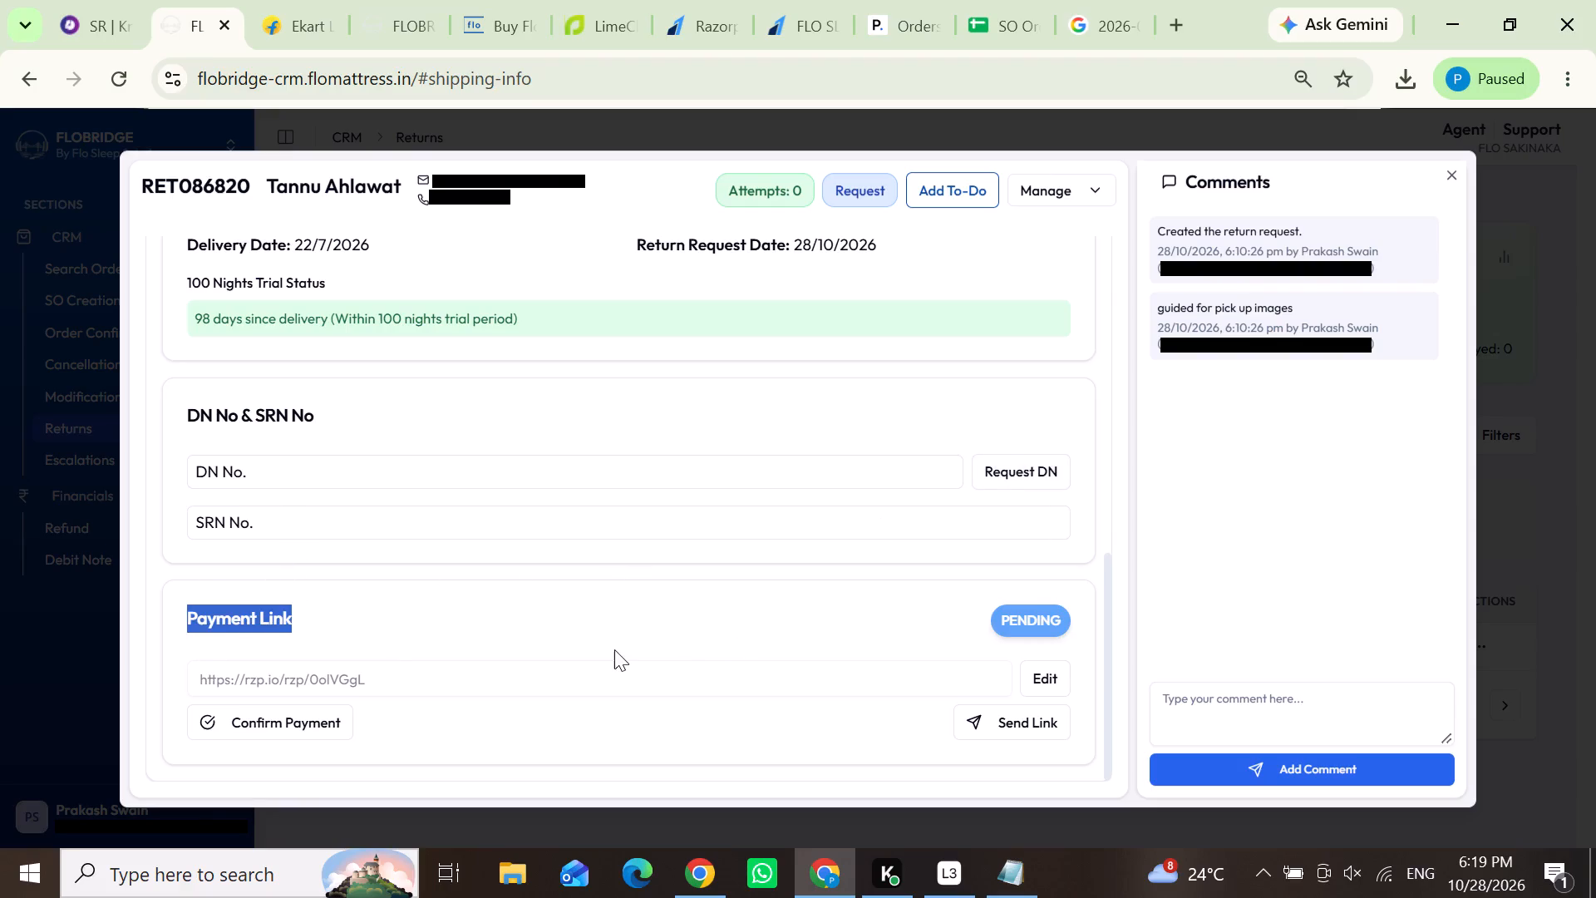
pyautogui.click(614, 649)
pyautogui.scroll(2, 622, 613)
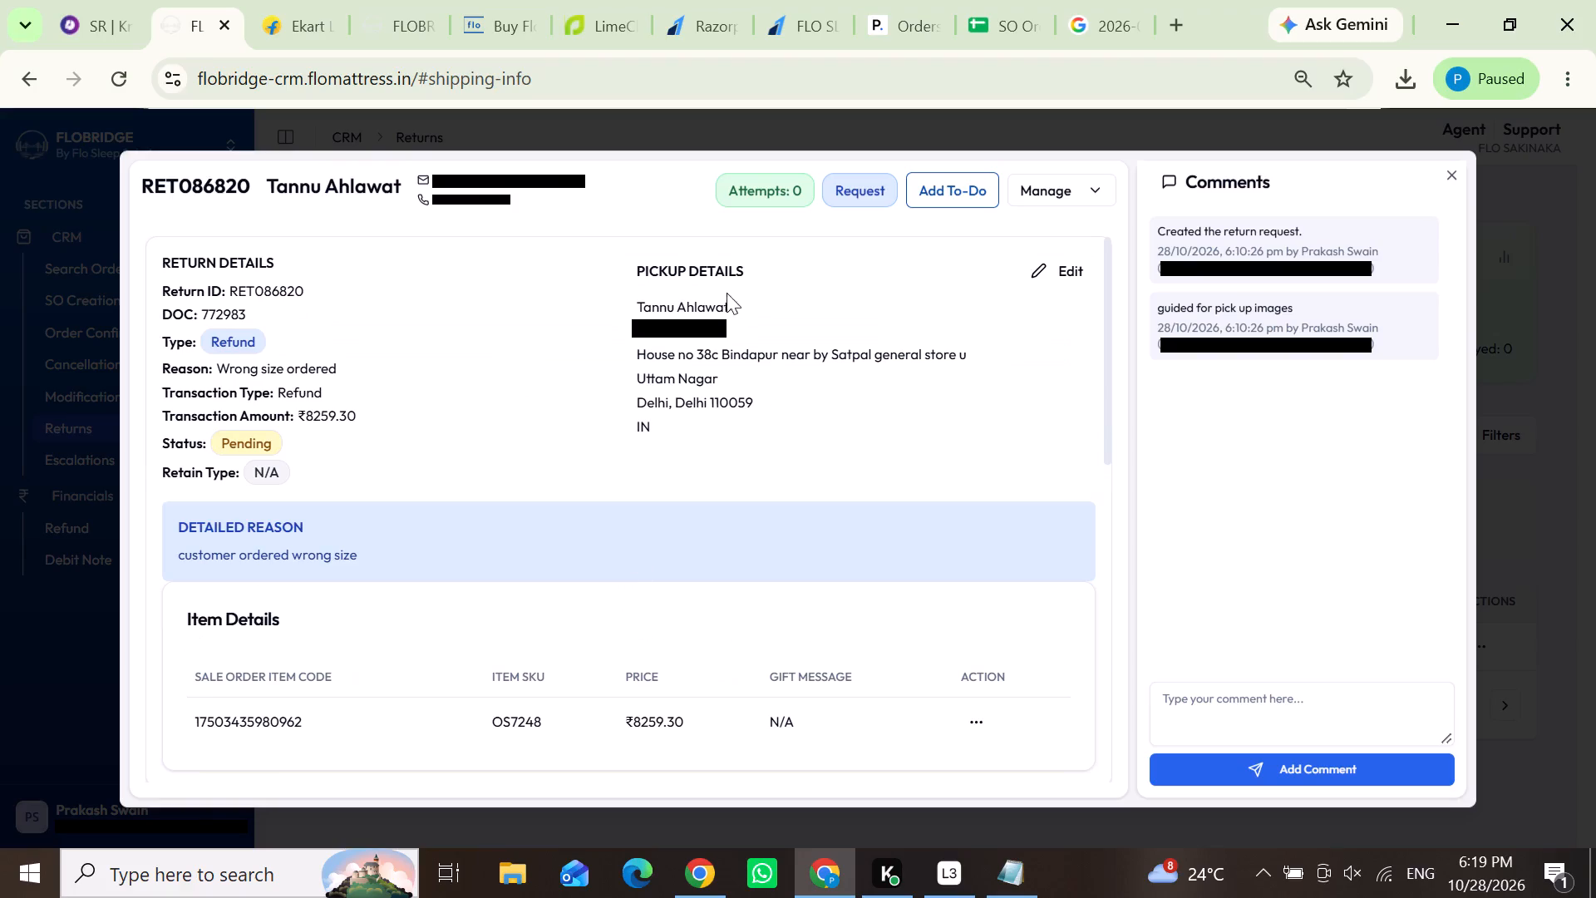
pyautogui.moveTo(730, 302); pyautogui.dragTo(681, 308)
pyautogui.moveTo(681, 308); pyautogui.dragTo(609, 308)
pyautogui.click(672, 429)
pyautogui.moveTo(667, 428); pyautogui.dragTo(649, 425)
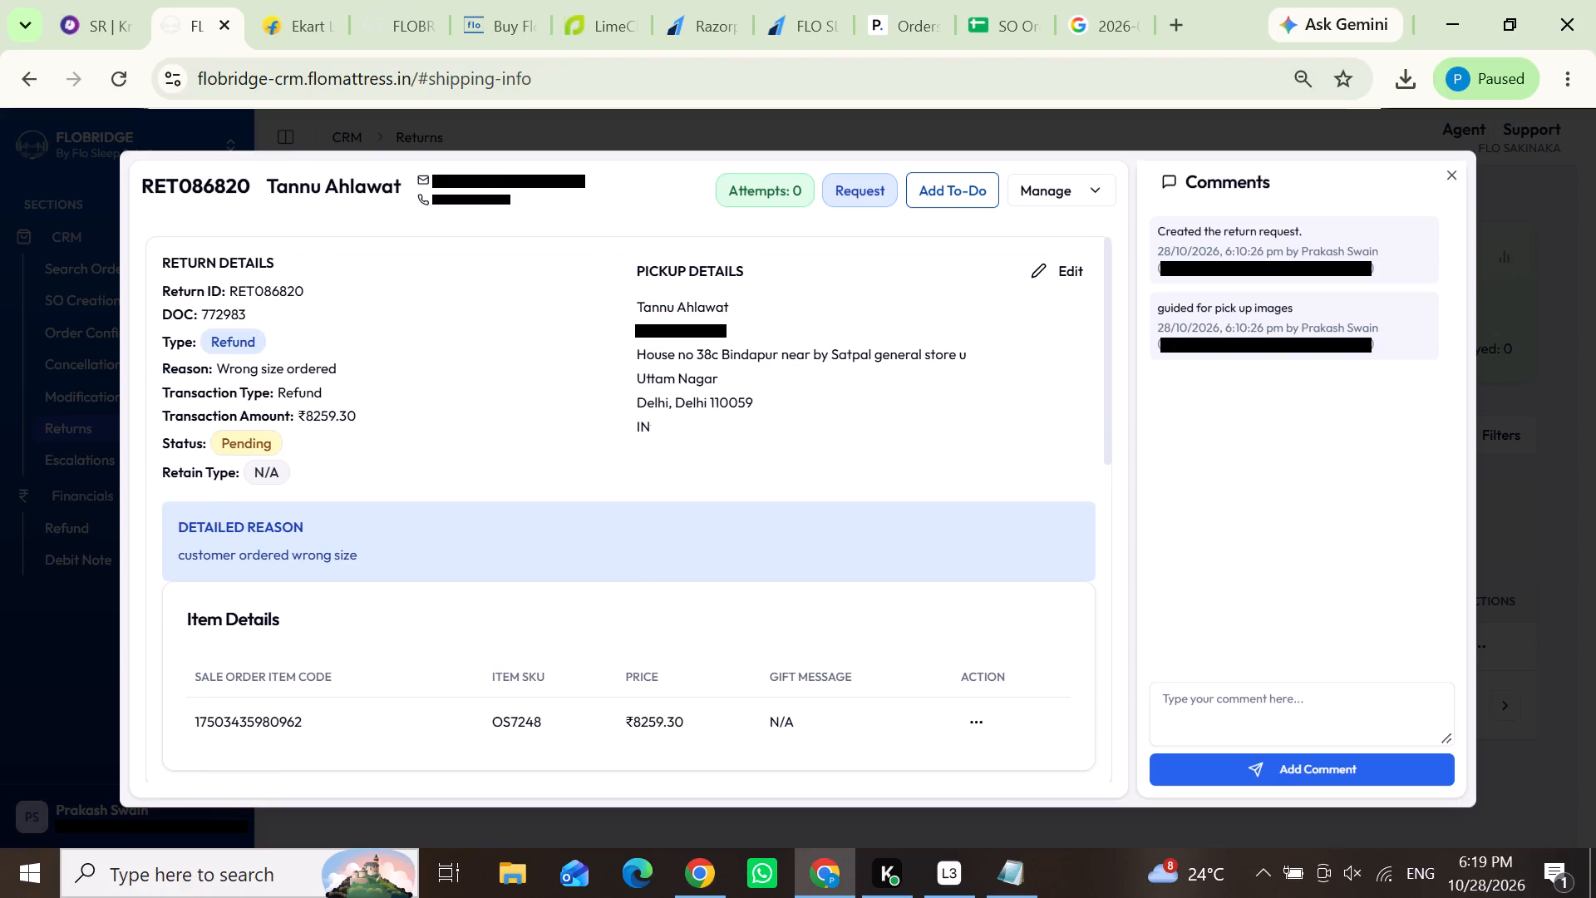
pyautogui.moveTo(649, 425); pyautogui.dragTo(630, 423)
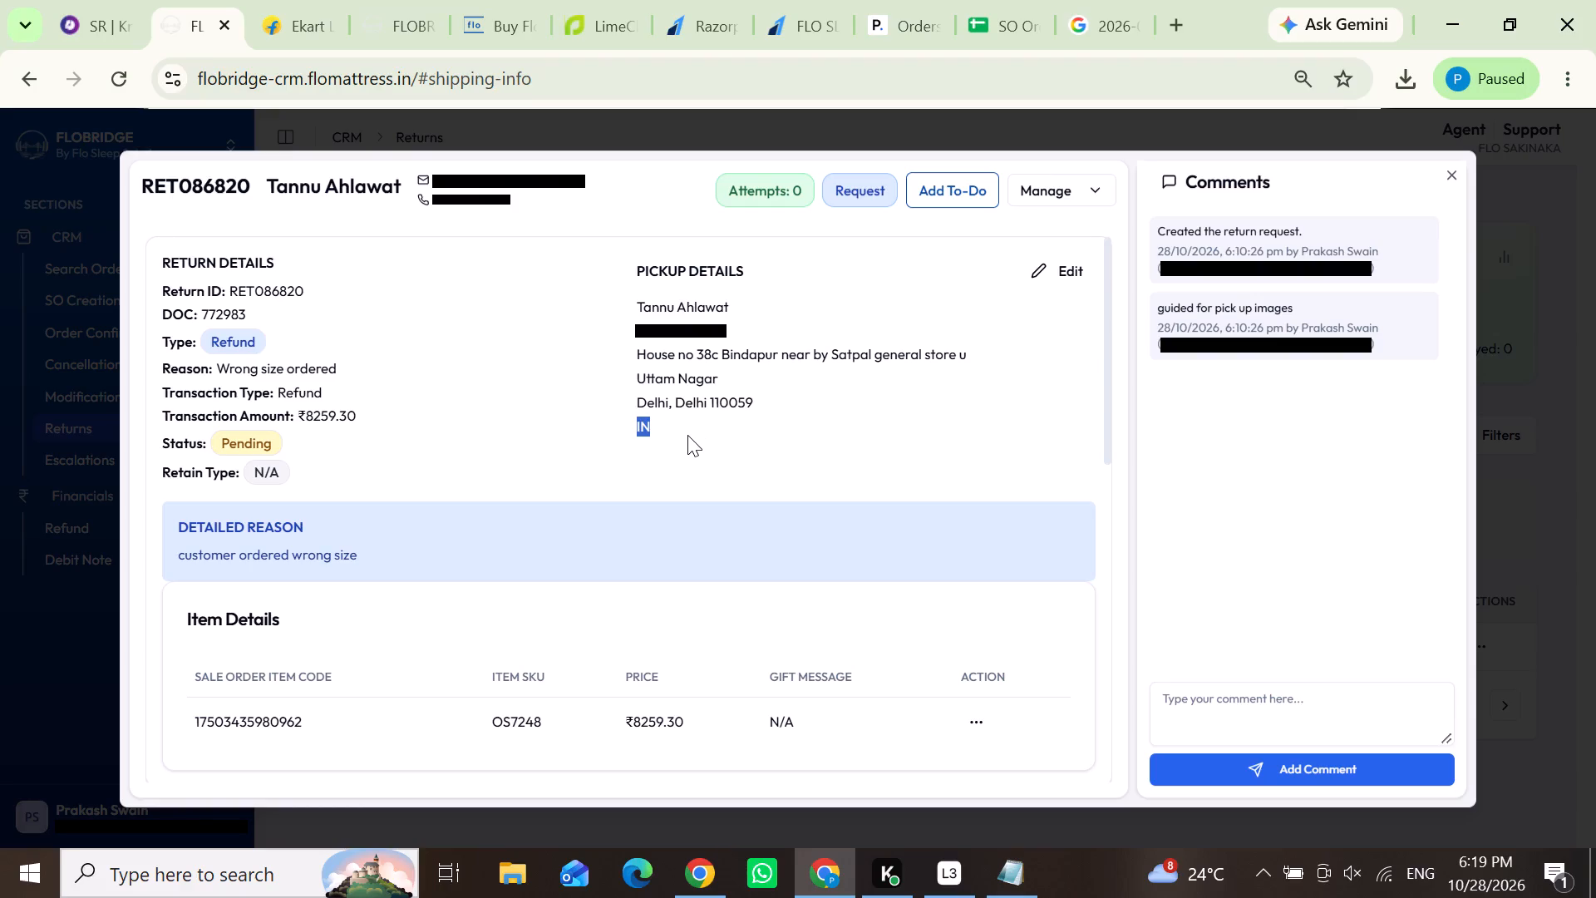
pyautogui.click(687, 435)
pyautogui.moveTo(778, 398); pyautogui.dragTo(695, 398)
pyautogui.moveTo(695, 398); pyautogui.dragTo(603, 268)
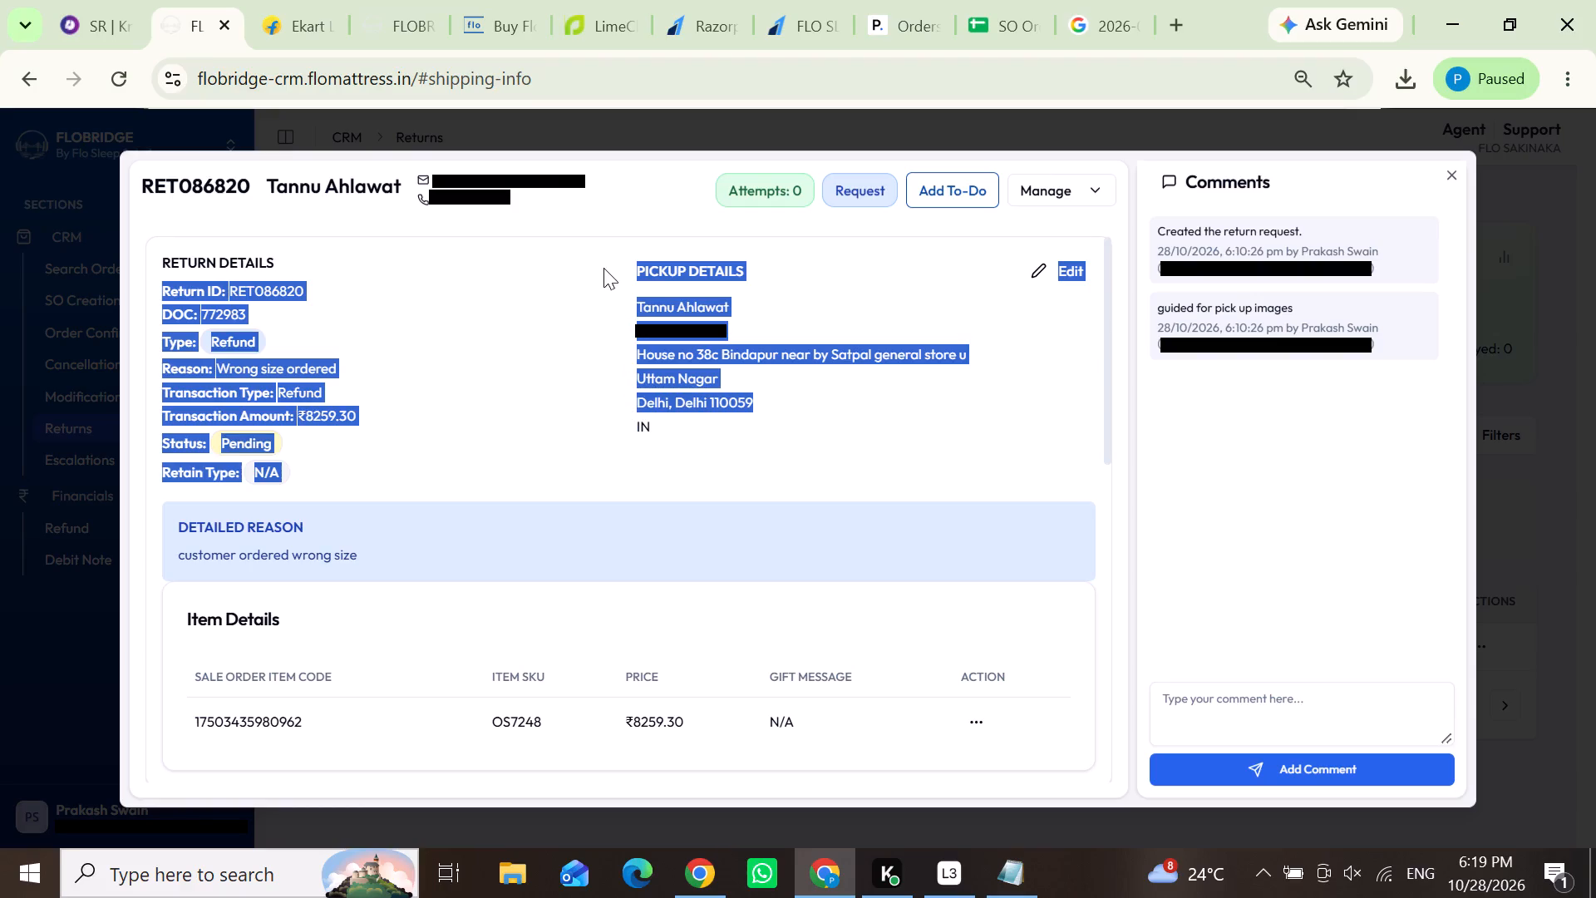
pyautogui.moveTo(603, 268); pyautogui.dragTo(595, 232)
pyautogui.click(757, 270)
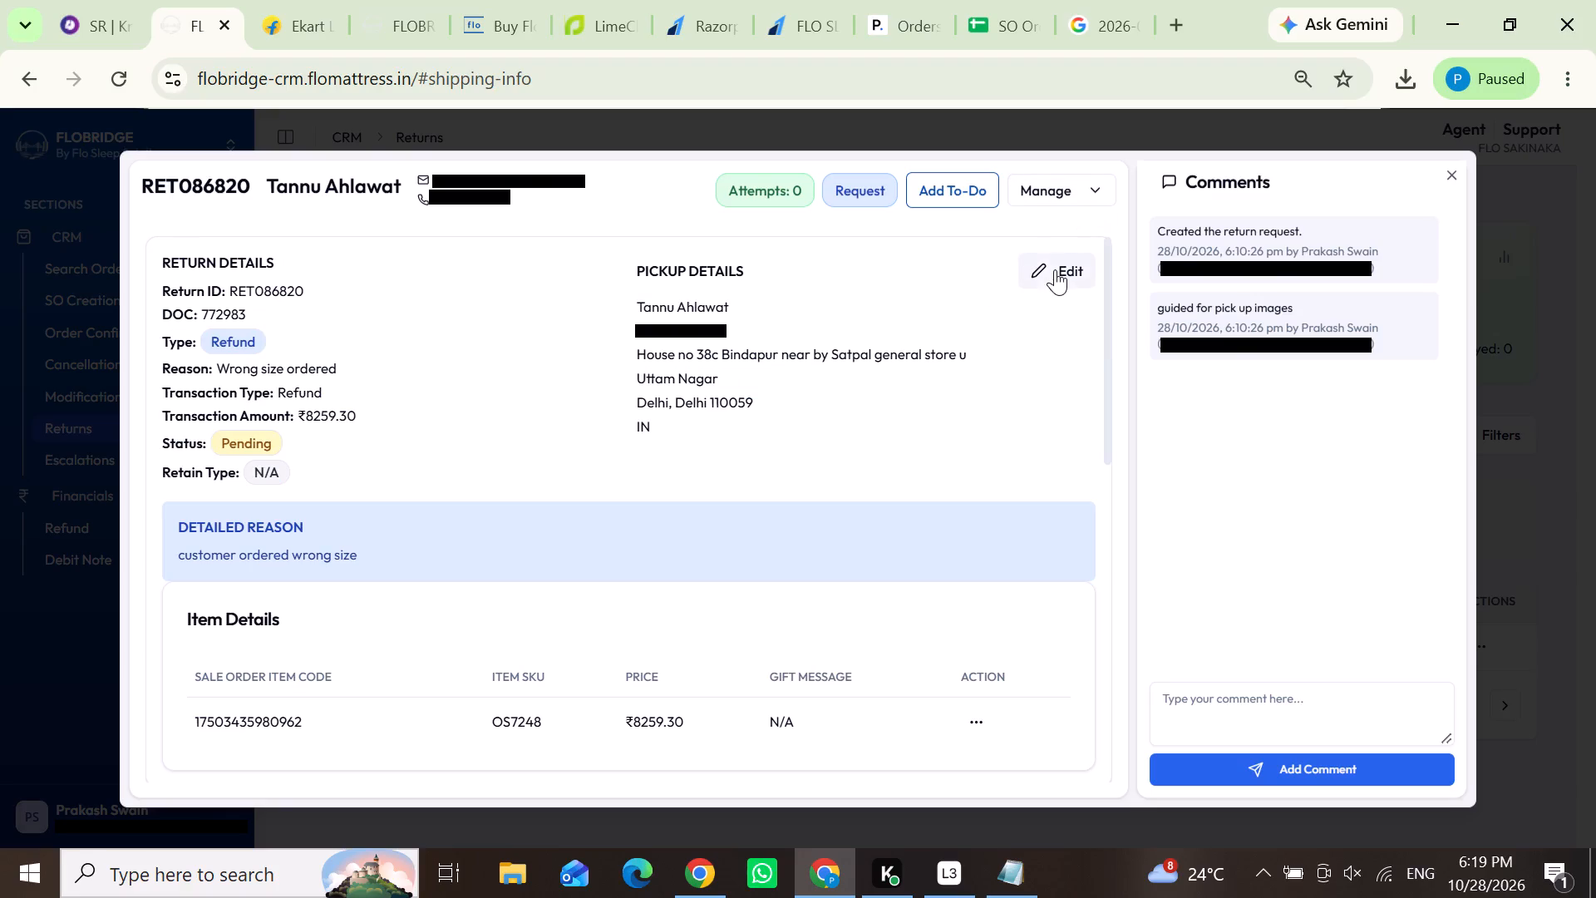
pyautogui.moveTo(1105, 343); pyautogui.dragTo(1089, 683)
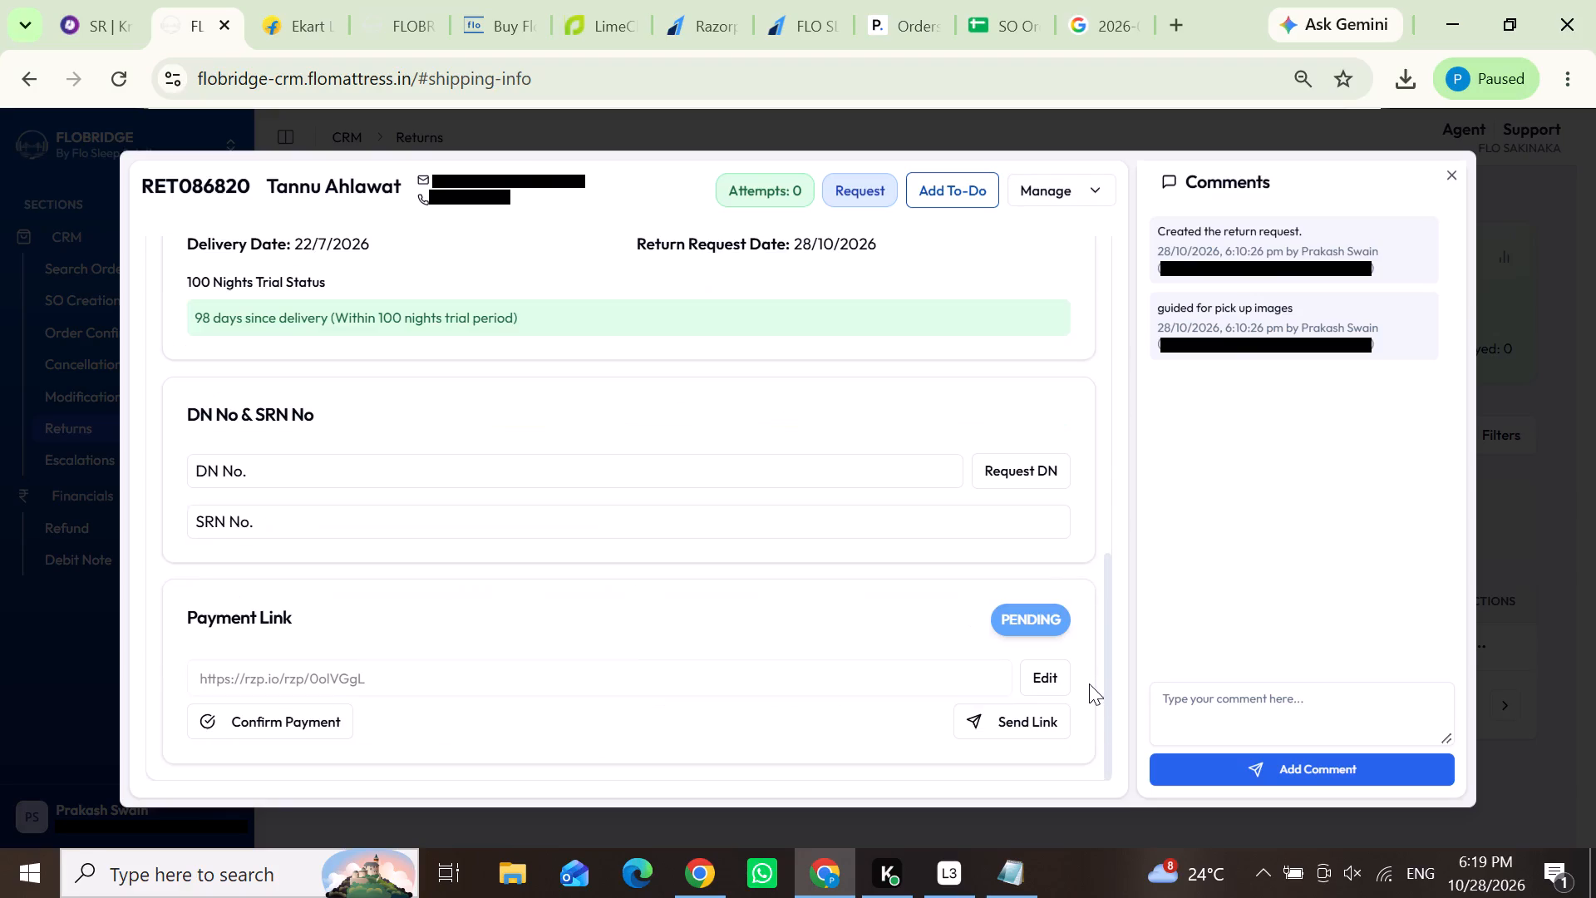
pyautogui.moveTo(1089, 683); pyautogui.dragTo(1091, 298)
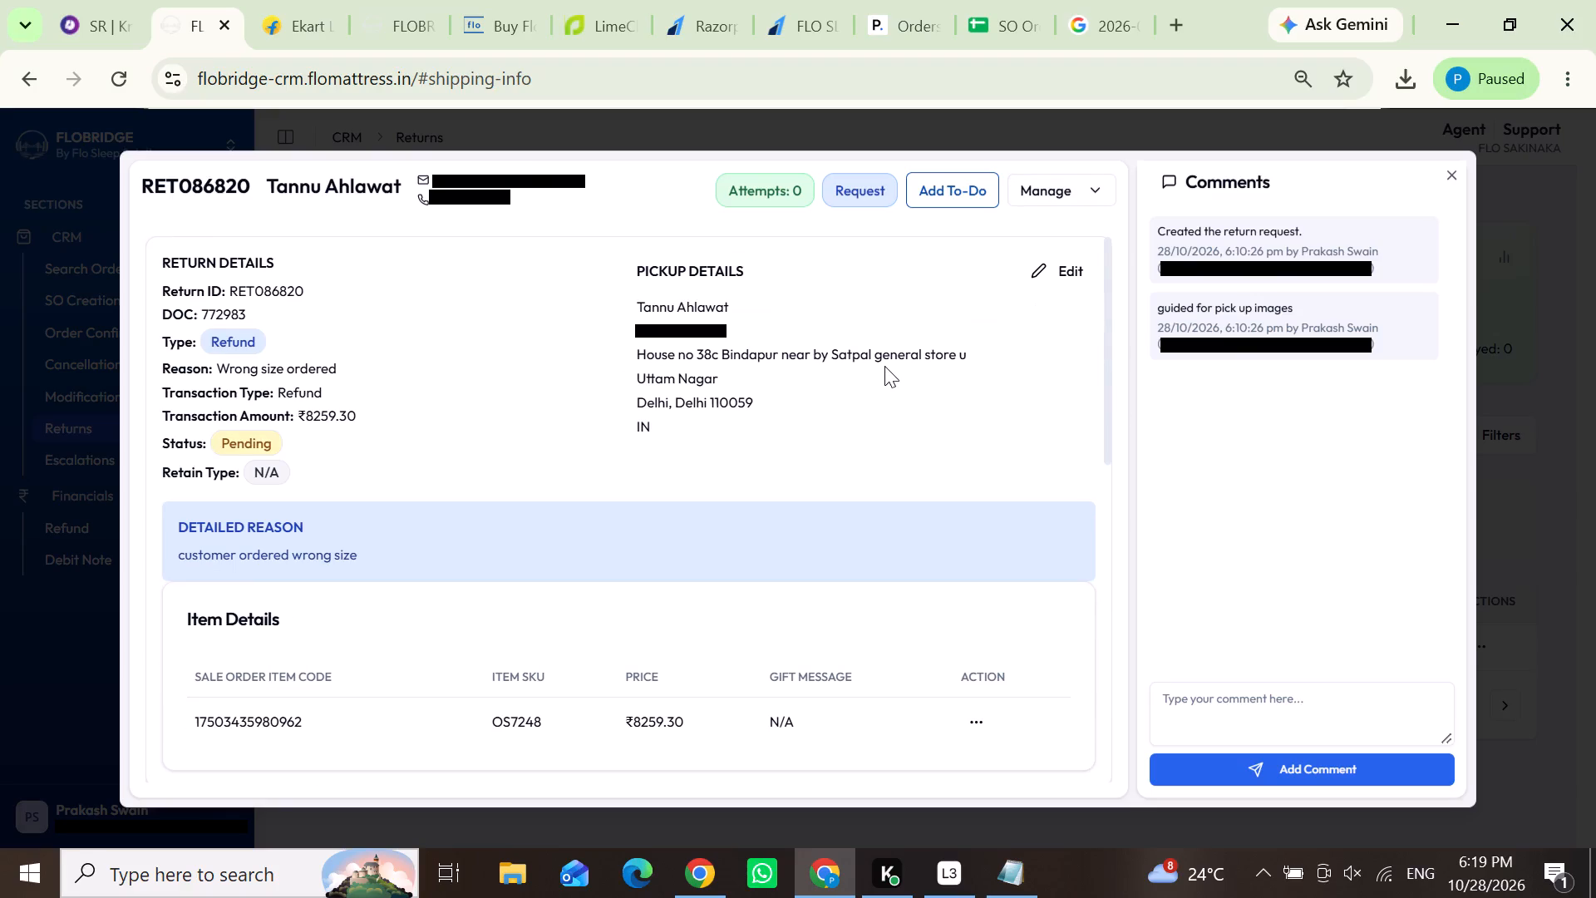
# Recheck the street line of the pickup address and the payment link section before approving the return.
pyautogui.click(1034, 196)
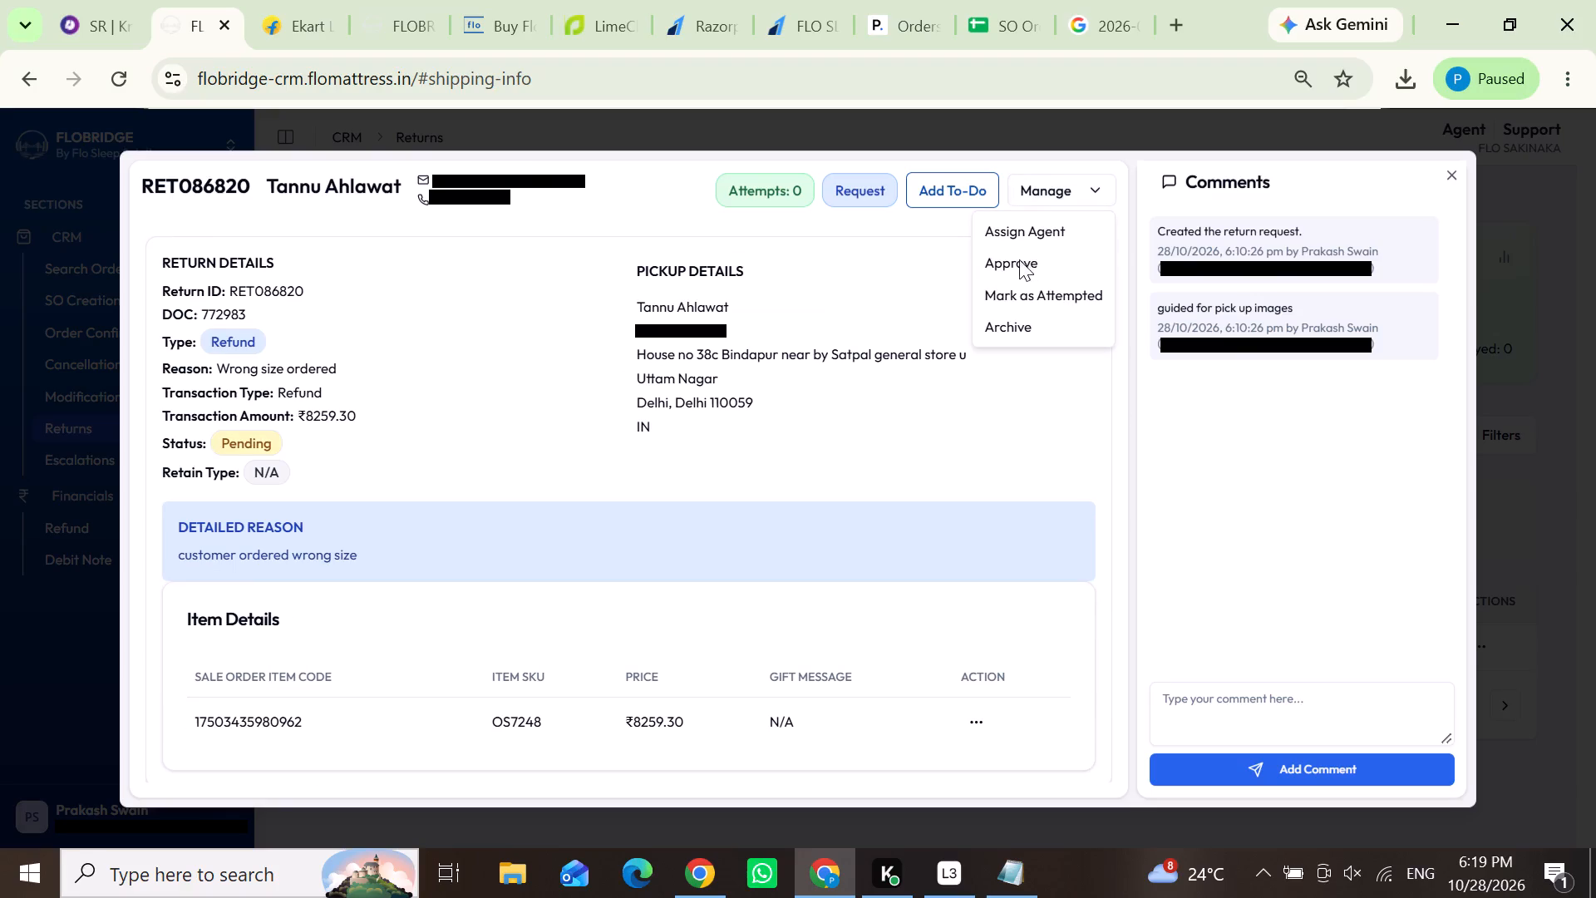
pyautogui.click(886, 312)
pyautogui.moveTo(968, 357); pyautogui.dragTo(877, 363)
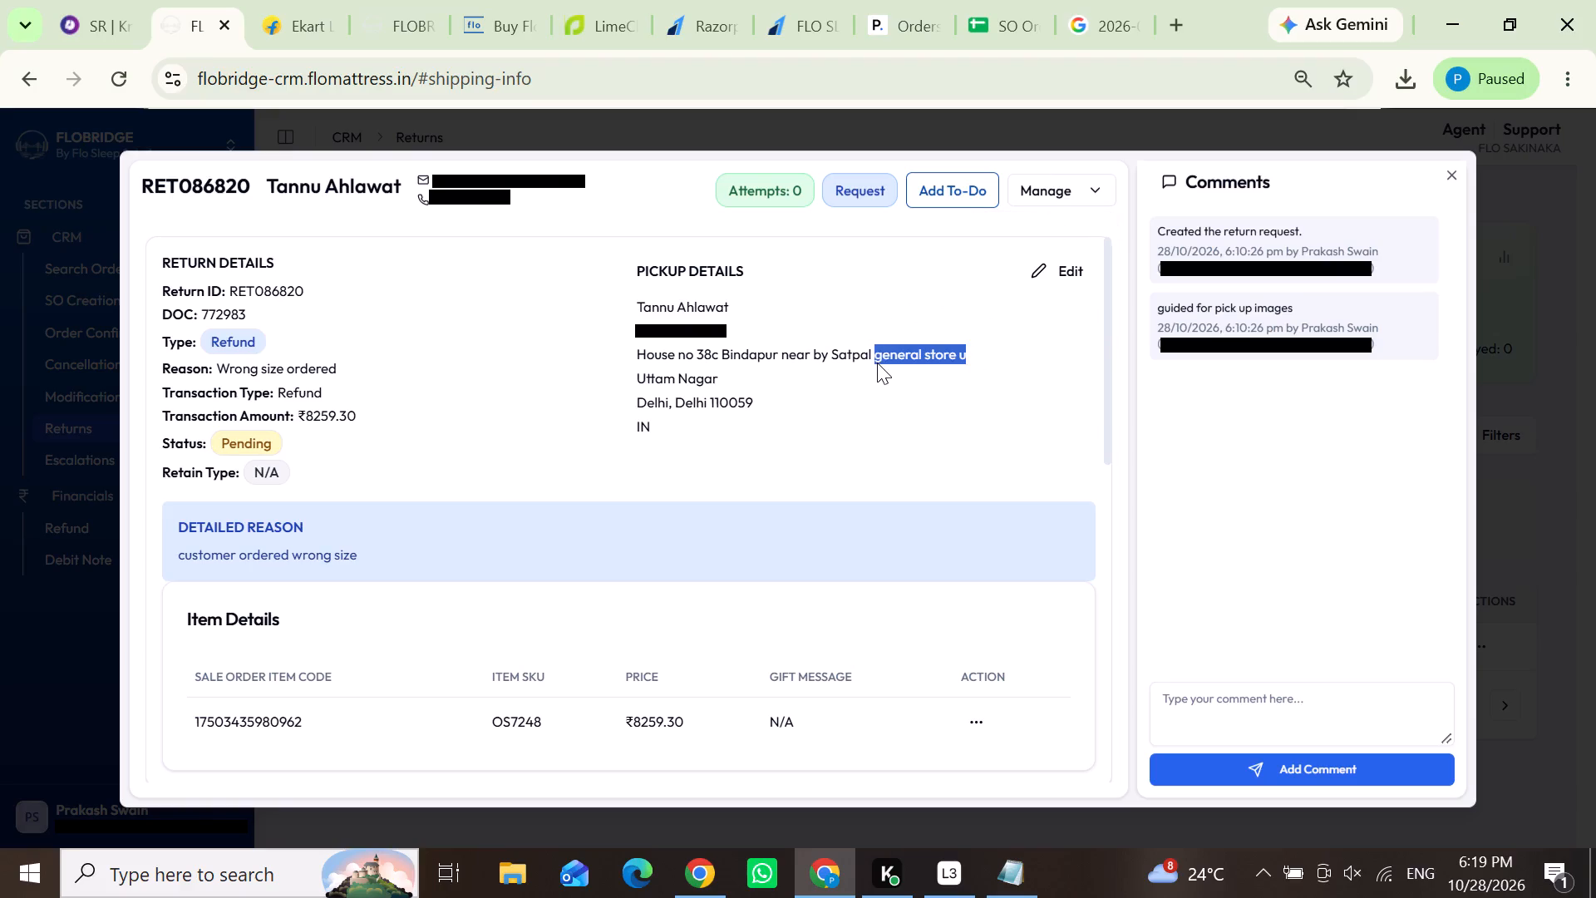
pyautogui.moveTo(877, 363); pyautogui.dragTo(938, 362)
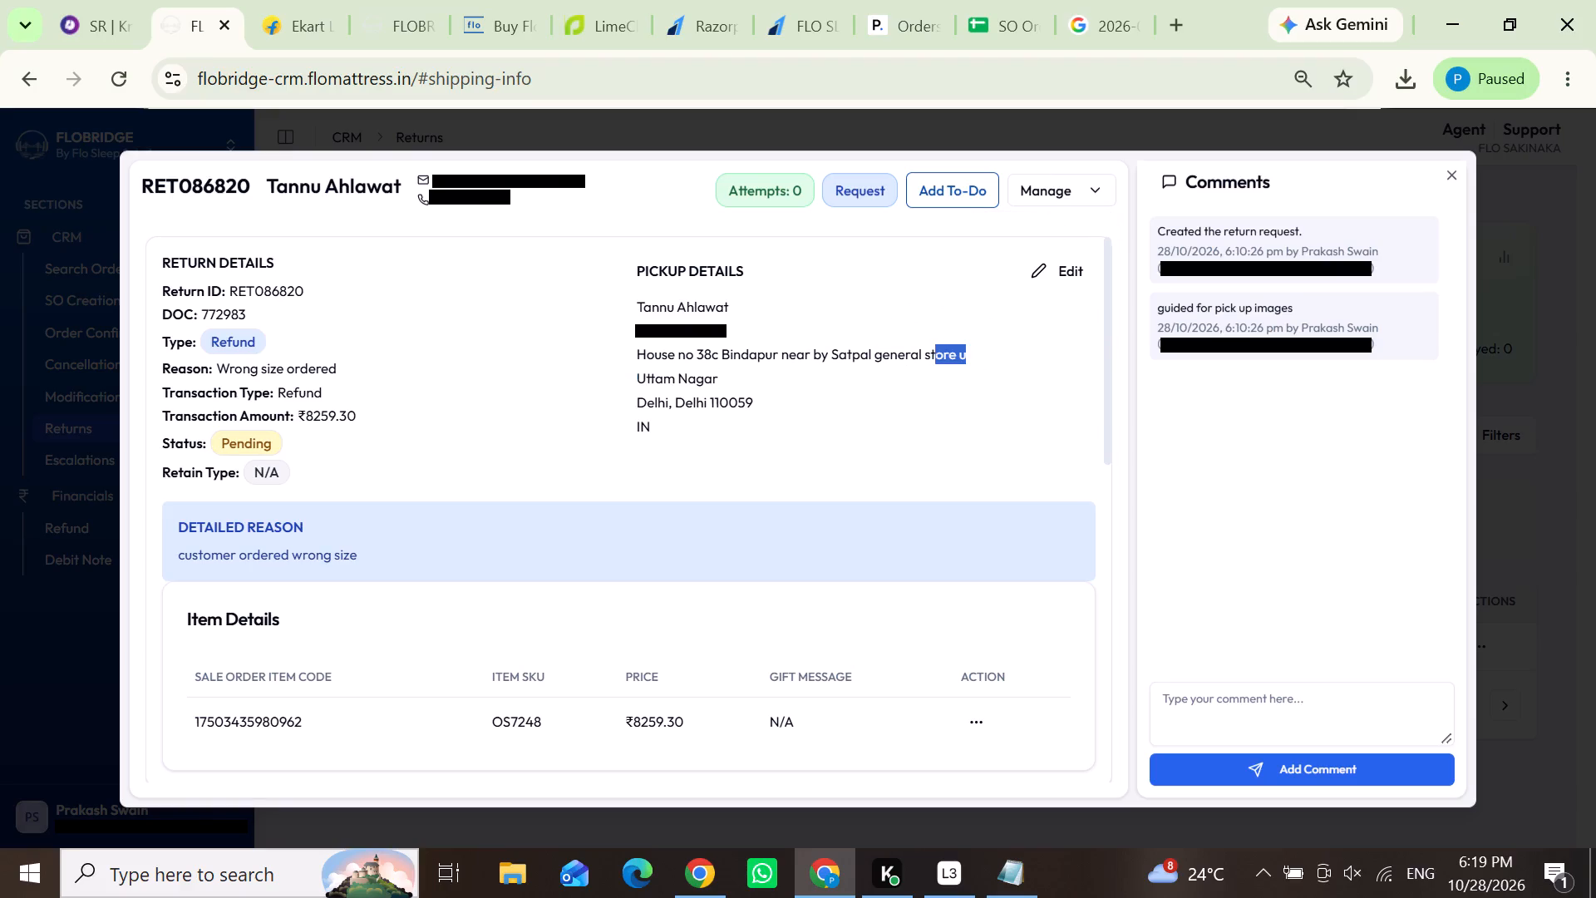
pyautogui.moveTo(938, 362); pyautogui.dragTo(926, 362)
pyautogui.click(955, 377)
pyautogui.moveTo(965, 353); pyautogui.dragTo(925, 353)
pyautogui.click(924, 384)
pyautogui.scroll(-4, 941, 390)
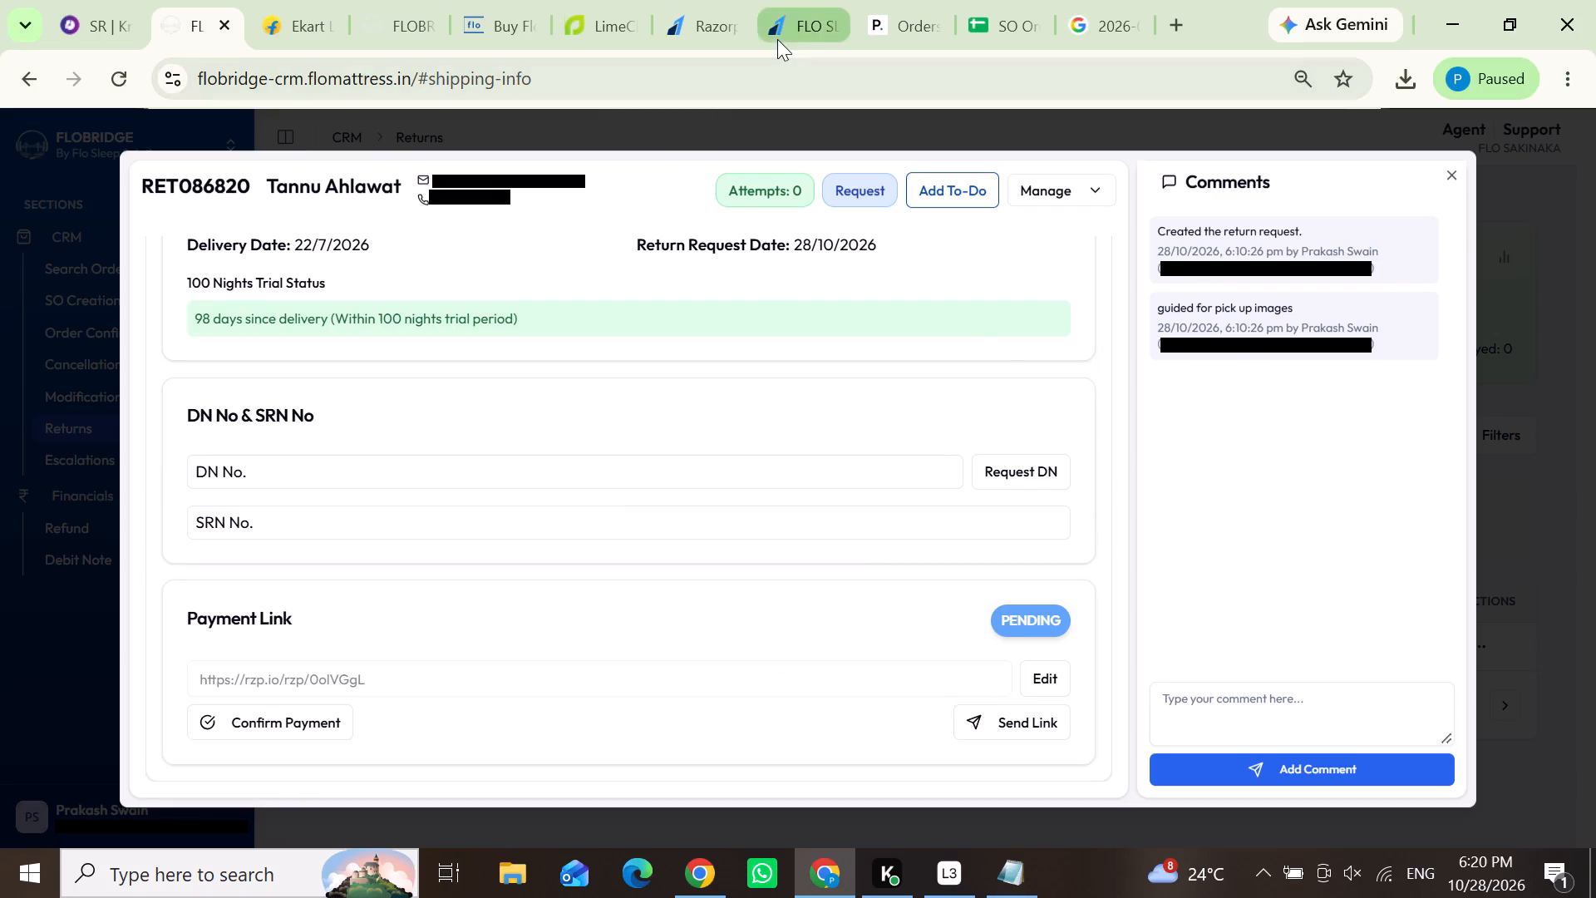
pyautogui.scroll(1, 837, 397)
pyautogui.scroll(1, 739, 613)
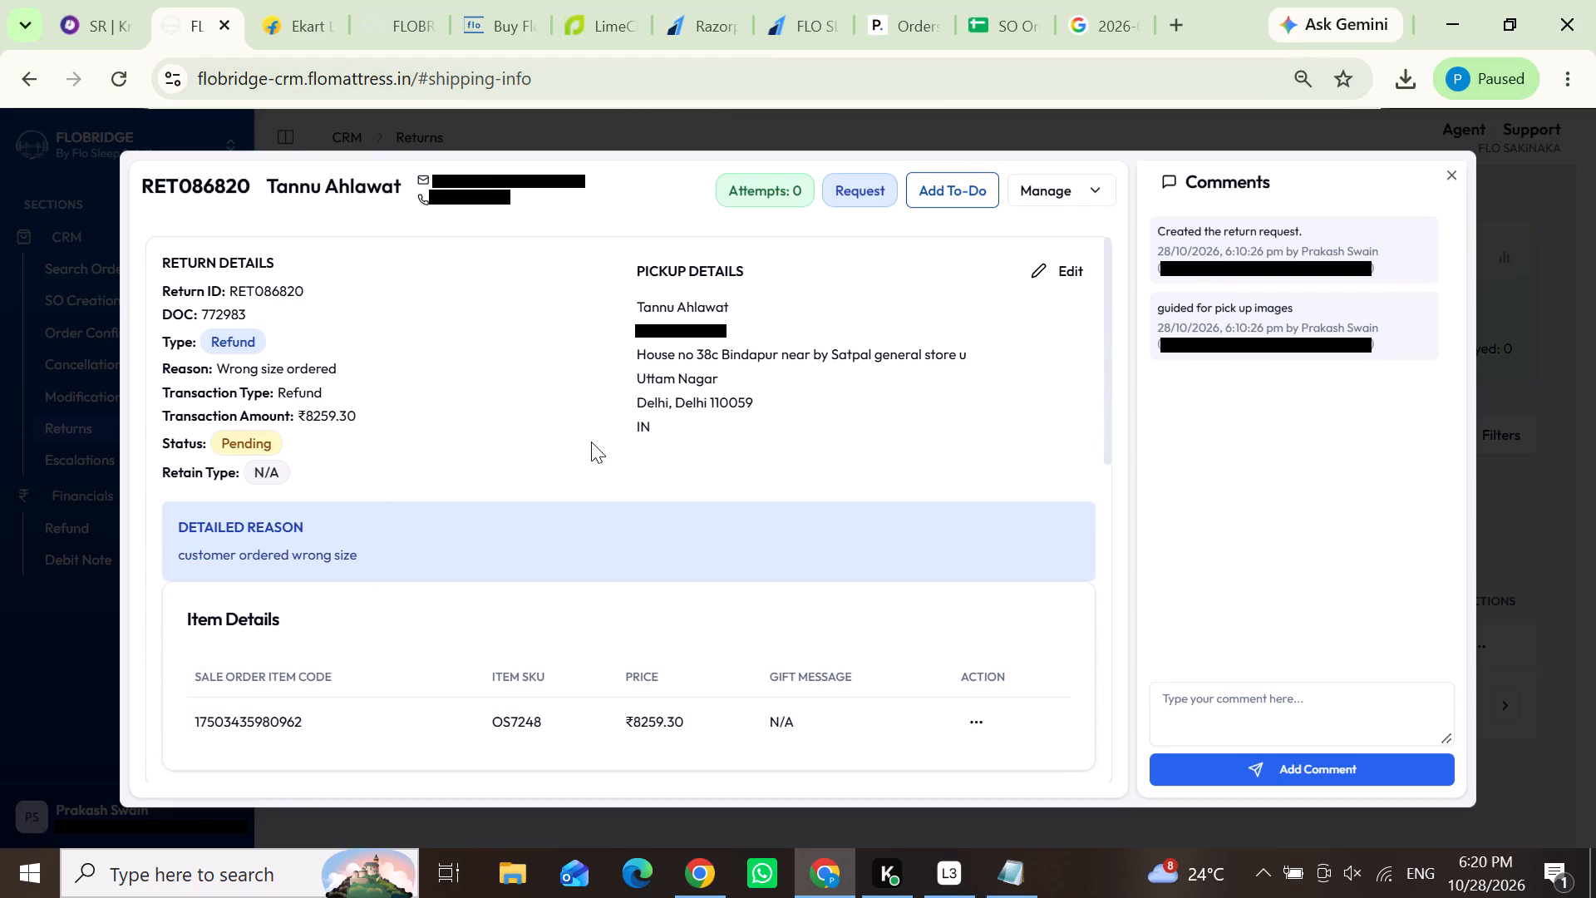
pyautogui.scroll(-3, 588, 440)
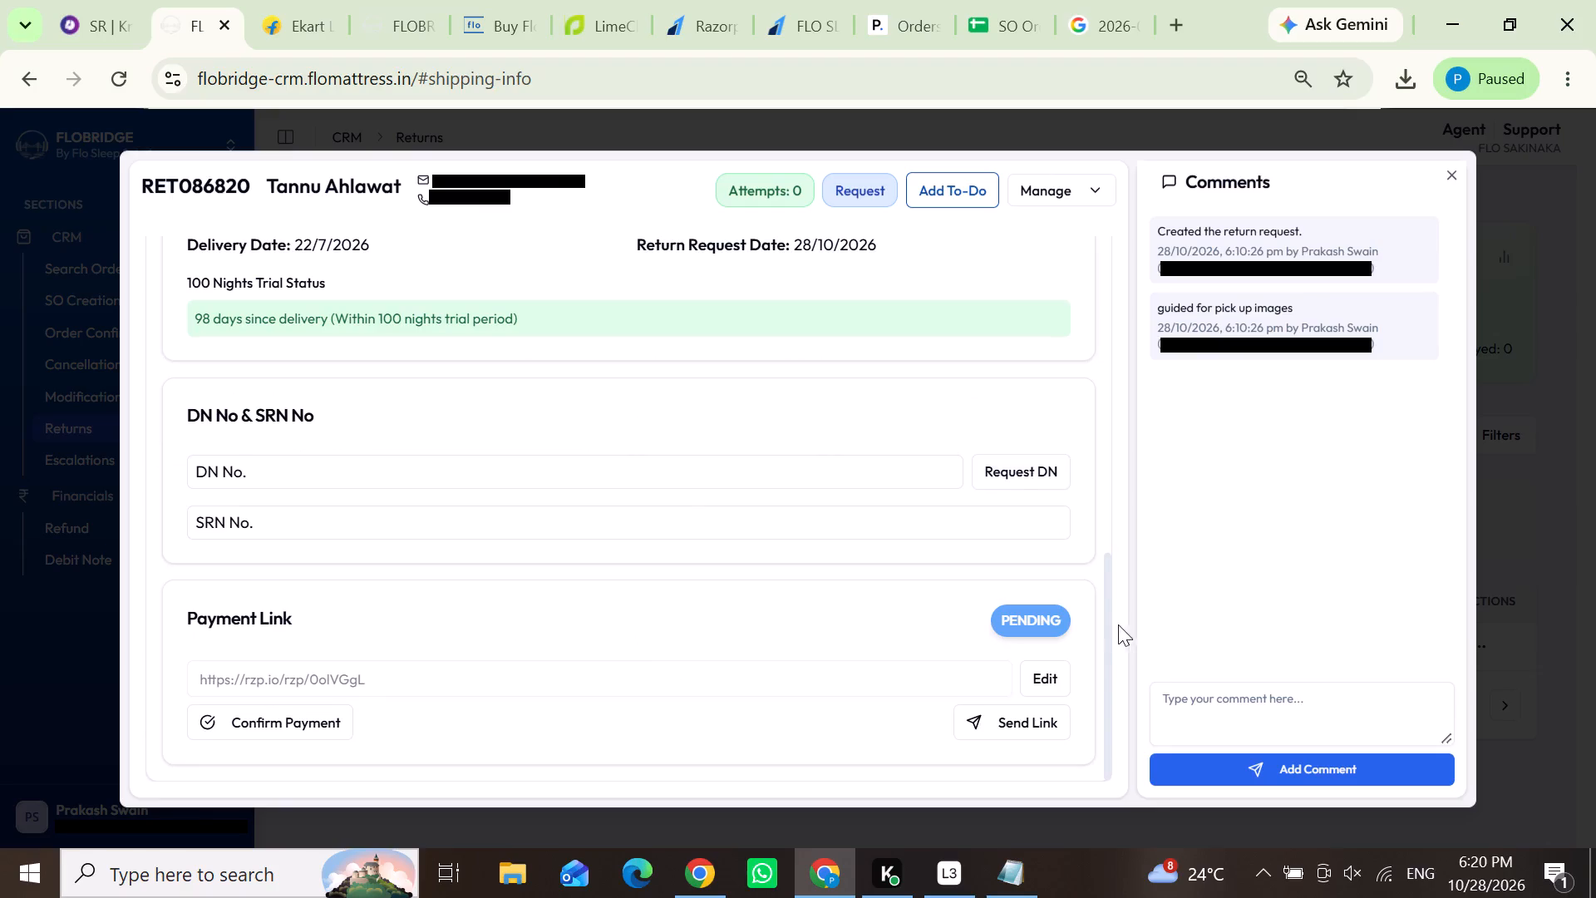
pyautogui.moveTo(1111, 624); pyautogui.dragTo(1101, 293)
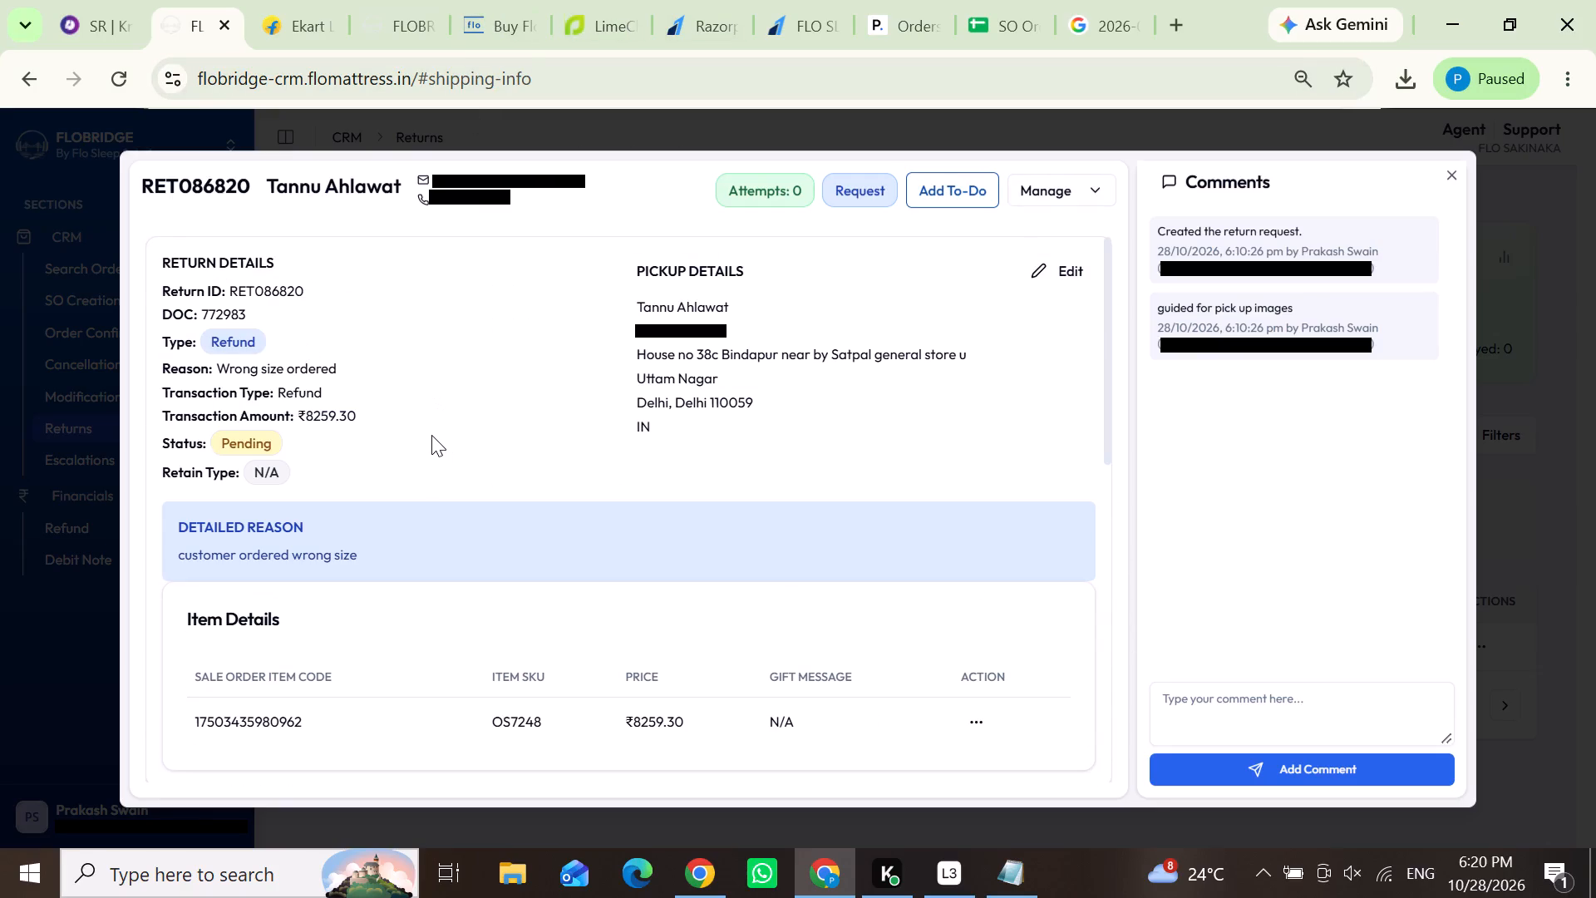
pyautogui.click(1078, 181)
pyautogui.click(1021, 254)
# Assign EKart Heavy as the return pickup's logistic partner, with Flo Vasai as the drop facility.
pyautogui.scroll(-2, 763, 456)
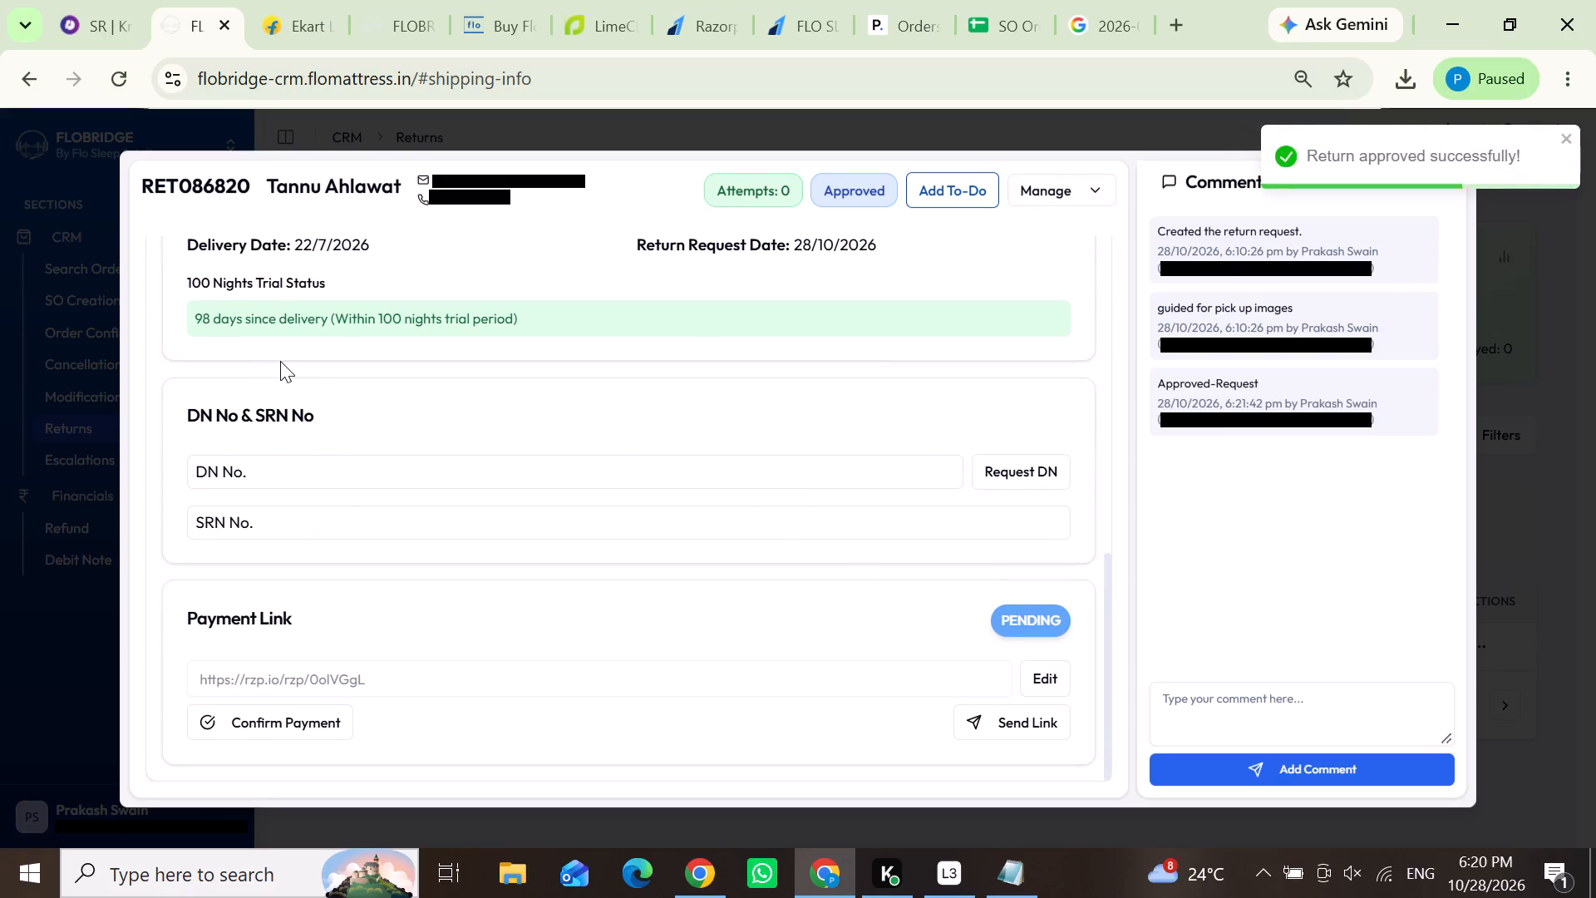
pyautogui.scroll(1, 286, 456)
pyautogui.click(261, 627)
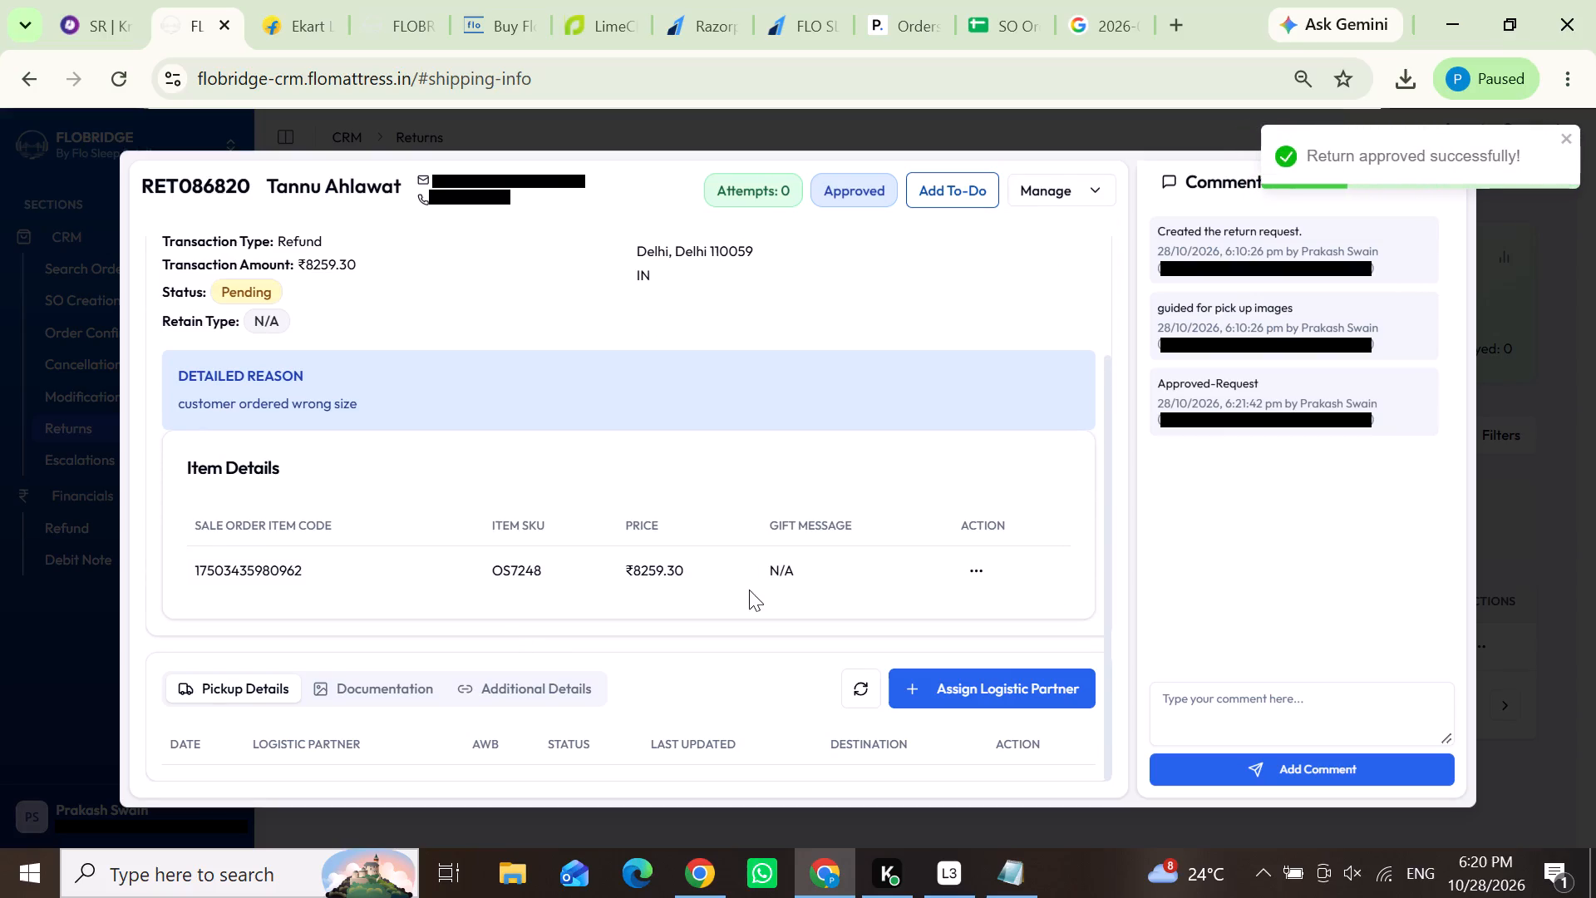
pyautogui.click(1001, 693)
pyautogui.click(724, 579)
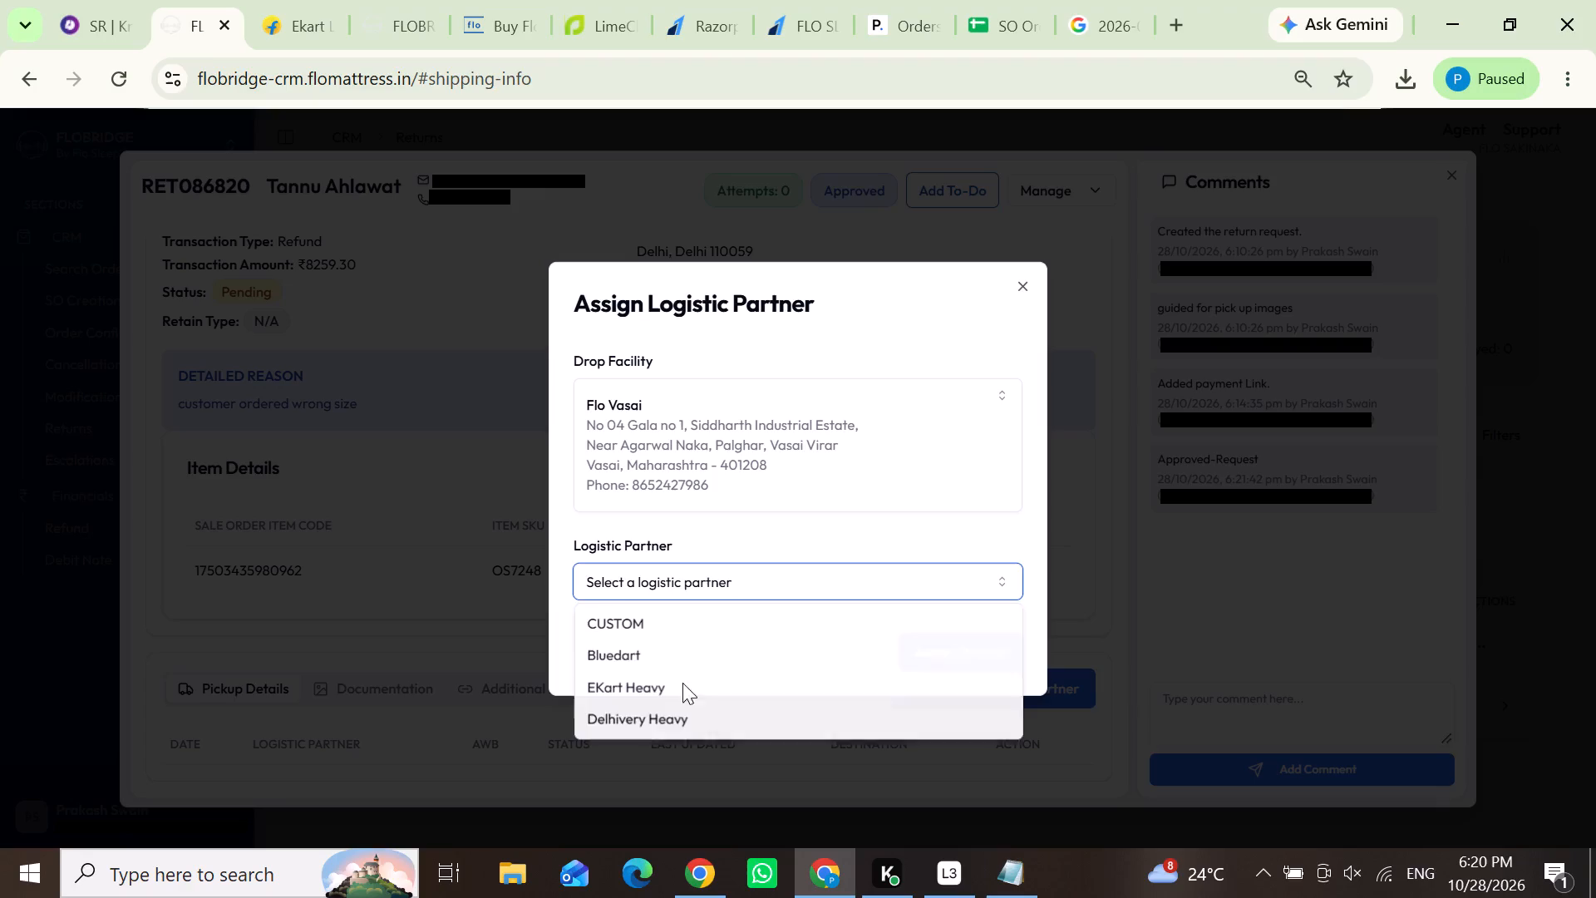
pyautogui.click(623, 689)
pyautogui.click(936, 654)
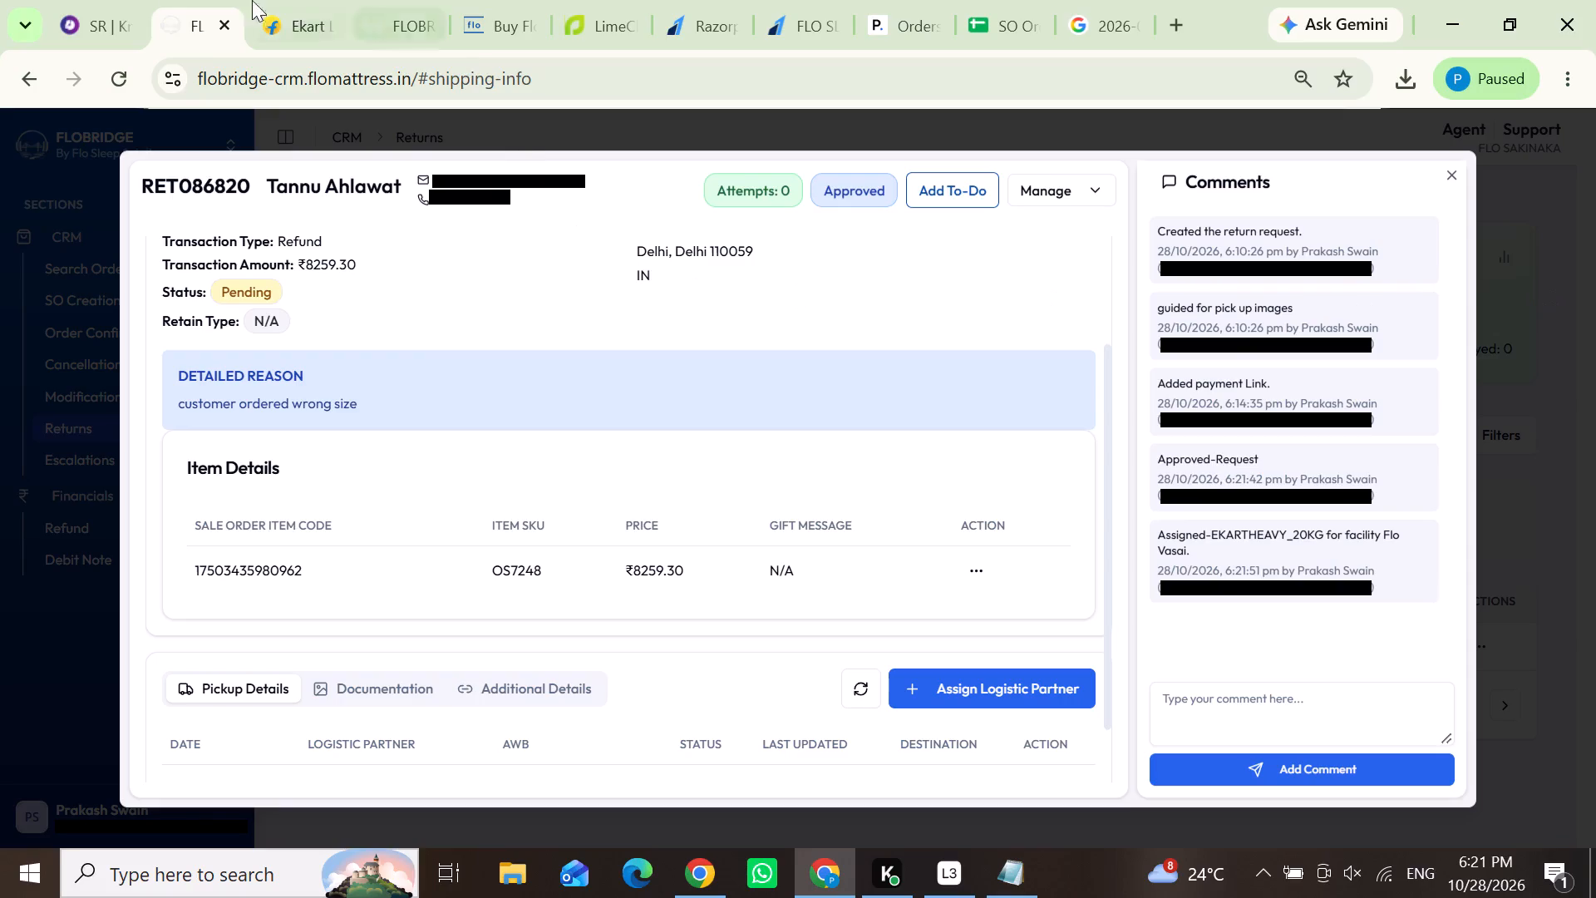
# Switch to the Knowlarity call logs, reload the page and dismiss the Change Password dialog.
pyautogui.click(103, 0)
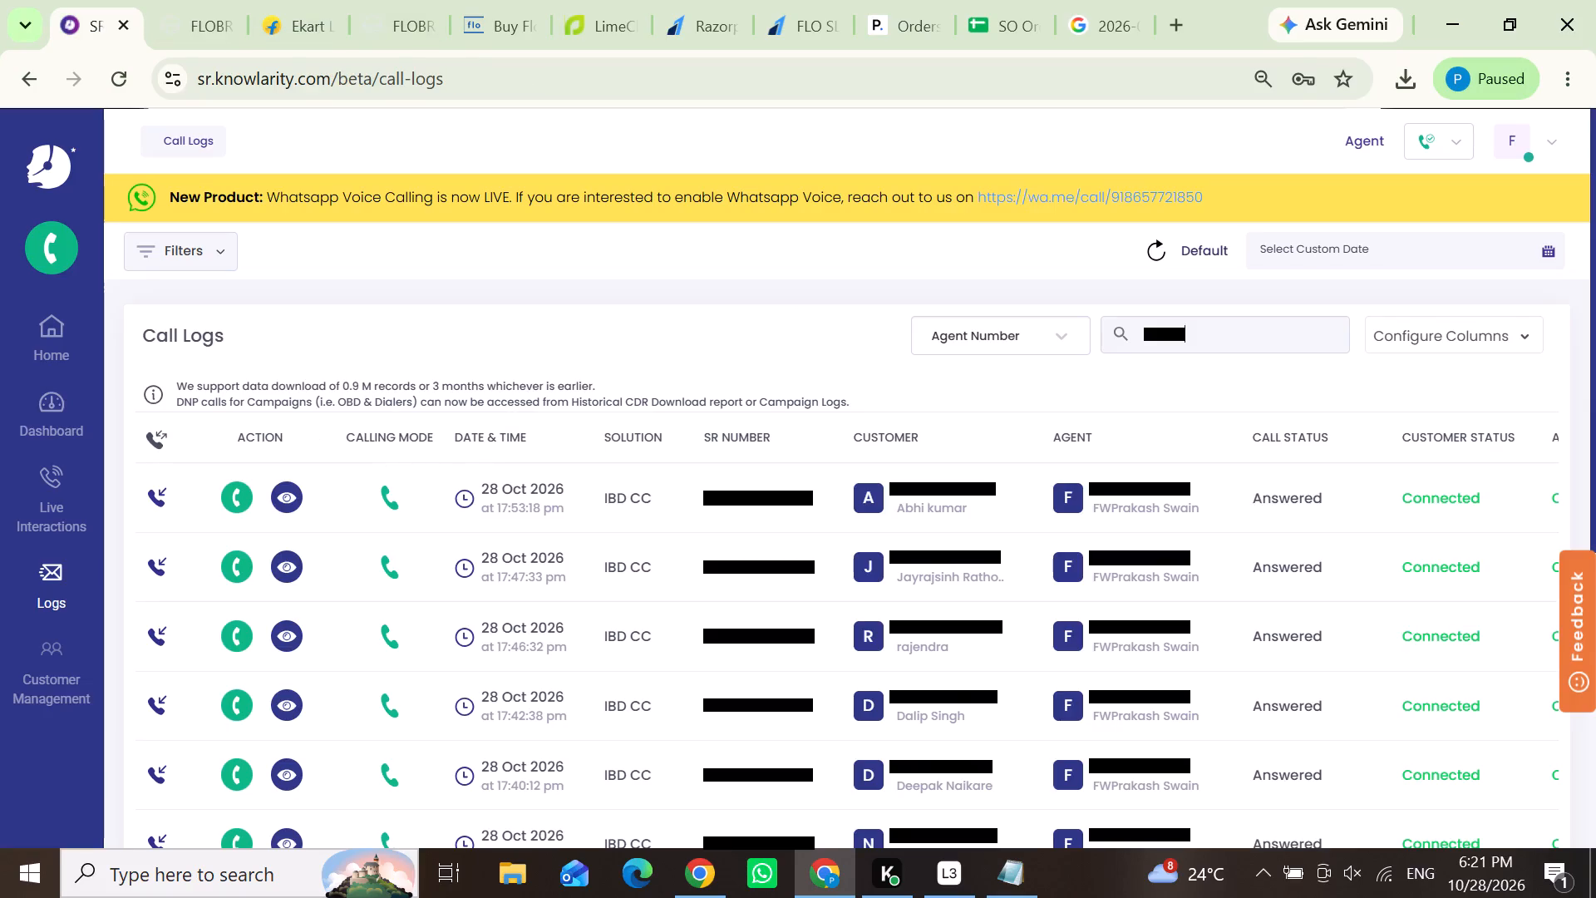
pyautogui.click(127, 78)
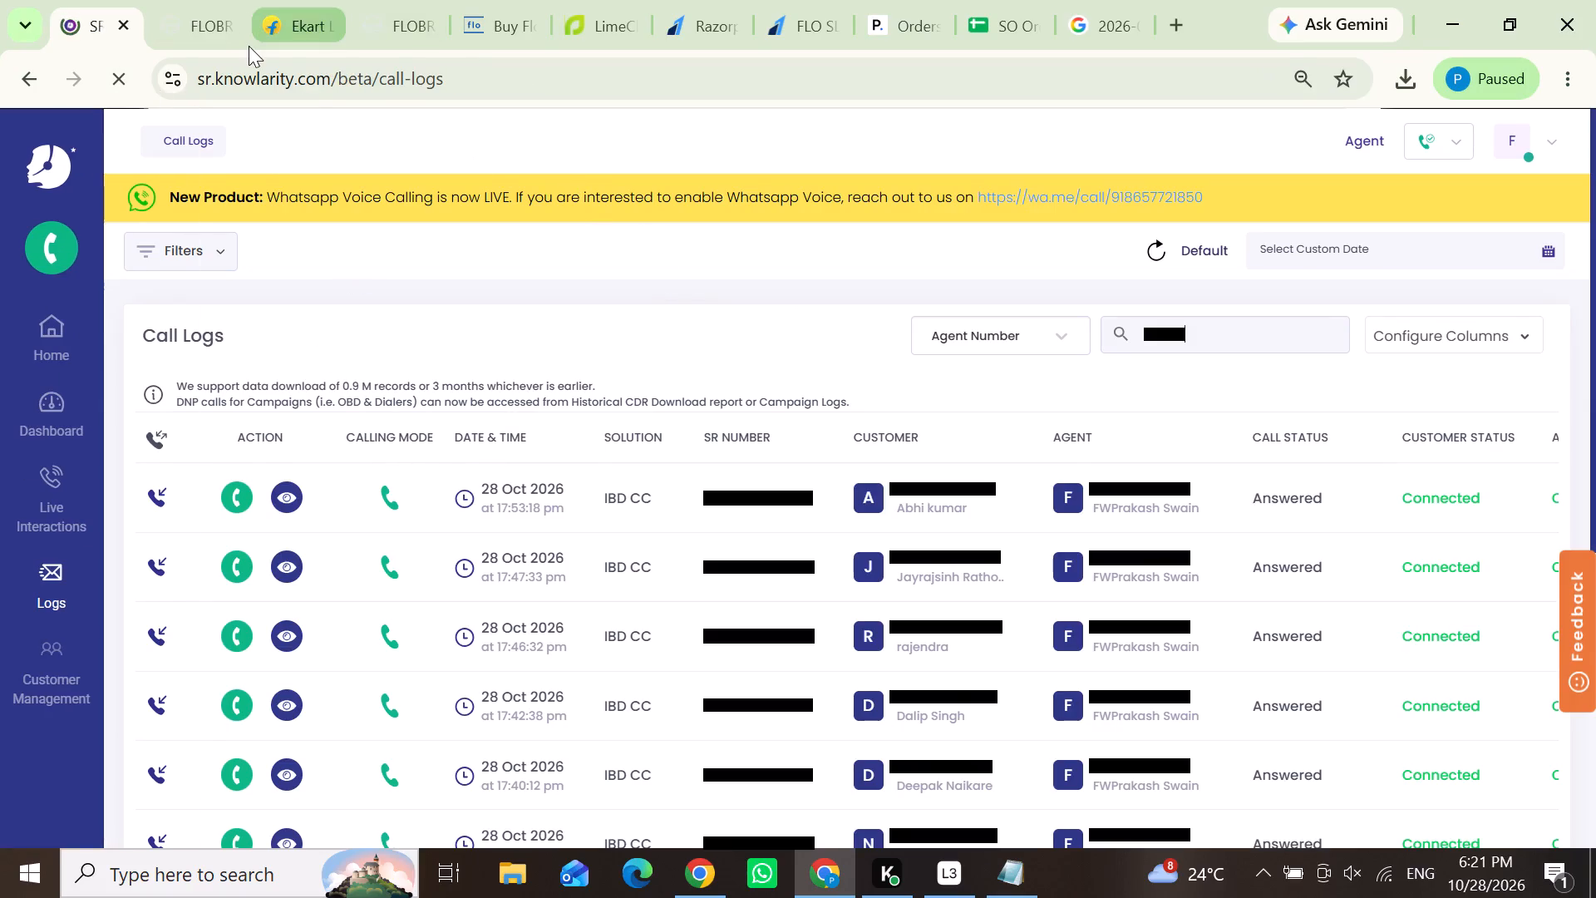
pyautogui.click(1047, 314)
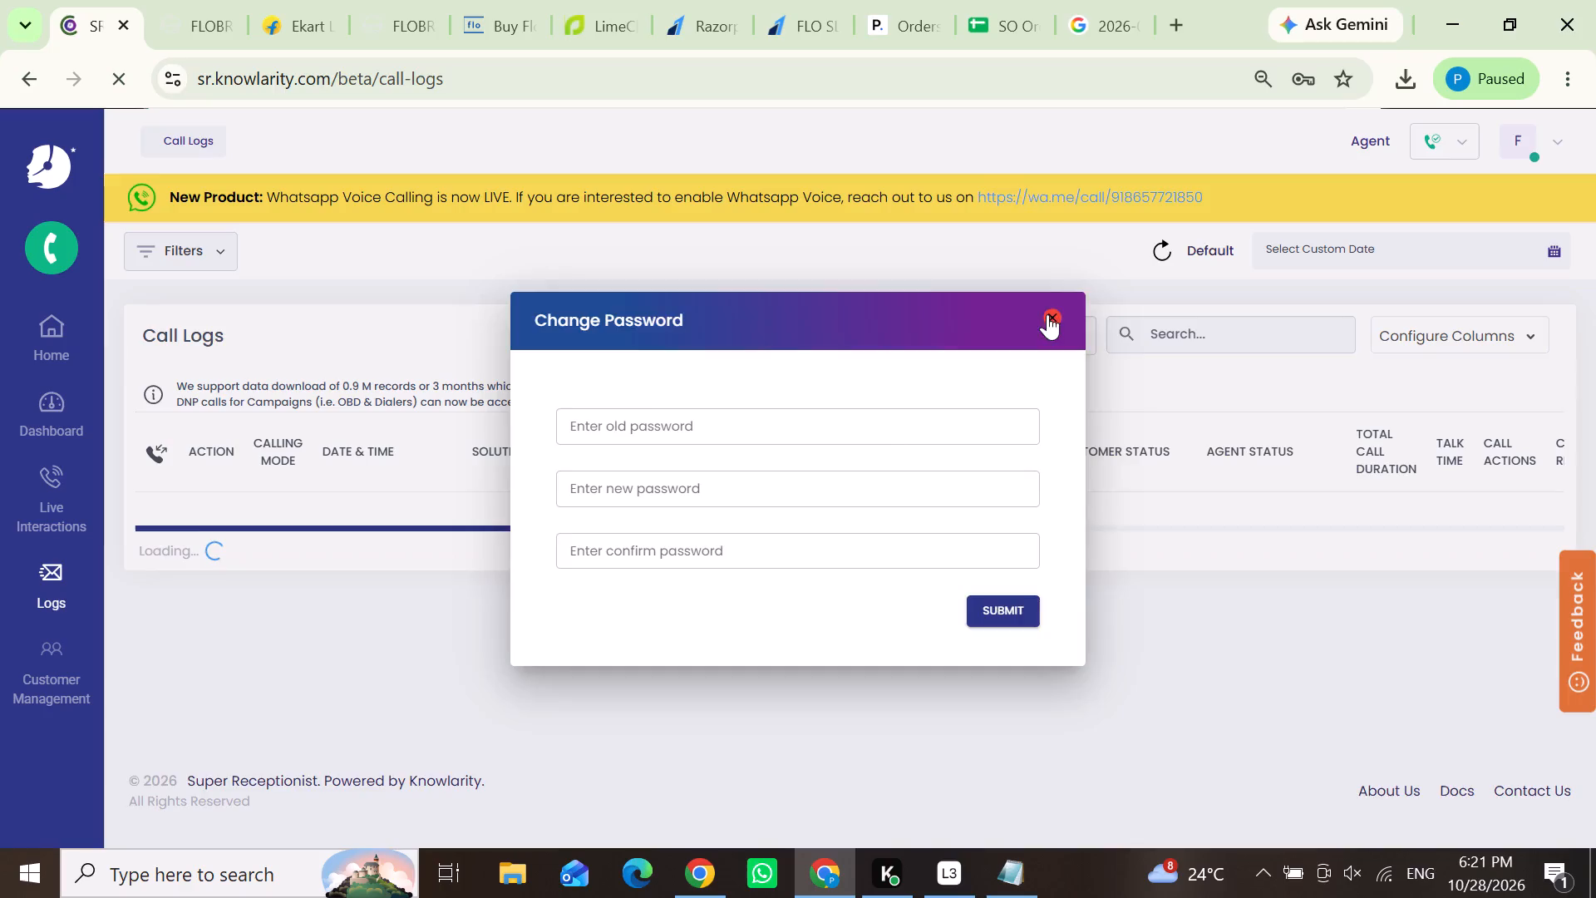
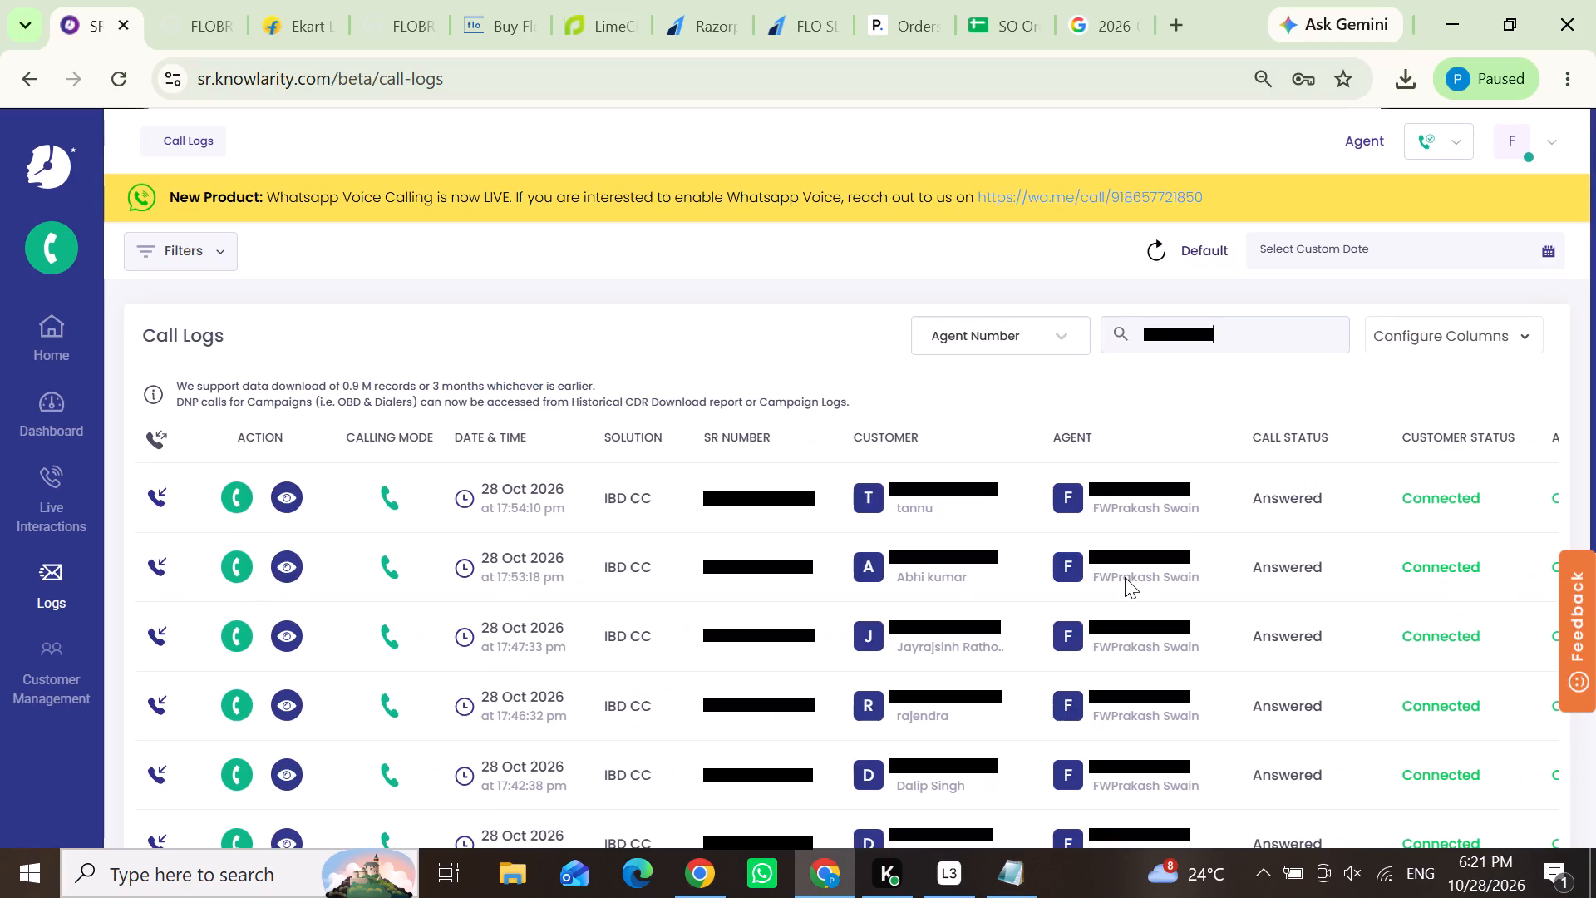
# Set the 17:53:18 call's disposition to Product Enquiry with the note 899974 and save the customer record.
pyautogui.click(295, 566)
pyautogui.click(808, 496)
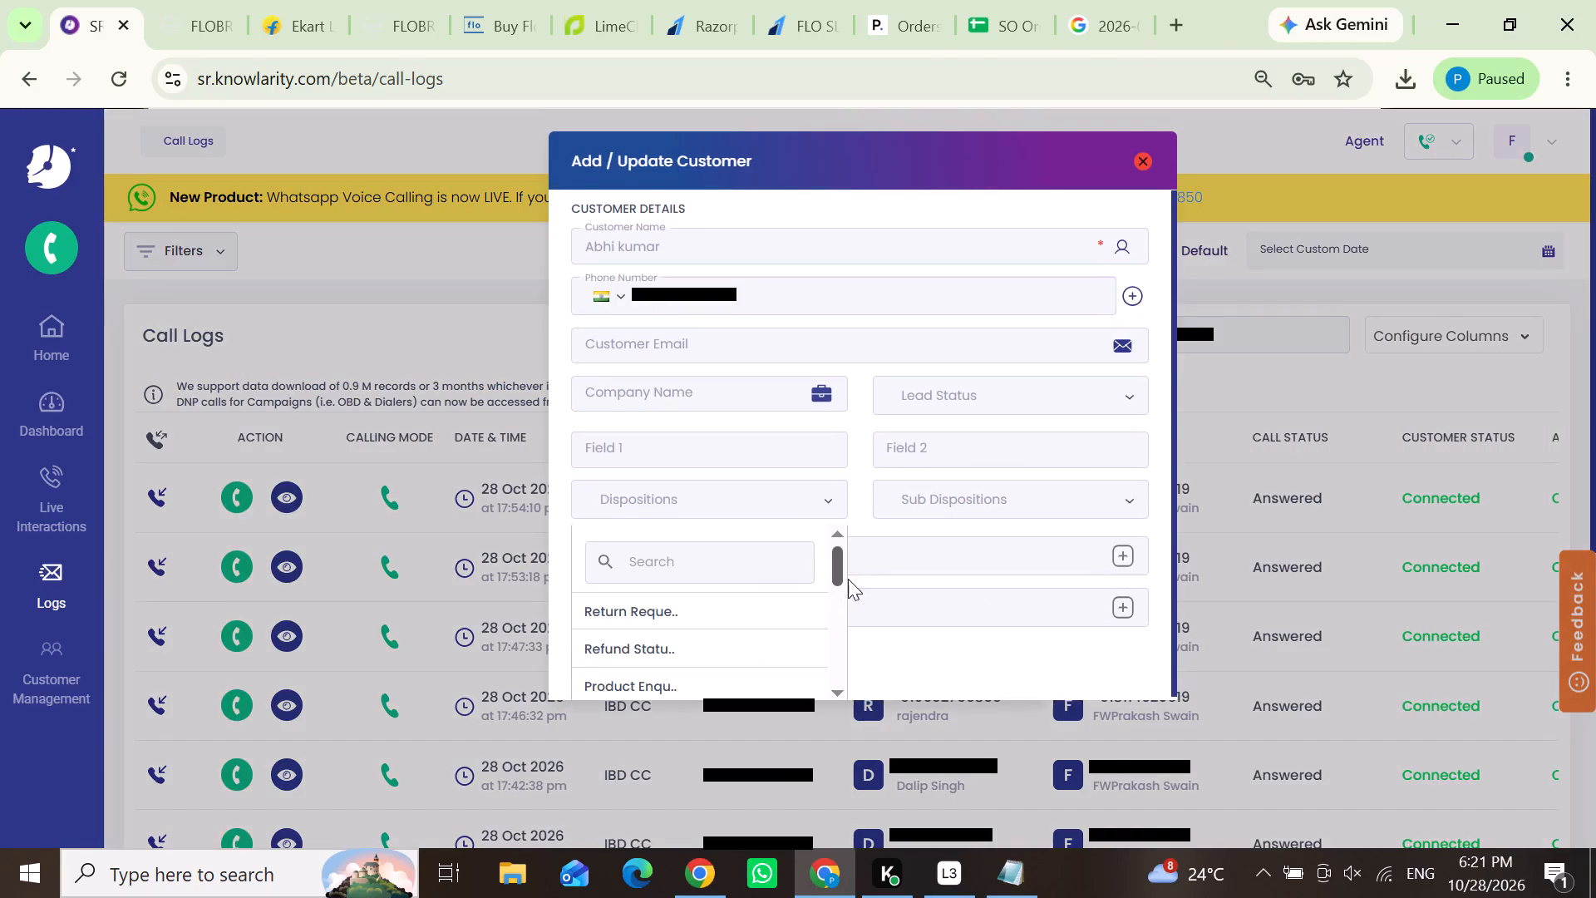
pyautogui.moveTo(840, 572); pyautogui.dragTo(840, 581)
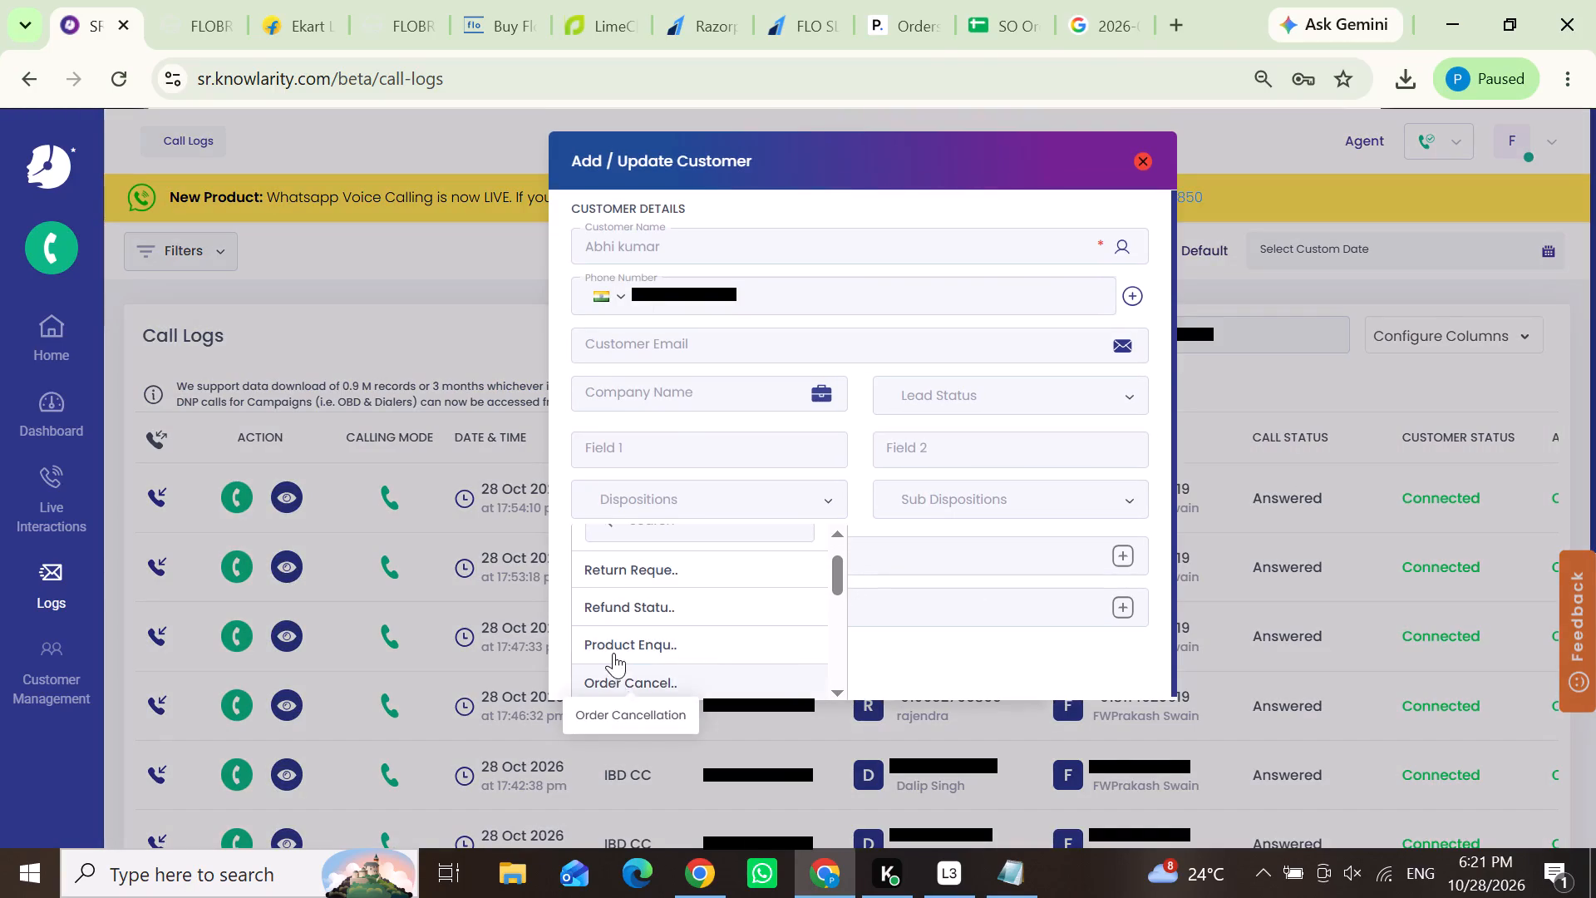
pyautogui.click(612, 641)
pyautogui.click(610, 658)
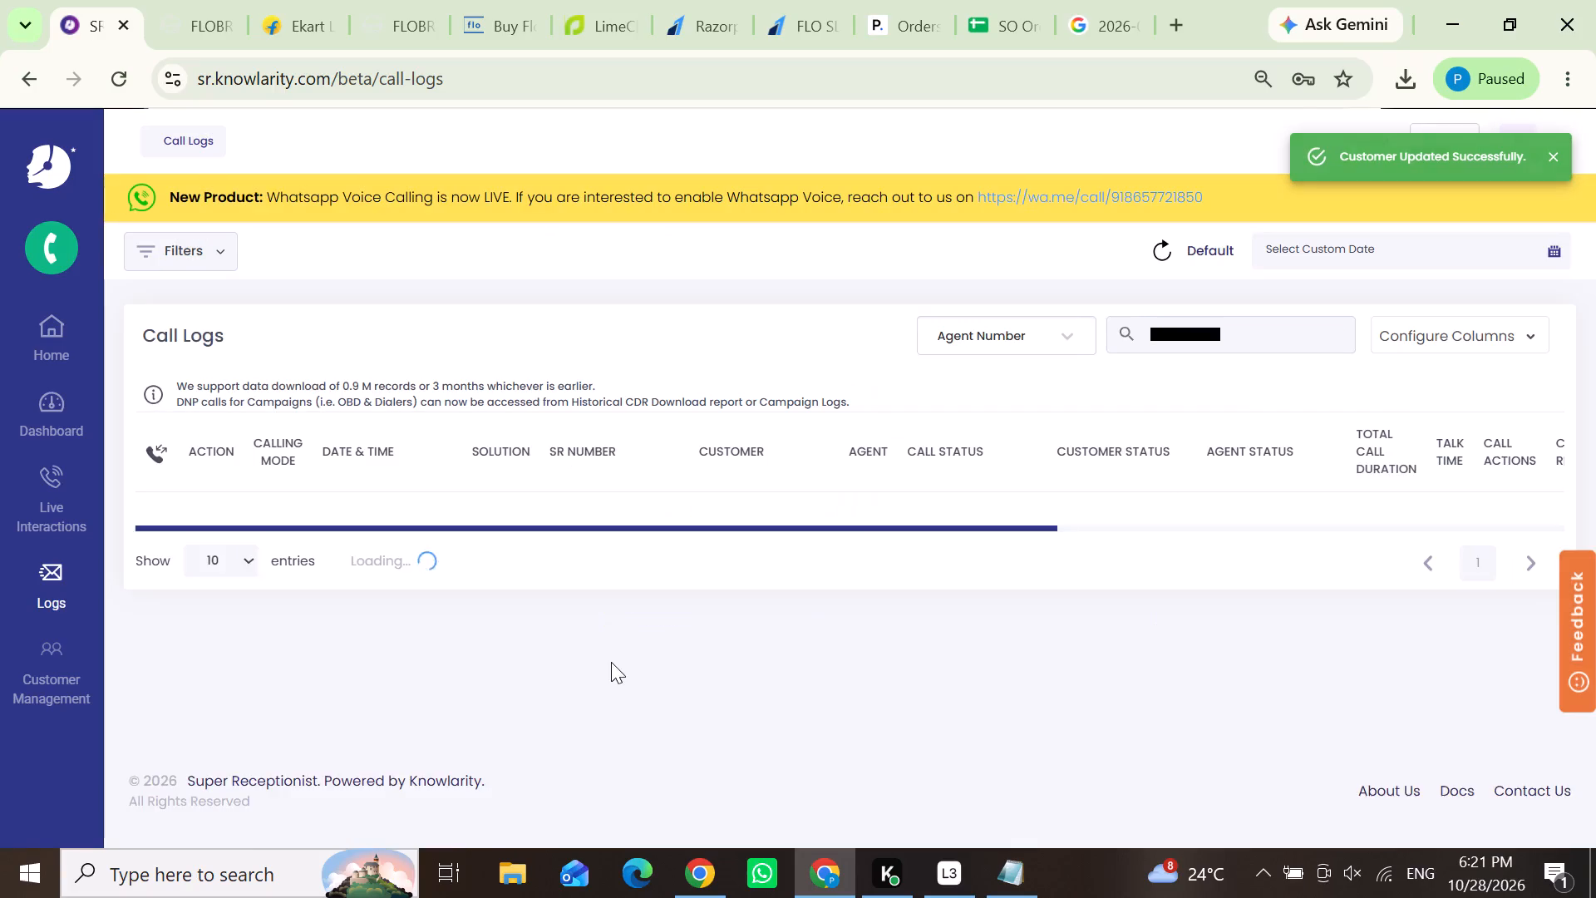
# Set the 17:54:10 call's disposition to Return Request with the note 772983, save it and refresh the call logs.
pyautogui.click(280, 501)
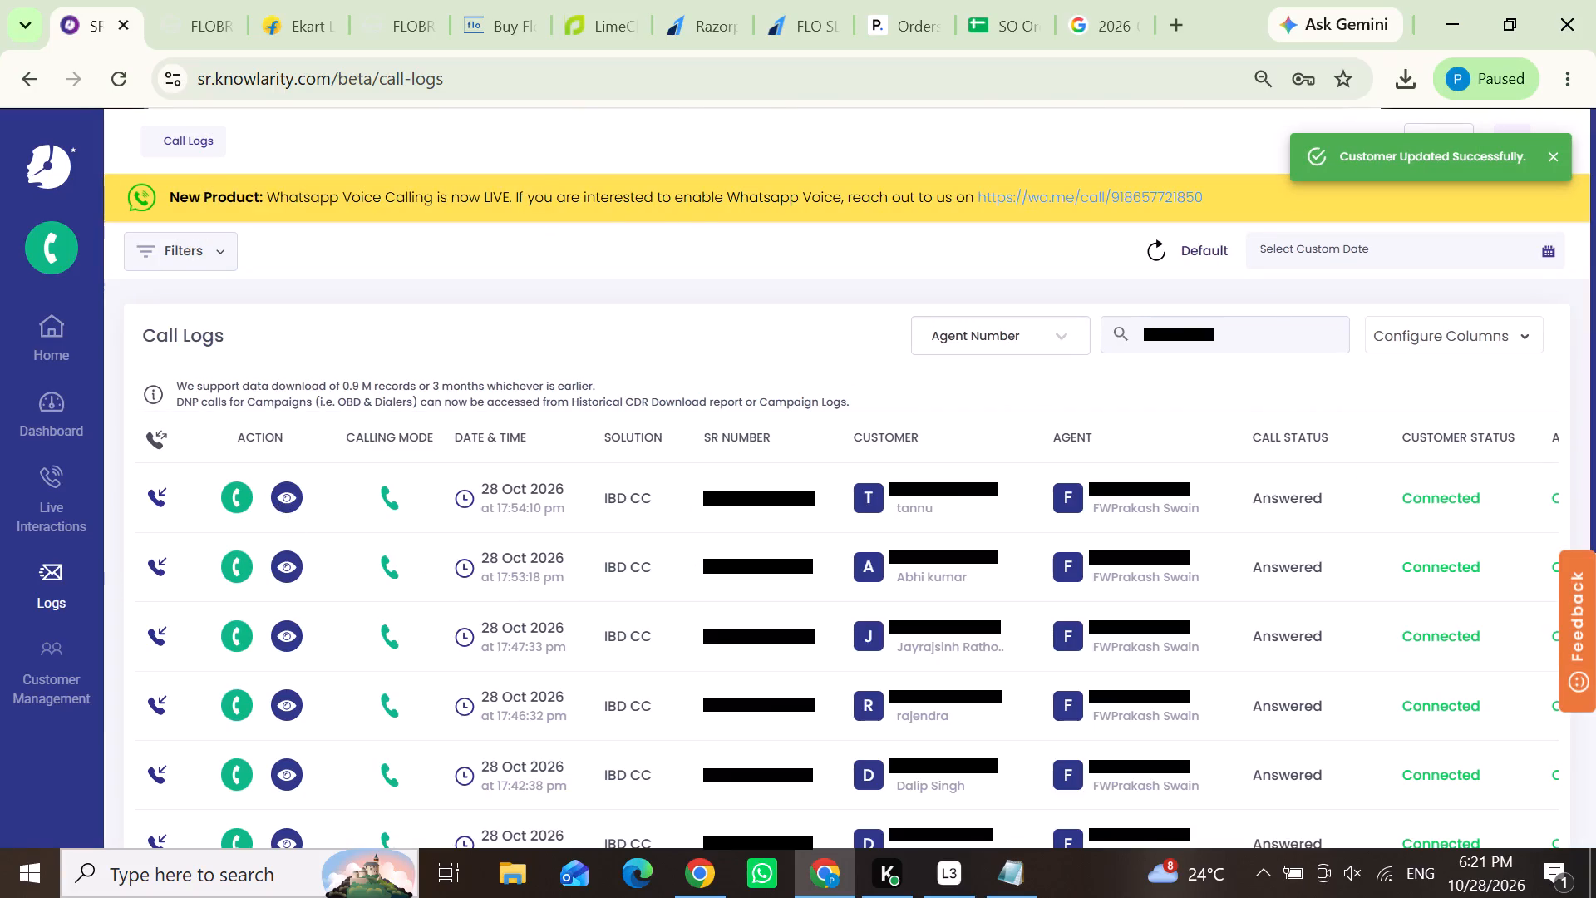
pyautogui.click(717, 503)
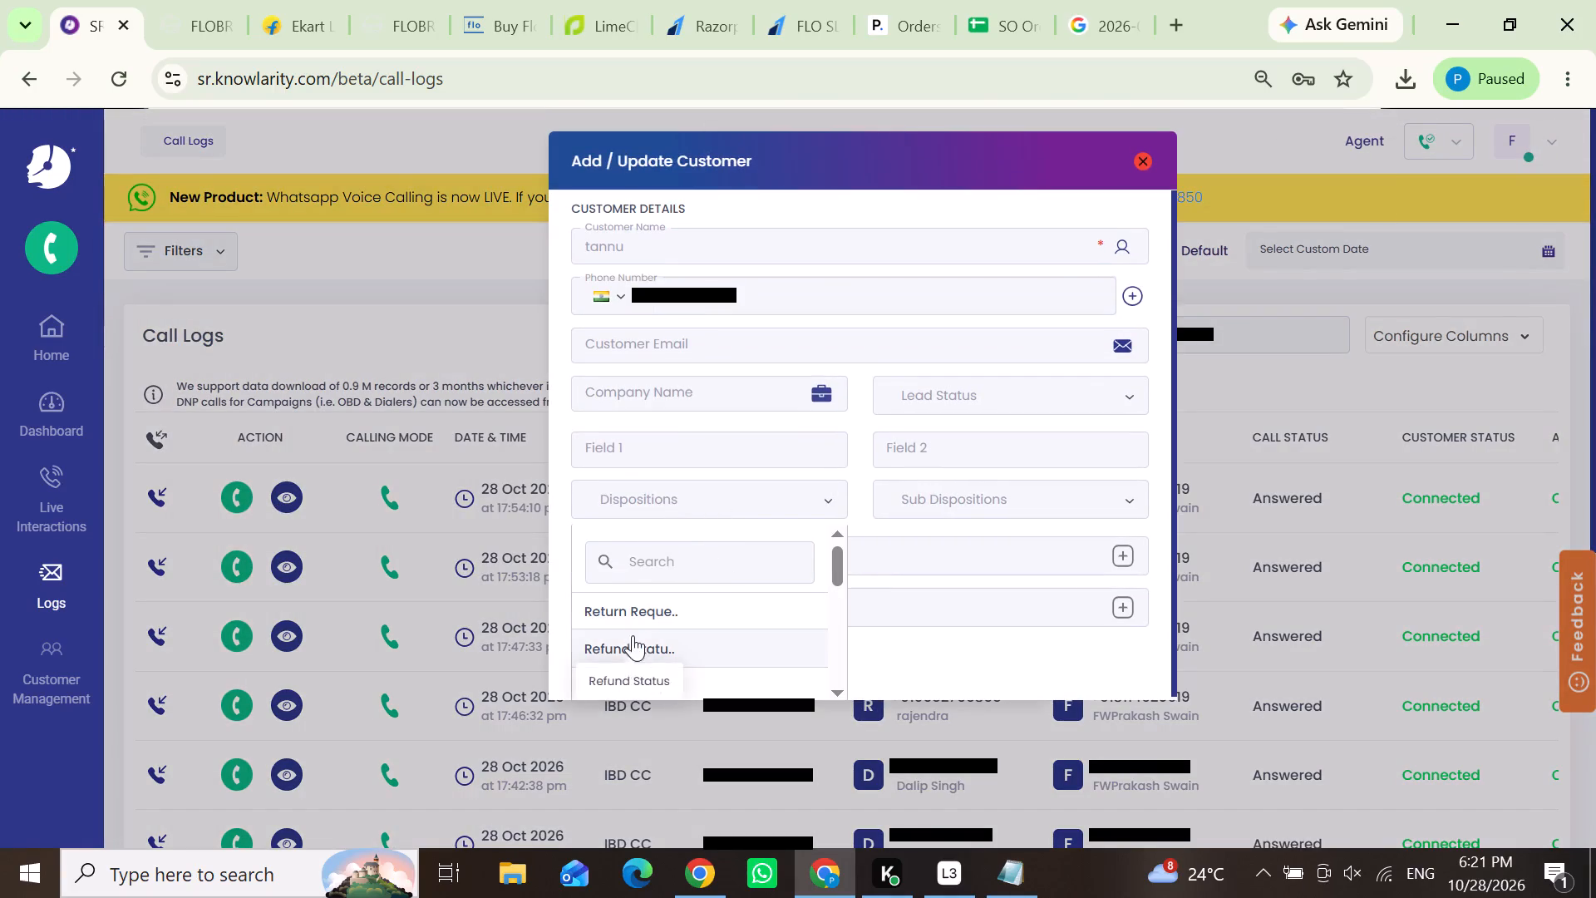
pyautogui.click(632, 619)
pyautogui.click(617, 661)
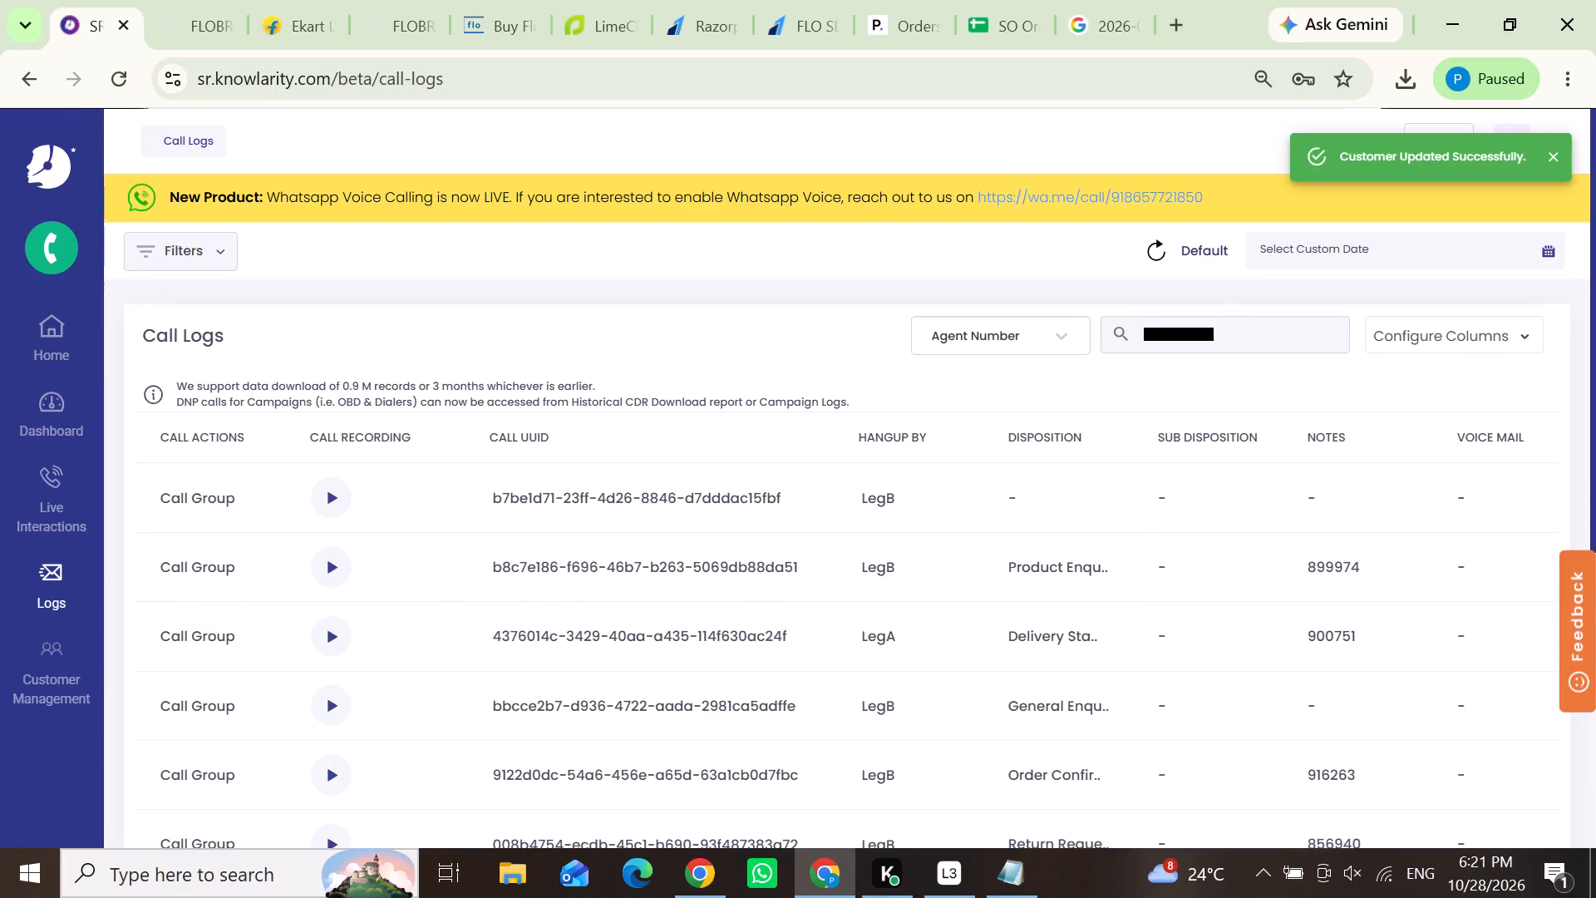
pyautogui.click(1203, 252)
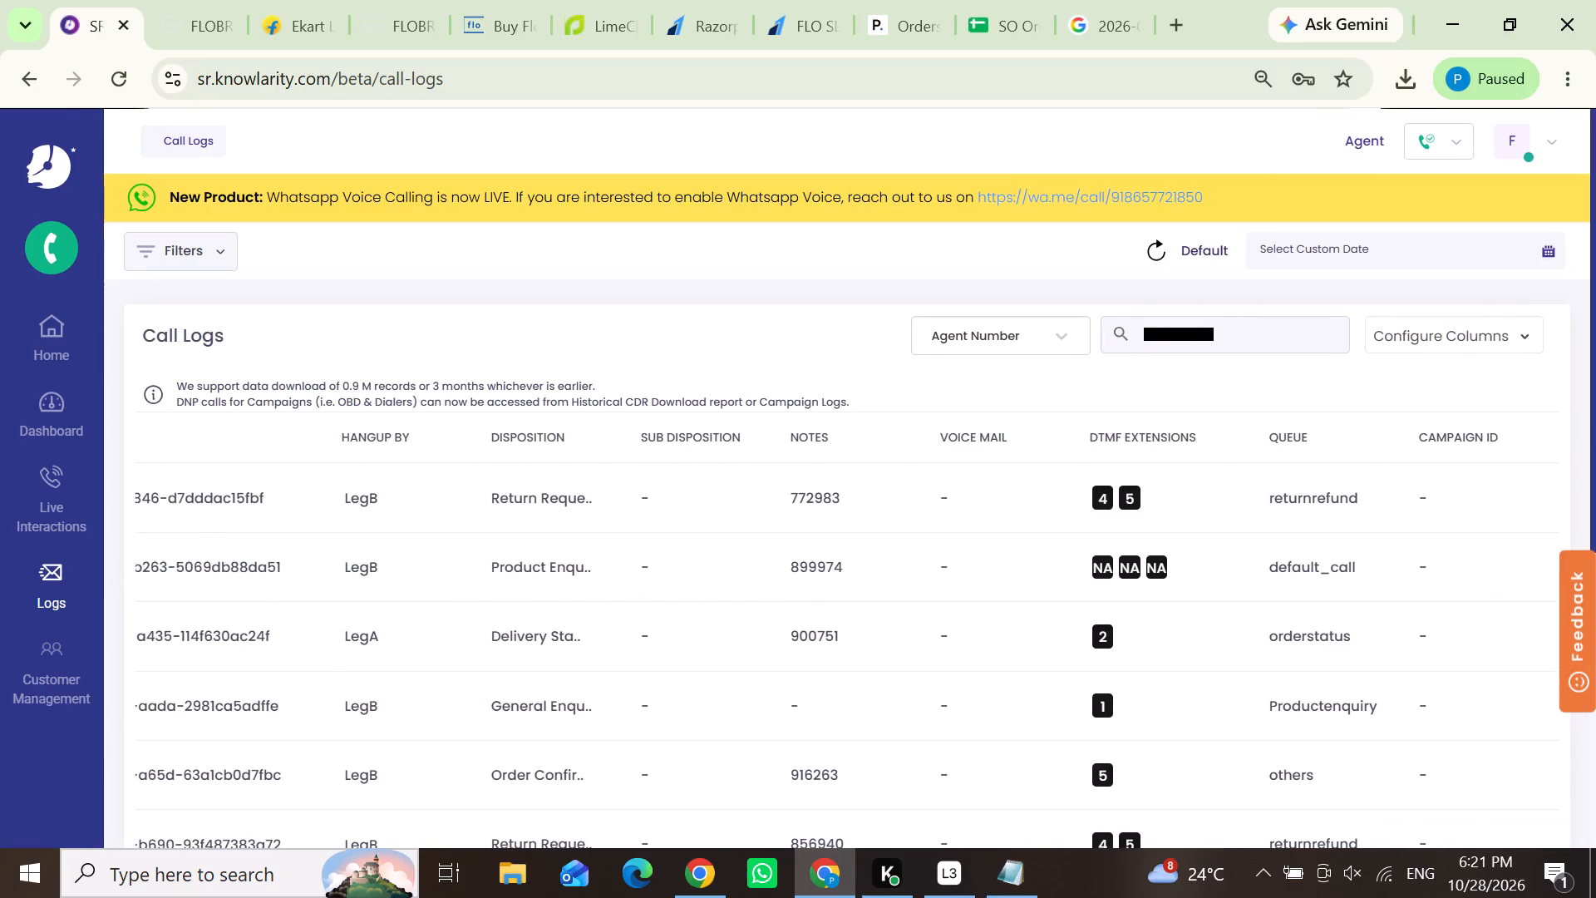
# Show more call log entries per page and review the dispositions and notes of the listed calls.
pyautogui.scroll(-3, 649, 628)
pyautogui.click(218, 715)
pyautogui.click(212, 802)
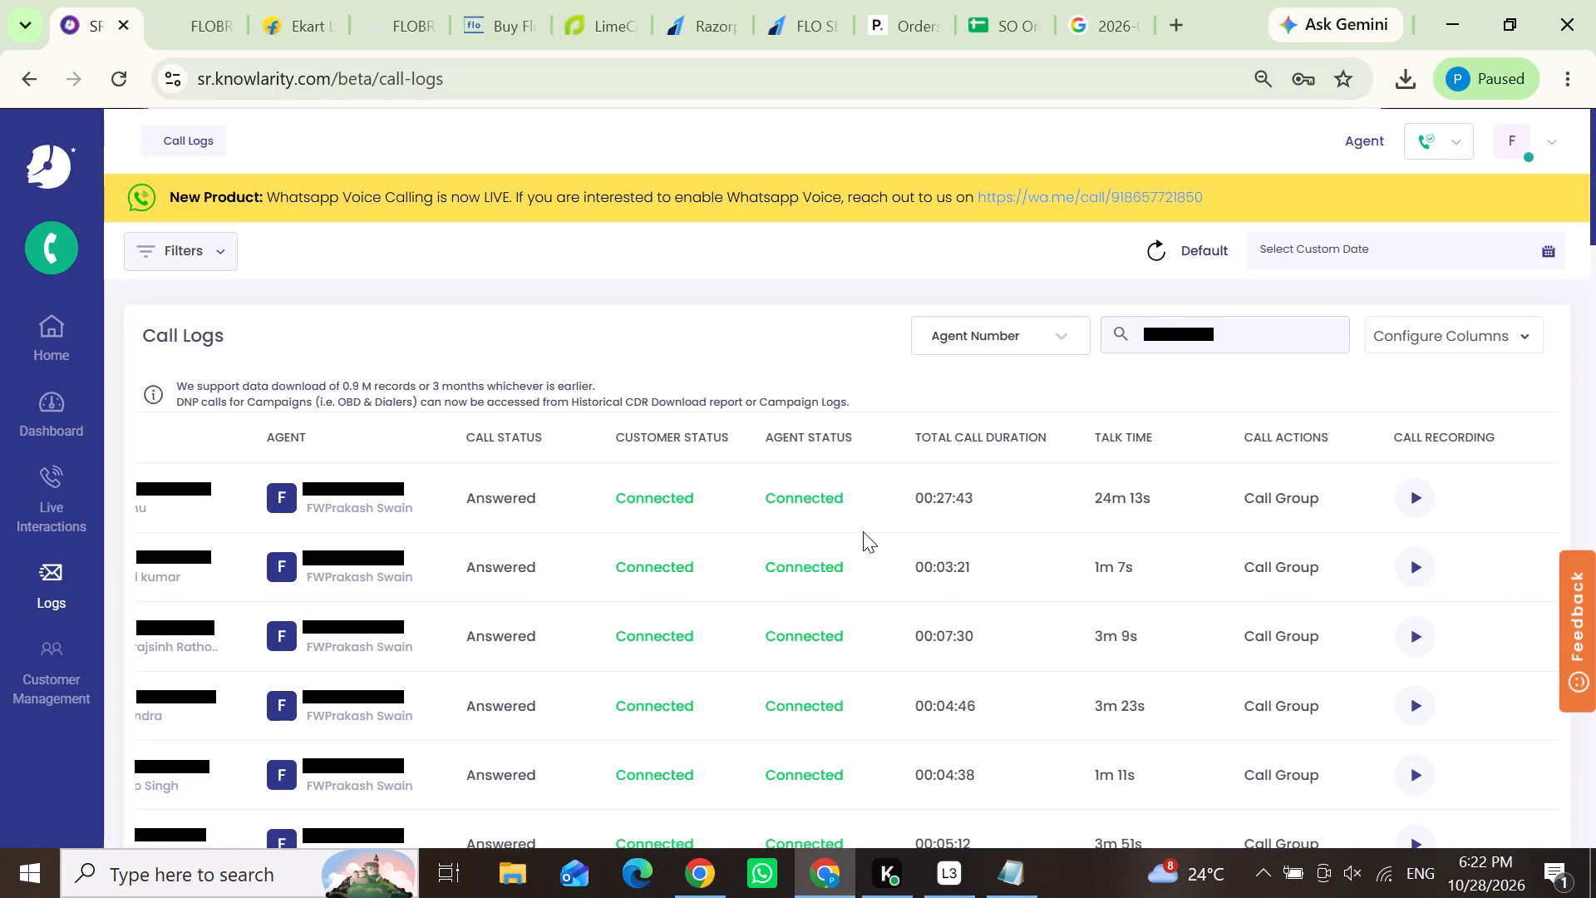
pyautogui.scroll(-2, 863, 531)
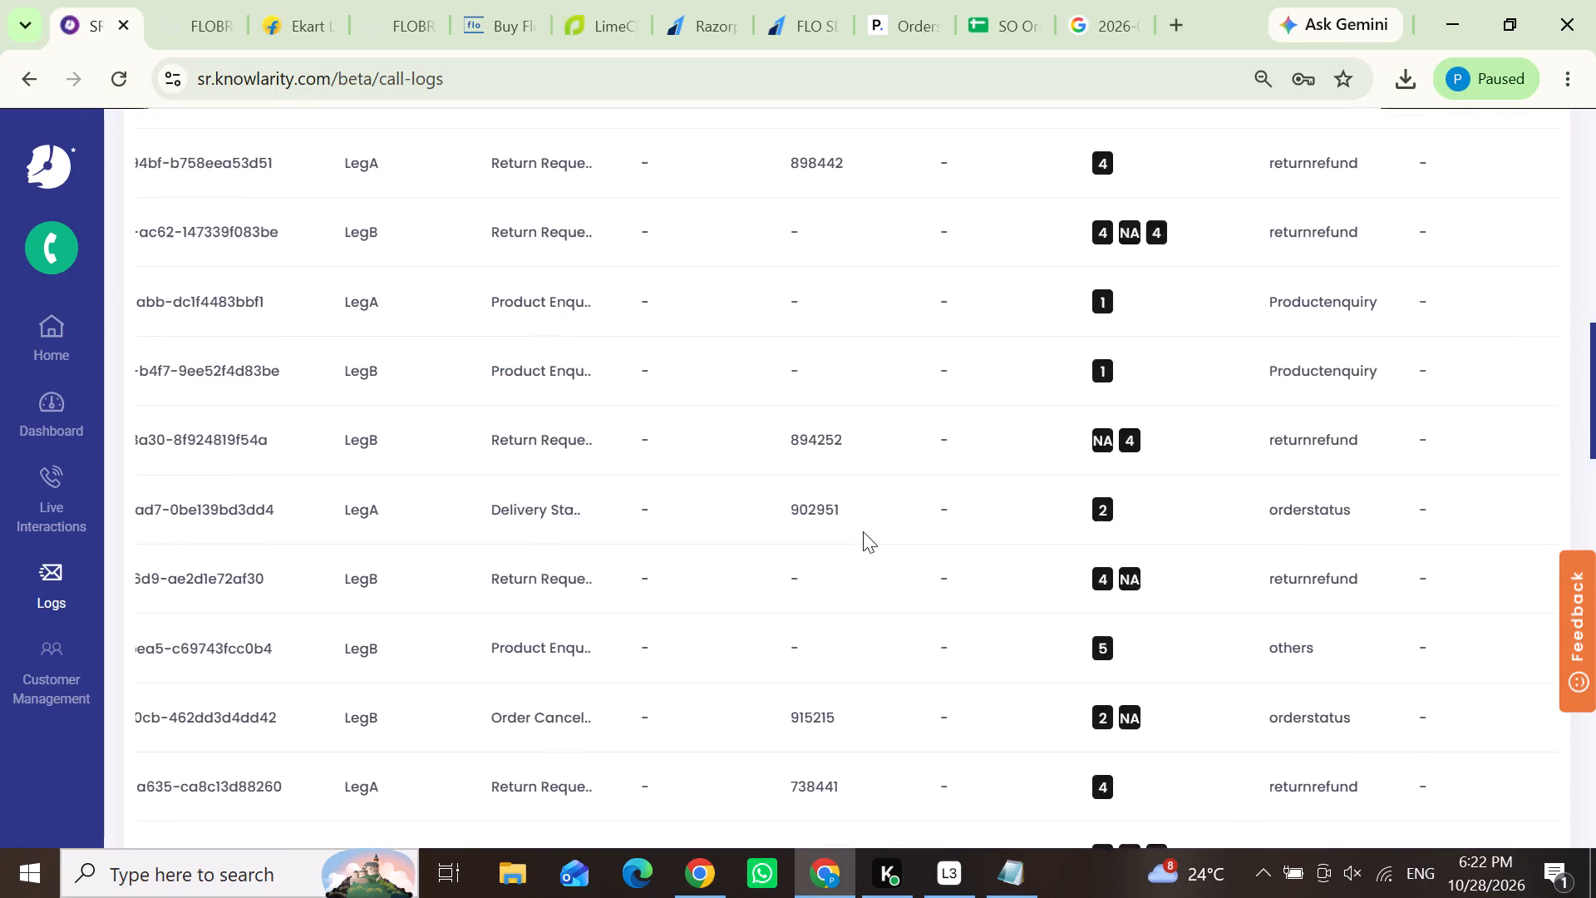
pyautogui.click(228, 0)
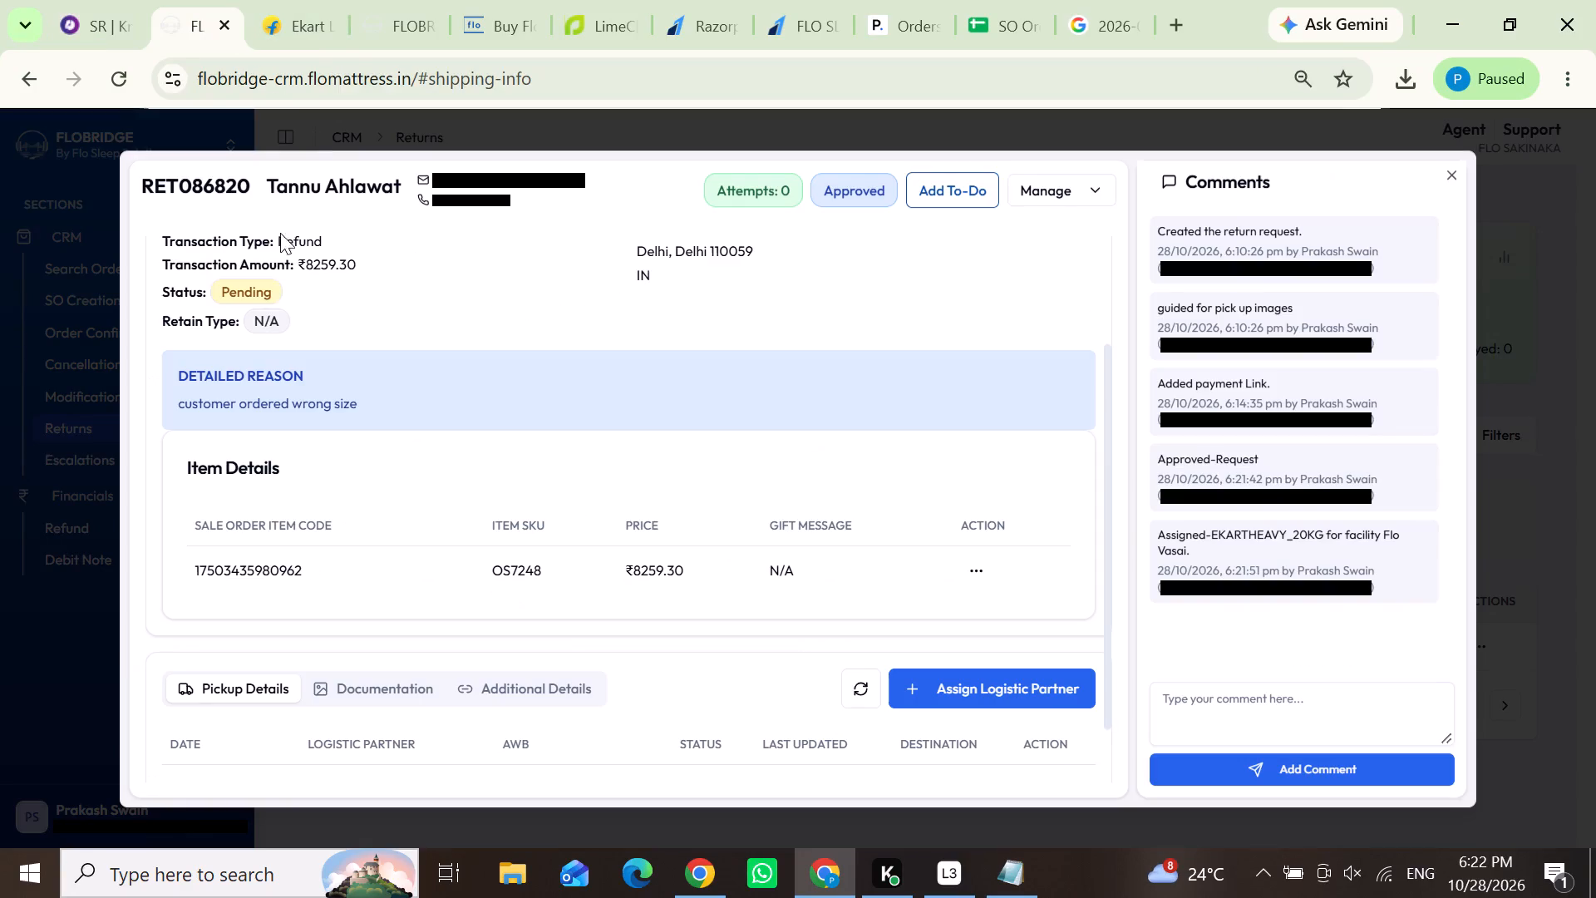
pyautogui.click(76, 199)
pyautogui.click(117, 266)
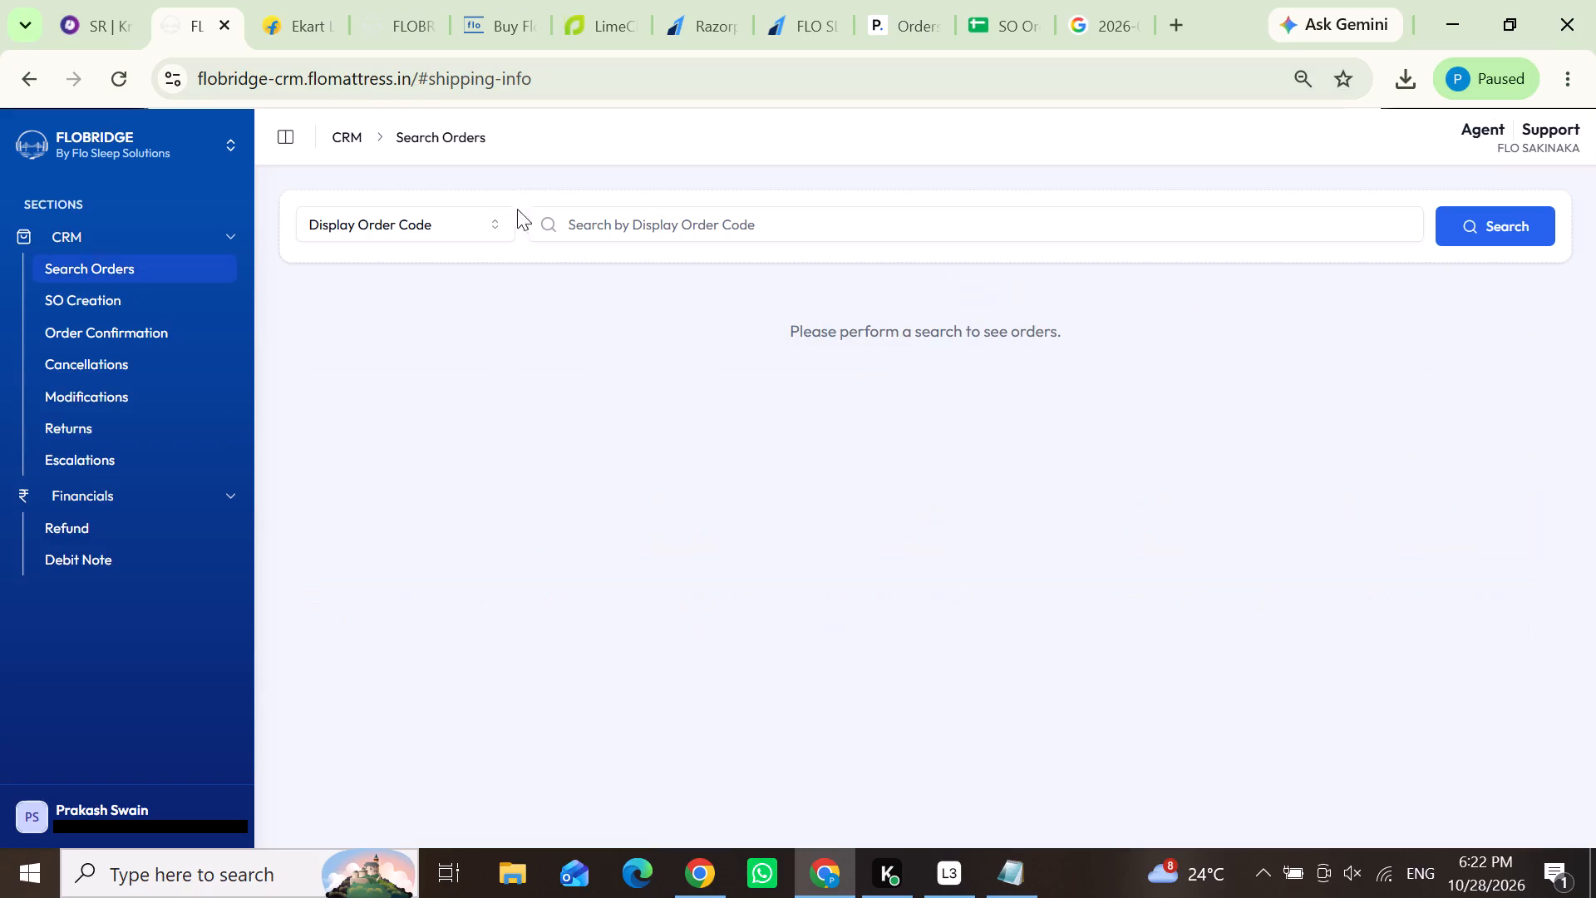
pyautogui.click(620, 215)
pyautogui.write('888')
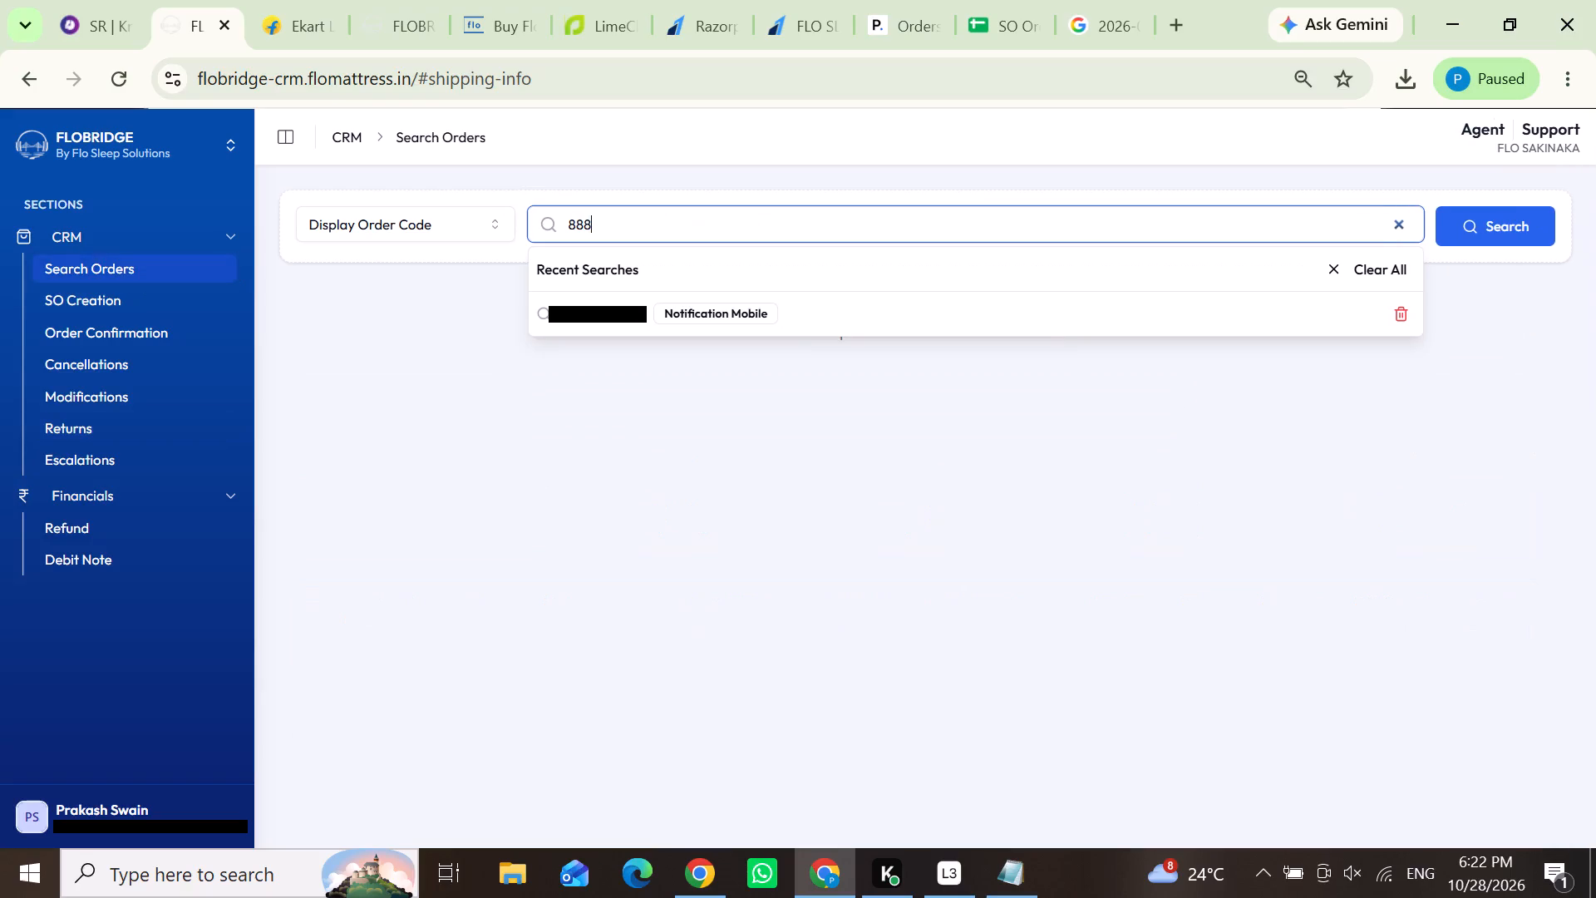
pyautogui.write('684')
pyautogui.click(1483, 233)
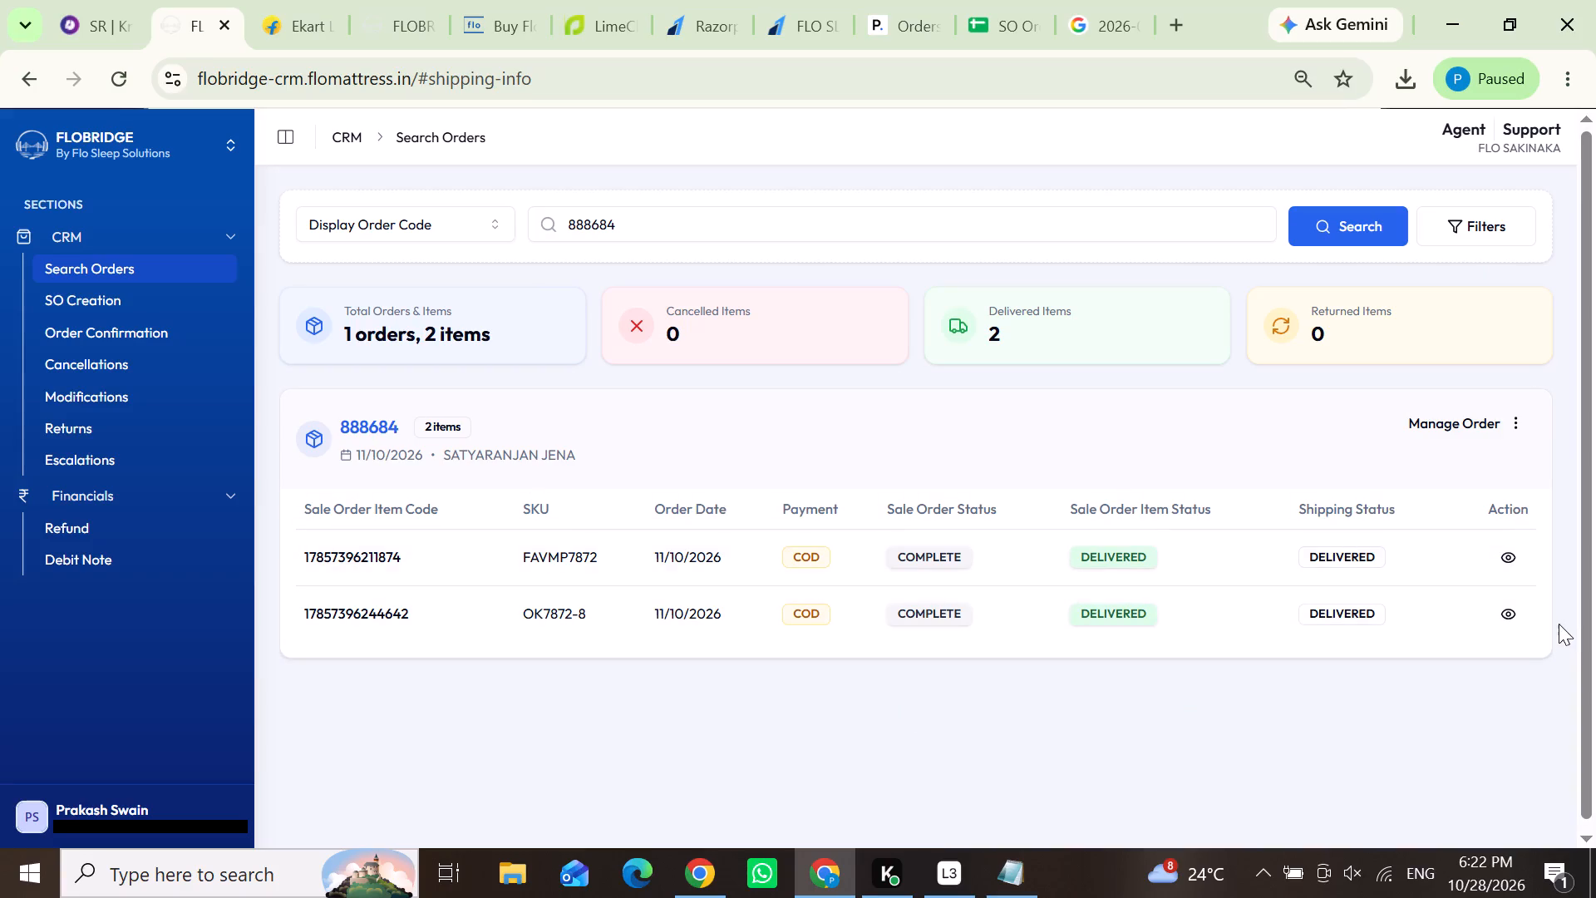
pyautogui.click(1490, 607)
pyautogui.click(411, 635)
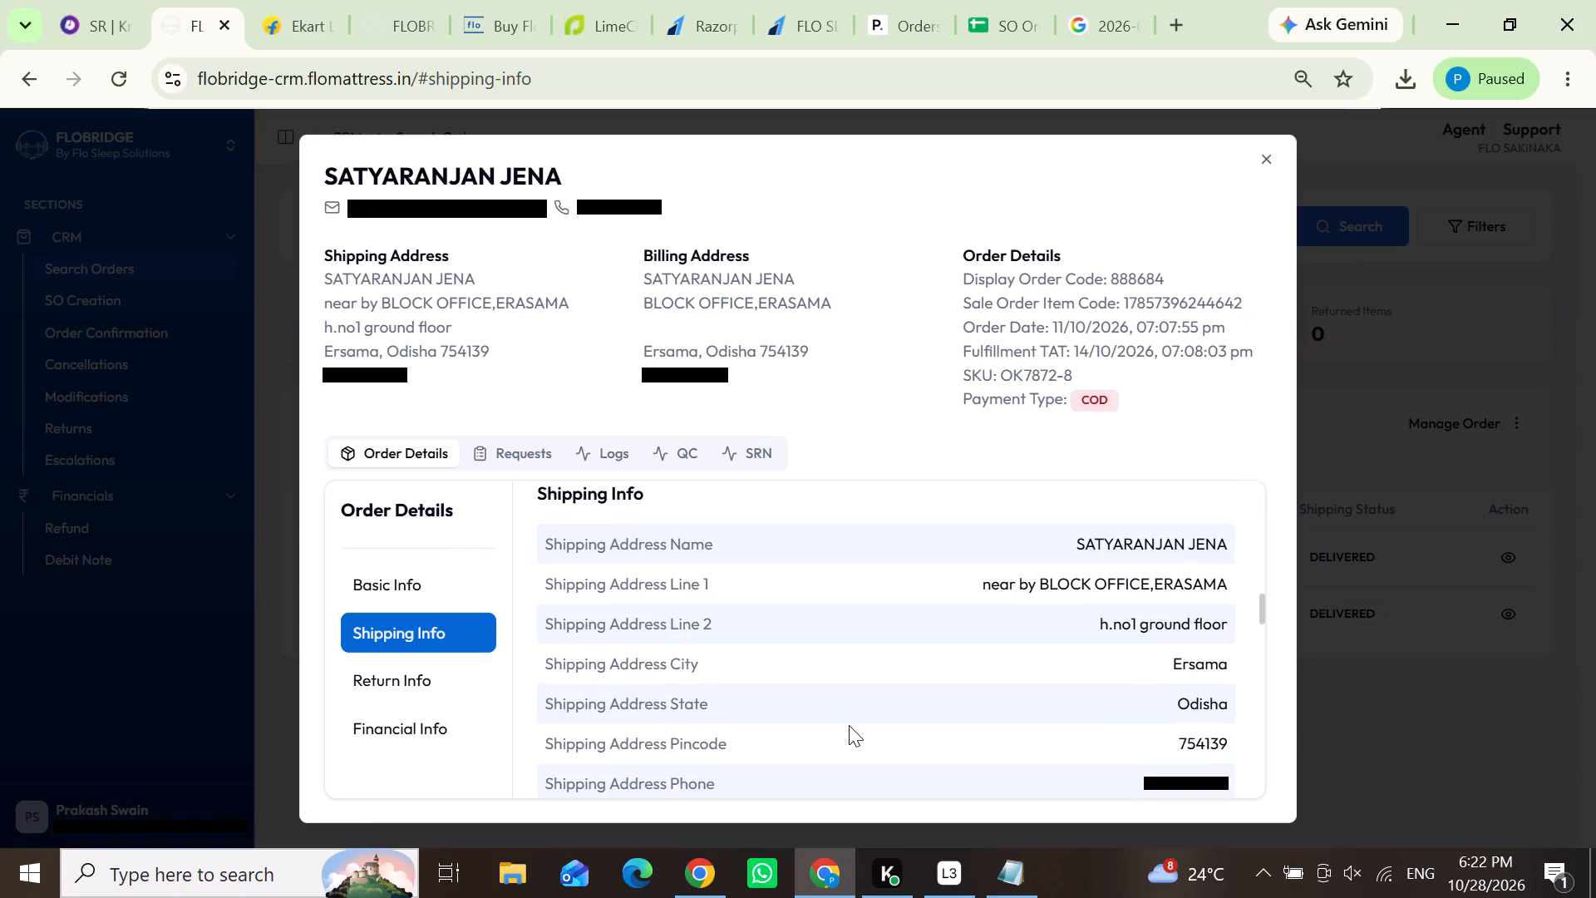
pyautogui.scroll(-2, 849, 725)
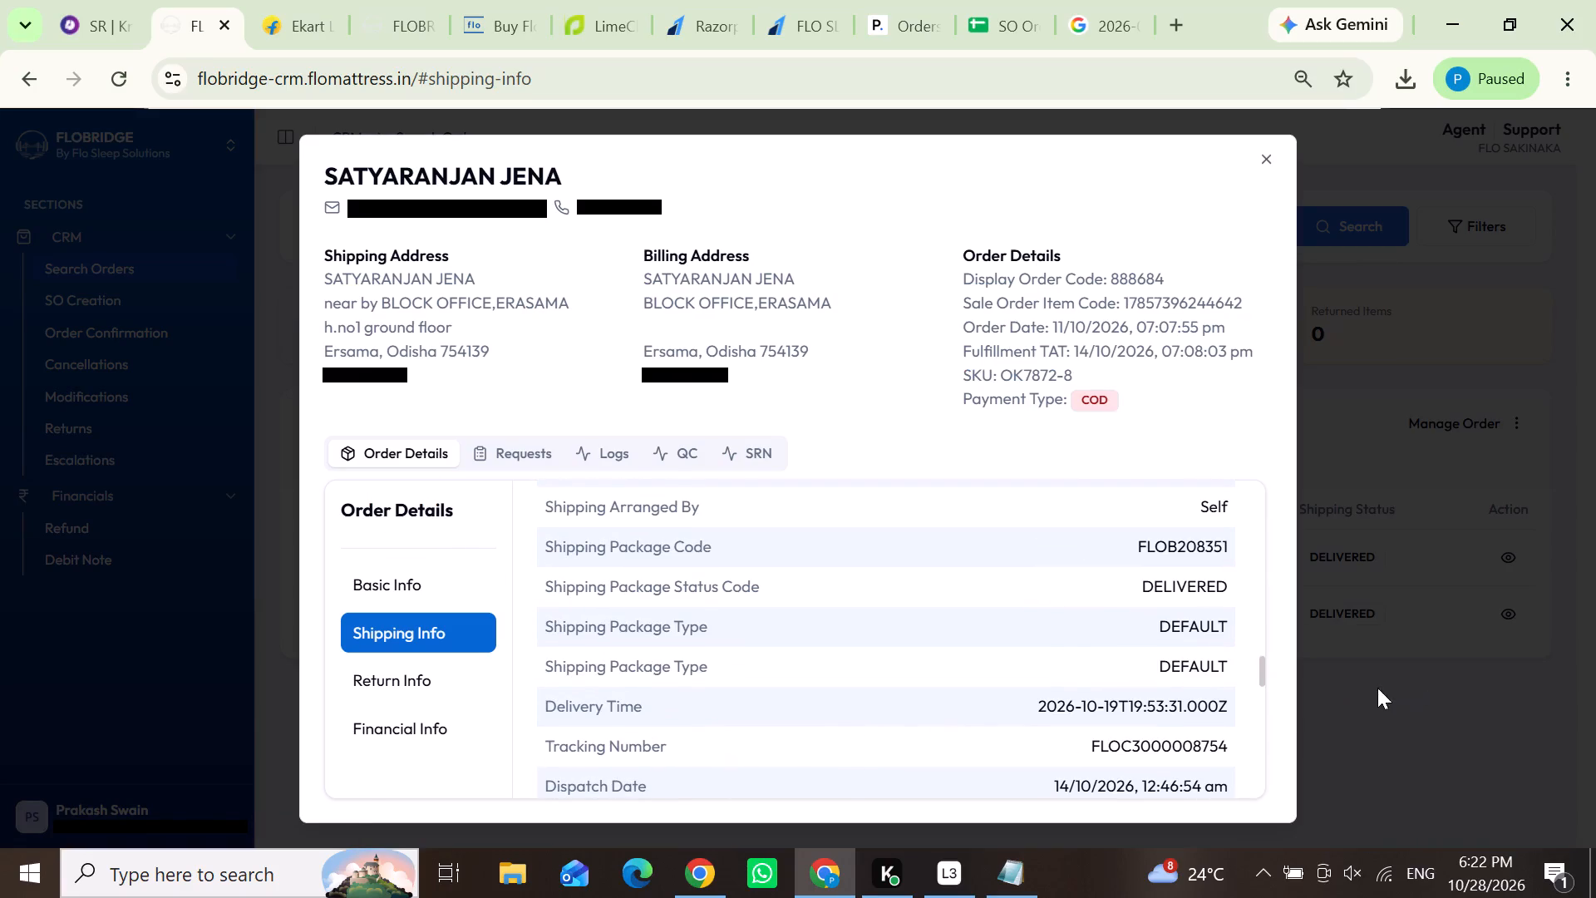
pyautogui.scroll(2, 651, 589)
pyautogui.scroll(-1, 648, 586)
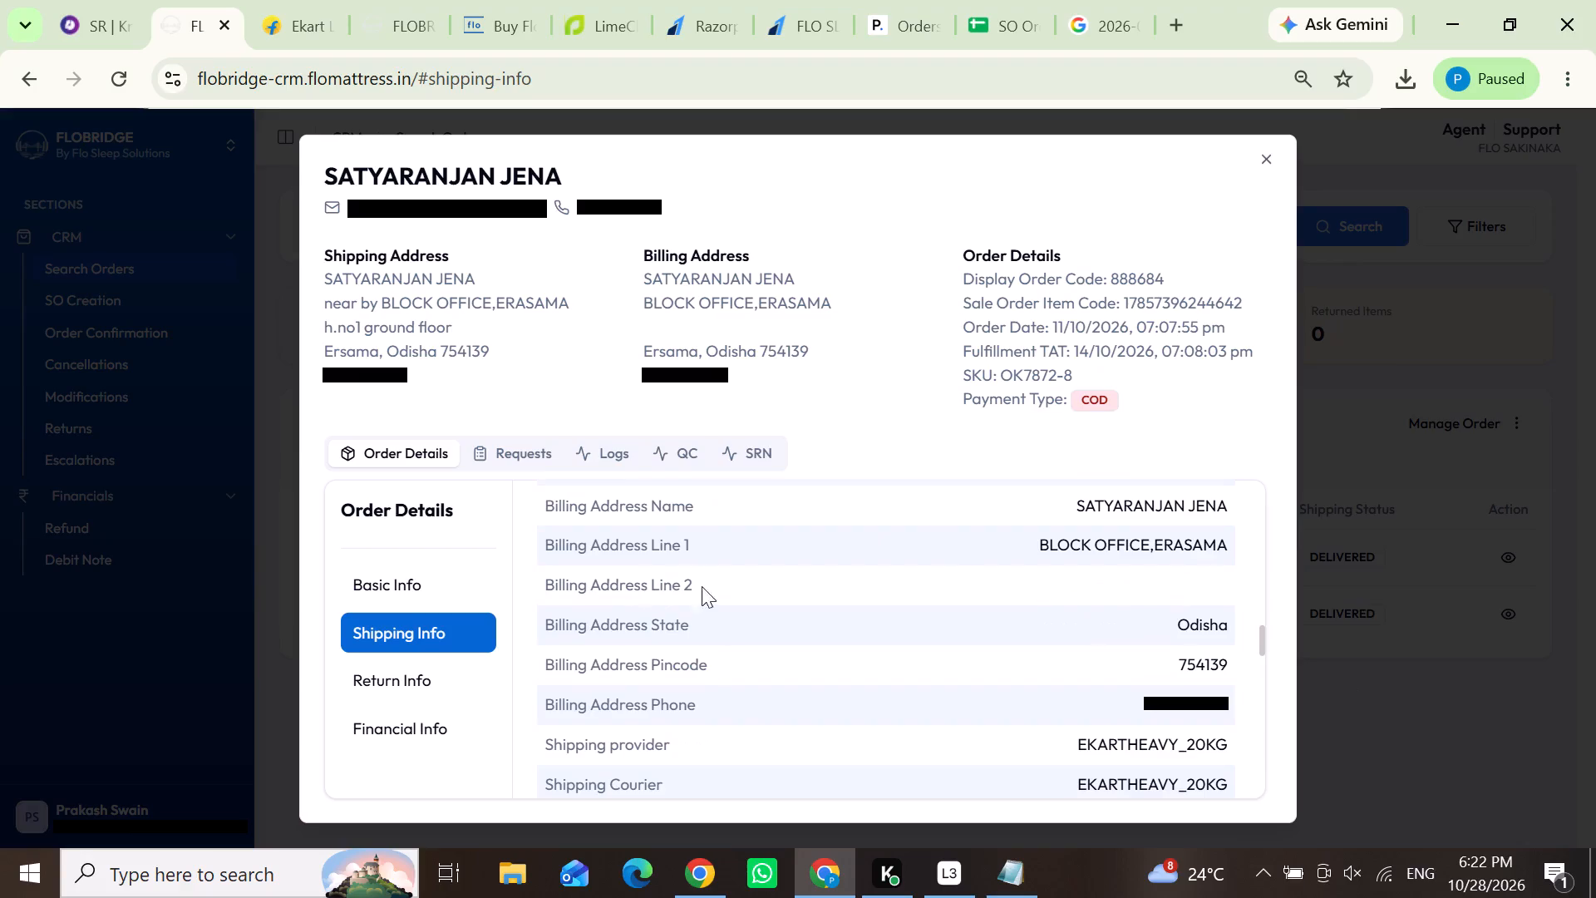
pyautogui.click(1367, 673)
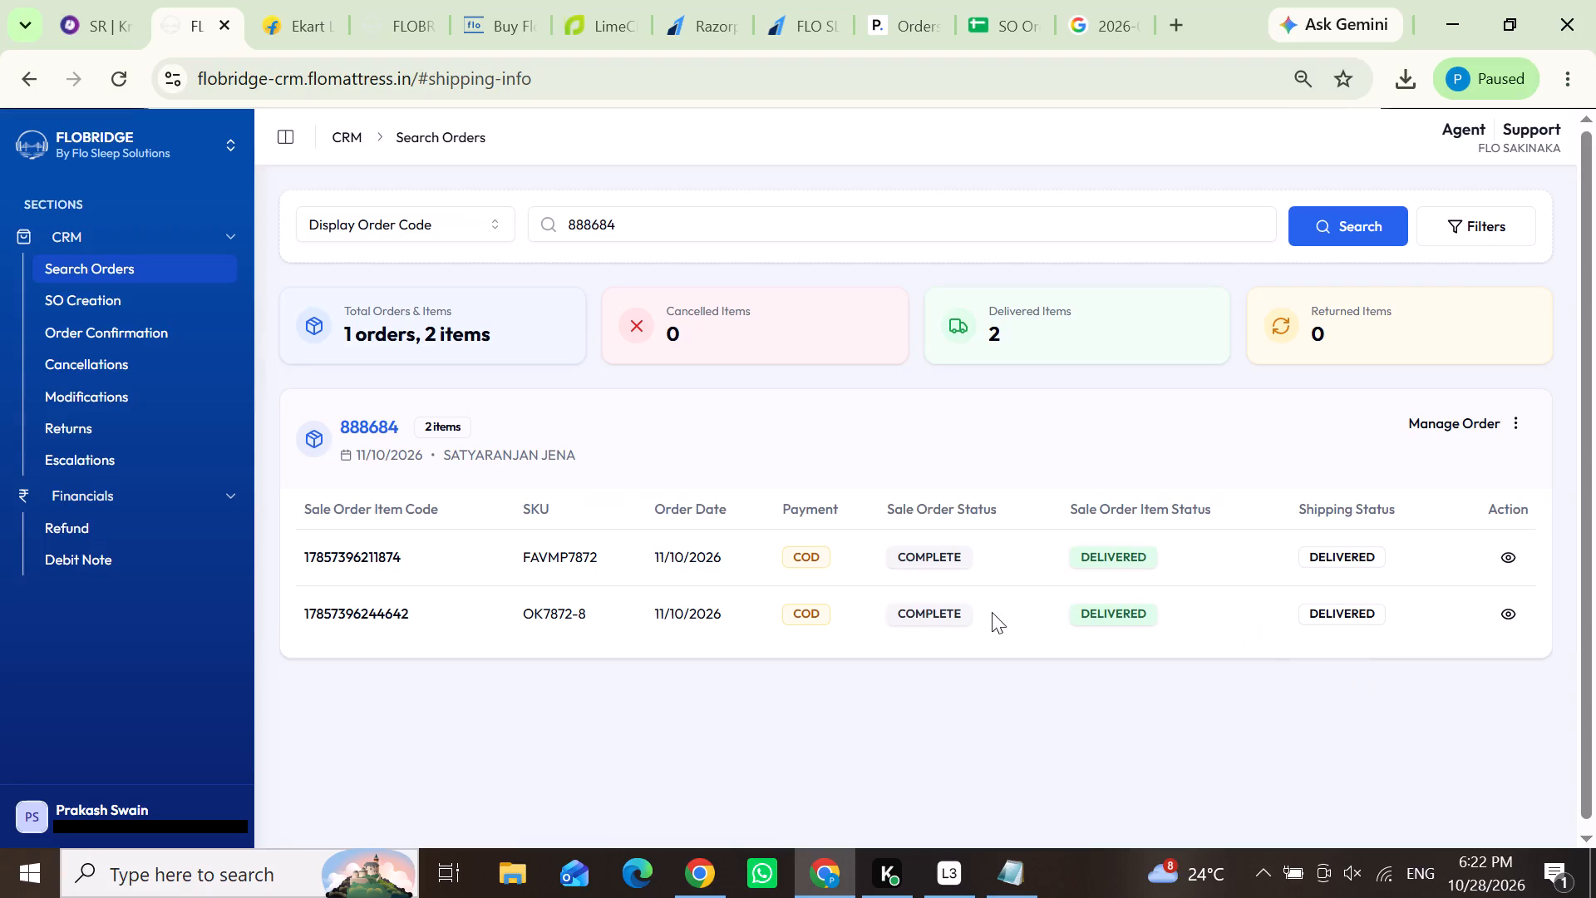
# Glance at the Knowlarity call logs, close the Ekart page and return to the FloBridge order search.
pyautogui.click(107, 33)
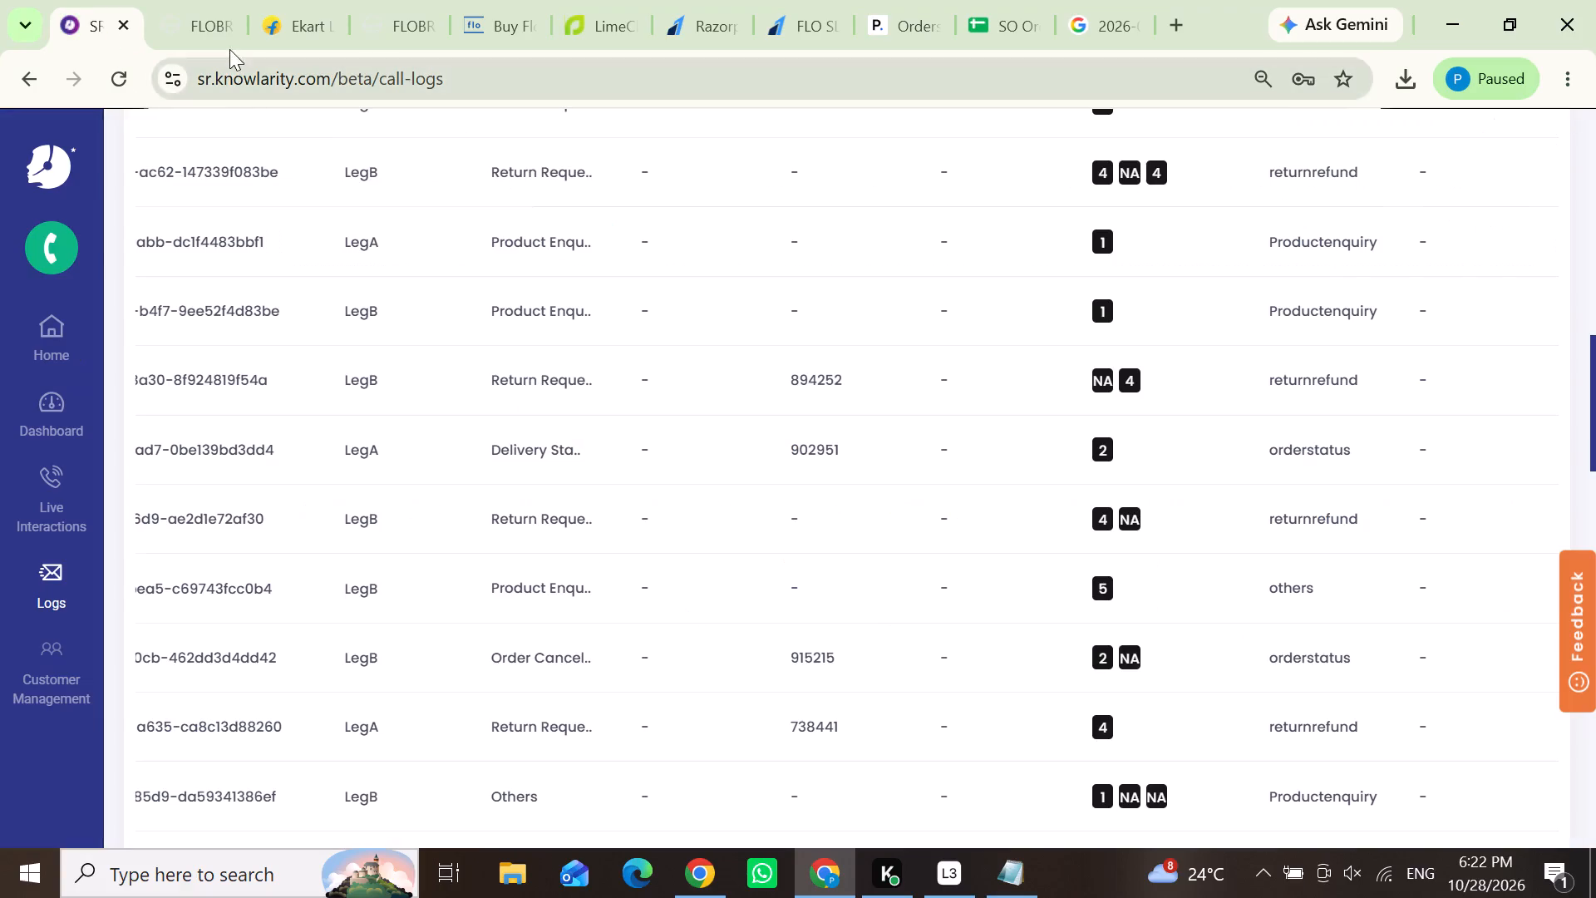
pyautogui.click(303, 22)
pyautogui.click(325, 26)
pyautogui.click(209, 38)
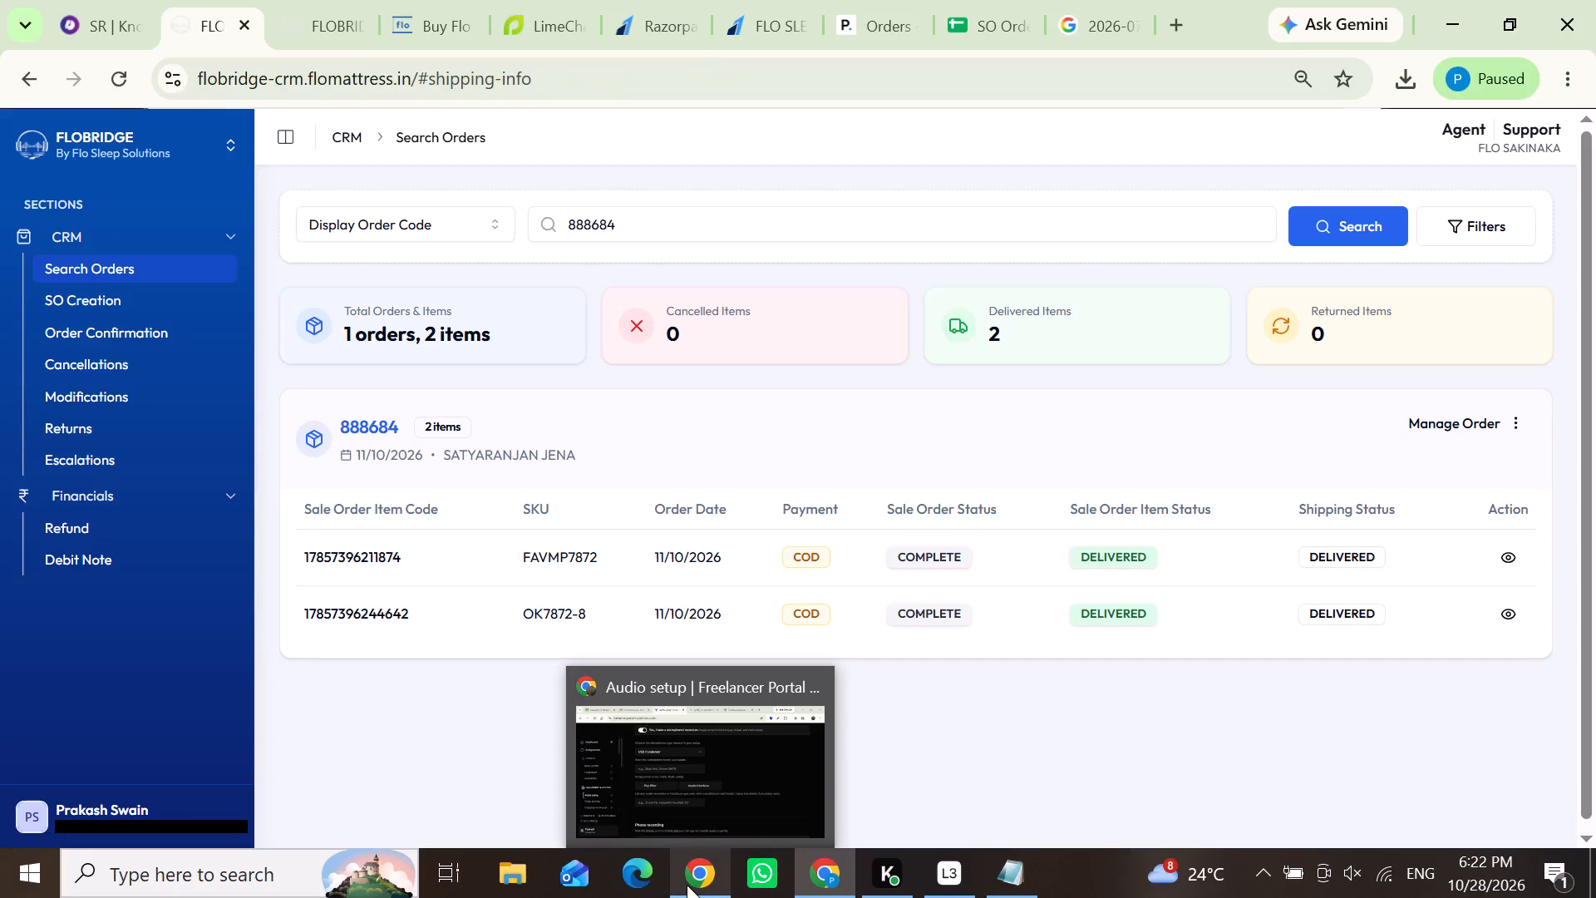
pyautogui.click(686, 876)
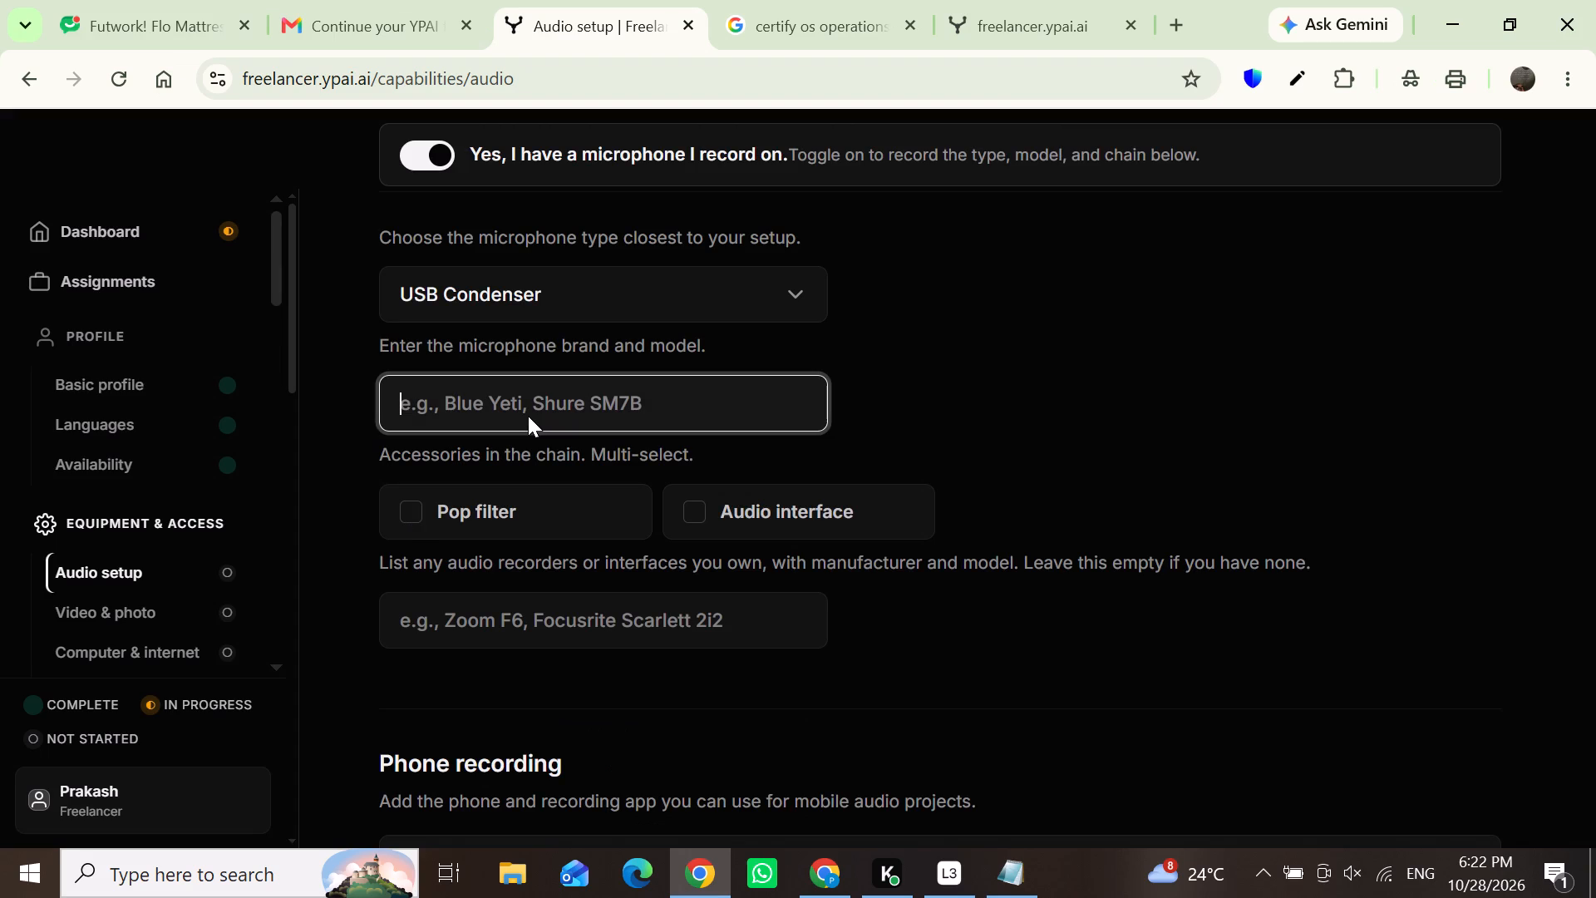
pyautogui.press('b')
pyautogui.write('lue yeti')
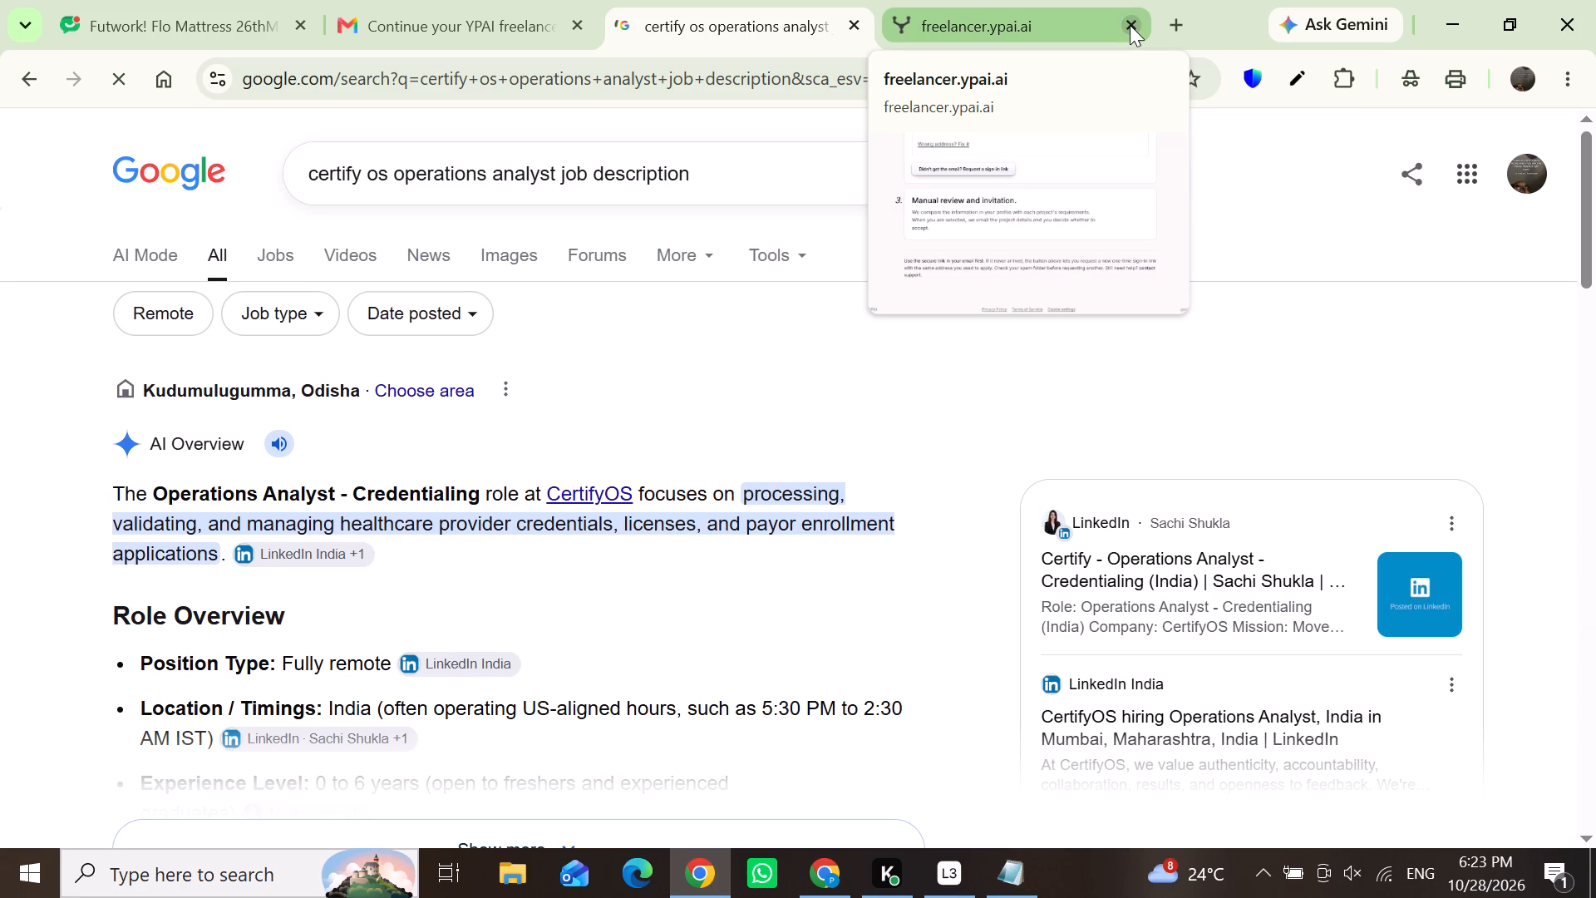
pyautogui.click(1130, 25)
pyautogui.click(840, 883)
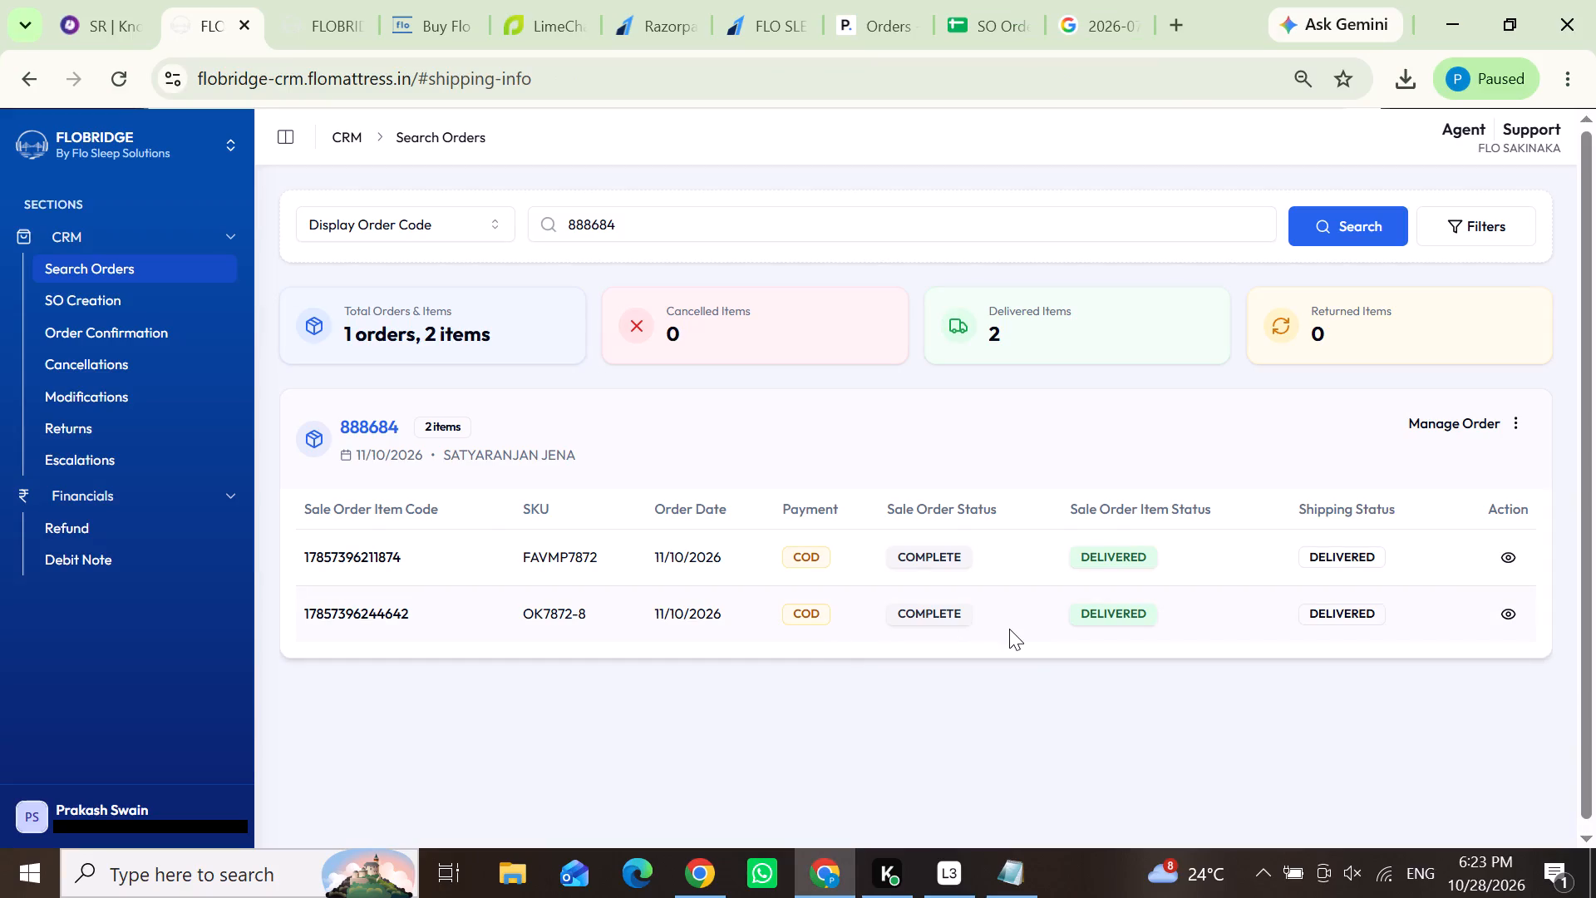
pyautogui.click(1509, 615)
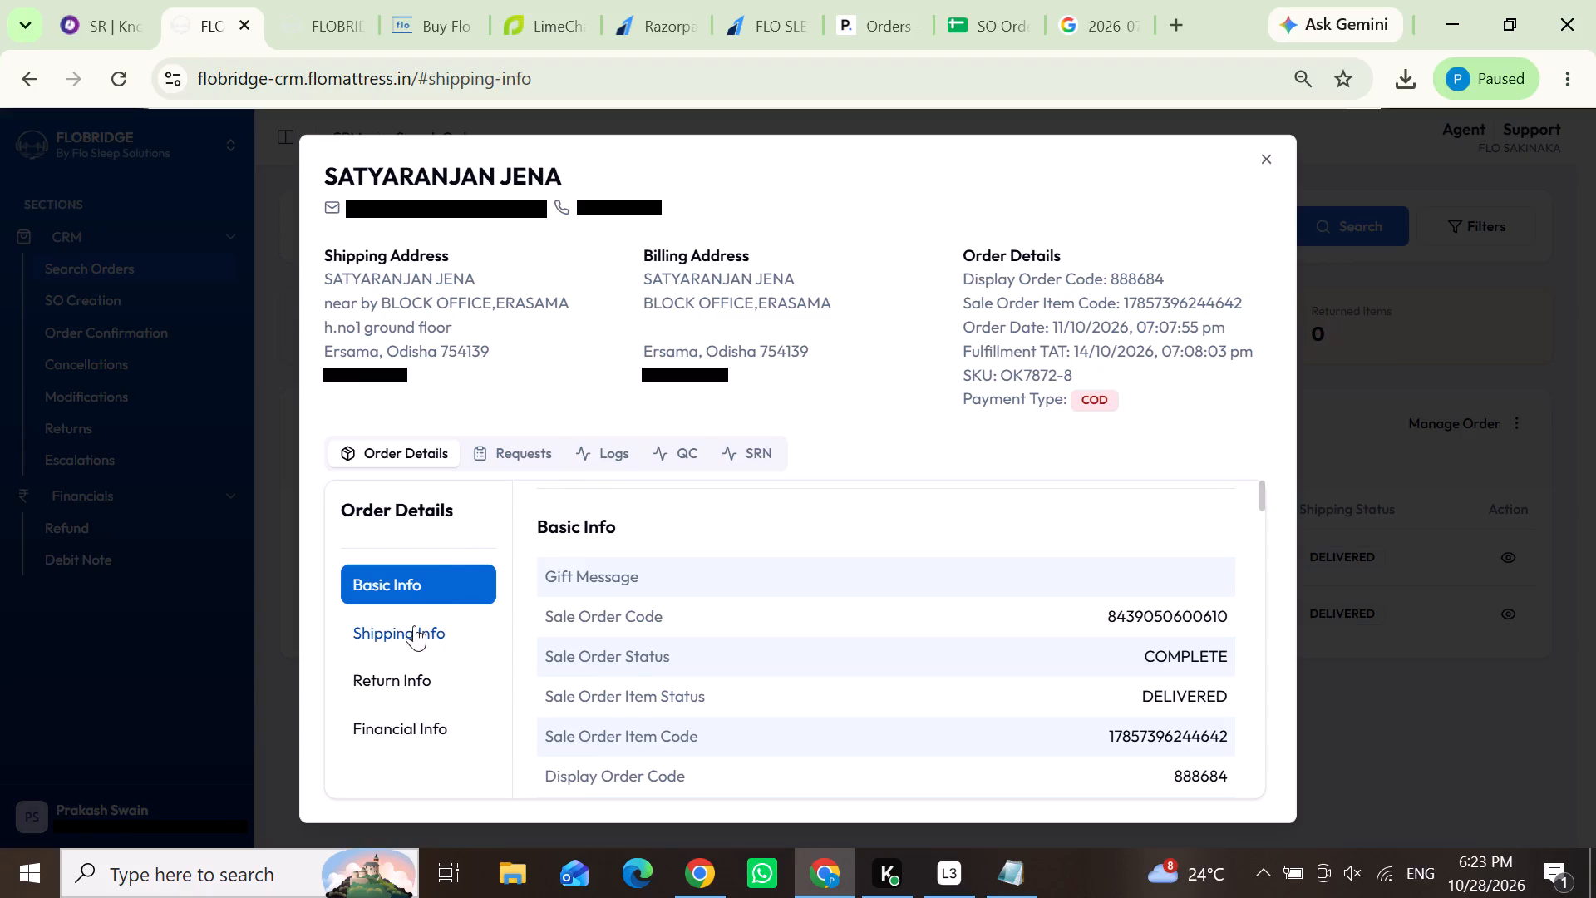
pyautogui.click(1454, 603)
pyautogui.click(1490, 427)
pyautogui.click(1439, 535)
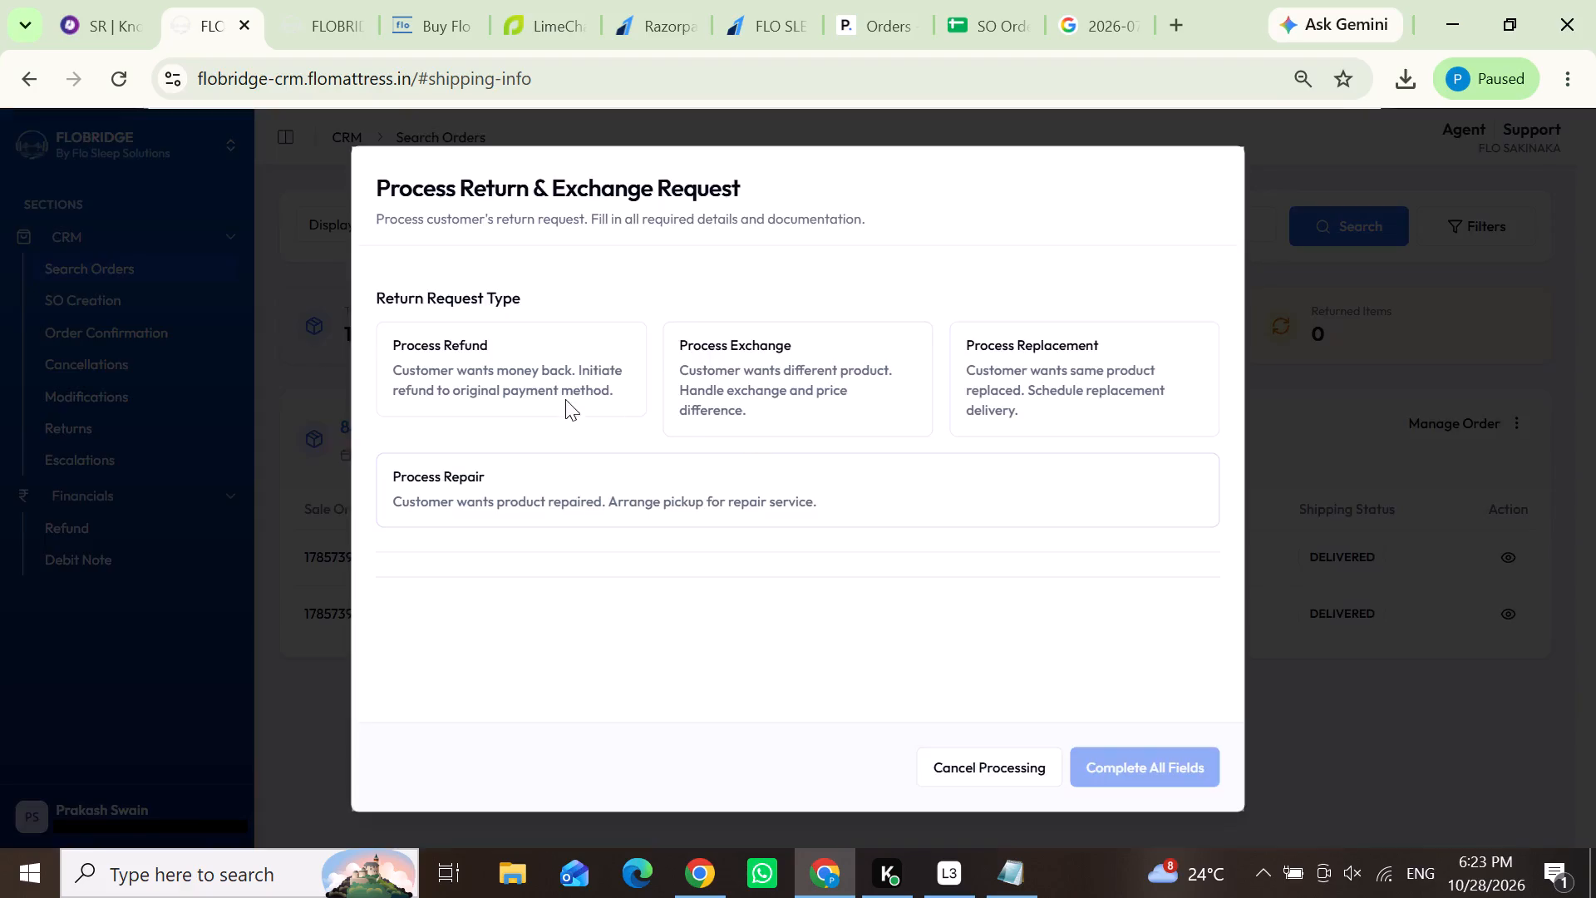
pyautogui.click(542, 396)
pyautogui.scroll(-1, 580, 434)
pyautogui.click(705, 328)
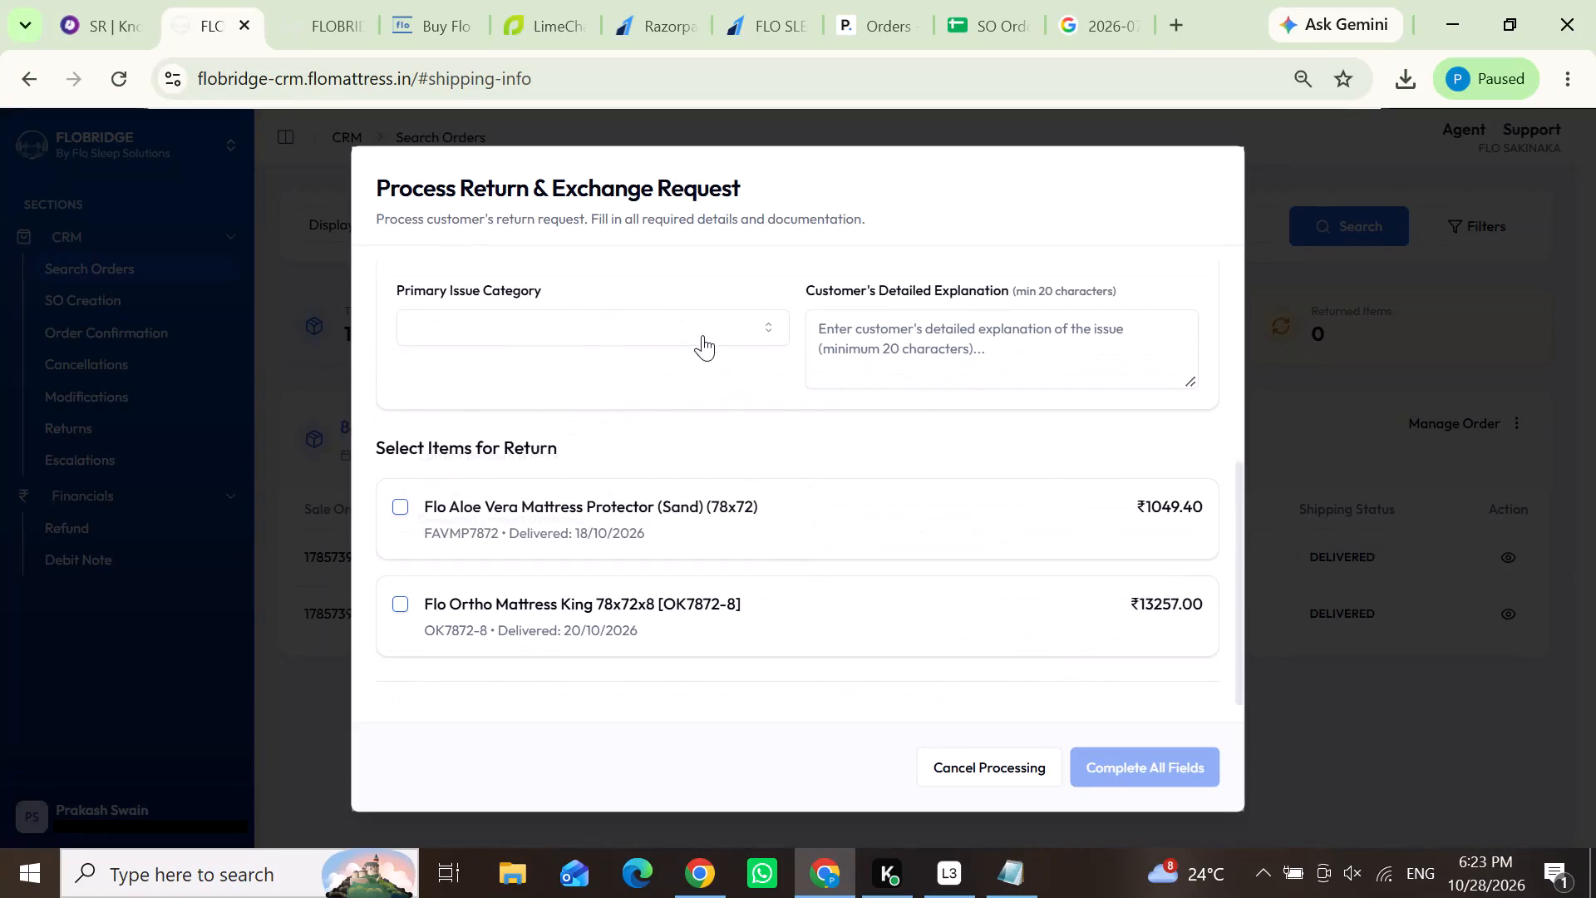
pyautogui.scroll(-1, 516, 440)
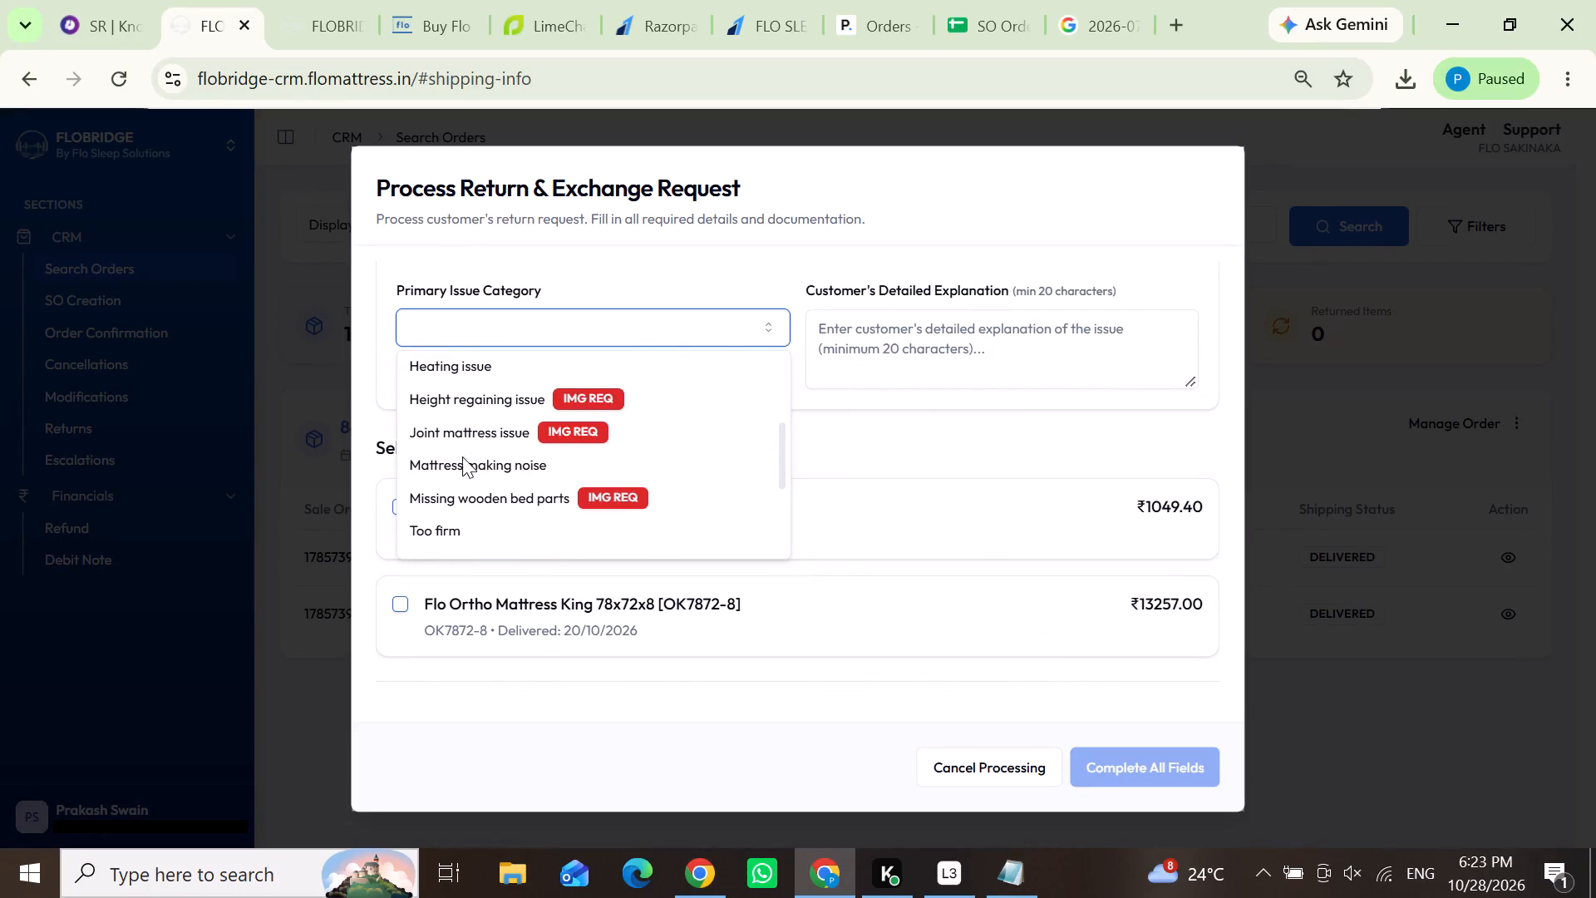
pyautogui.click(441, 525)
pyautogui.click(869, 356)
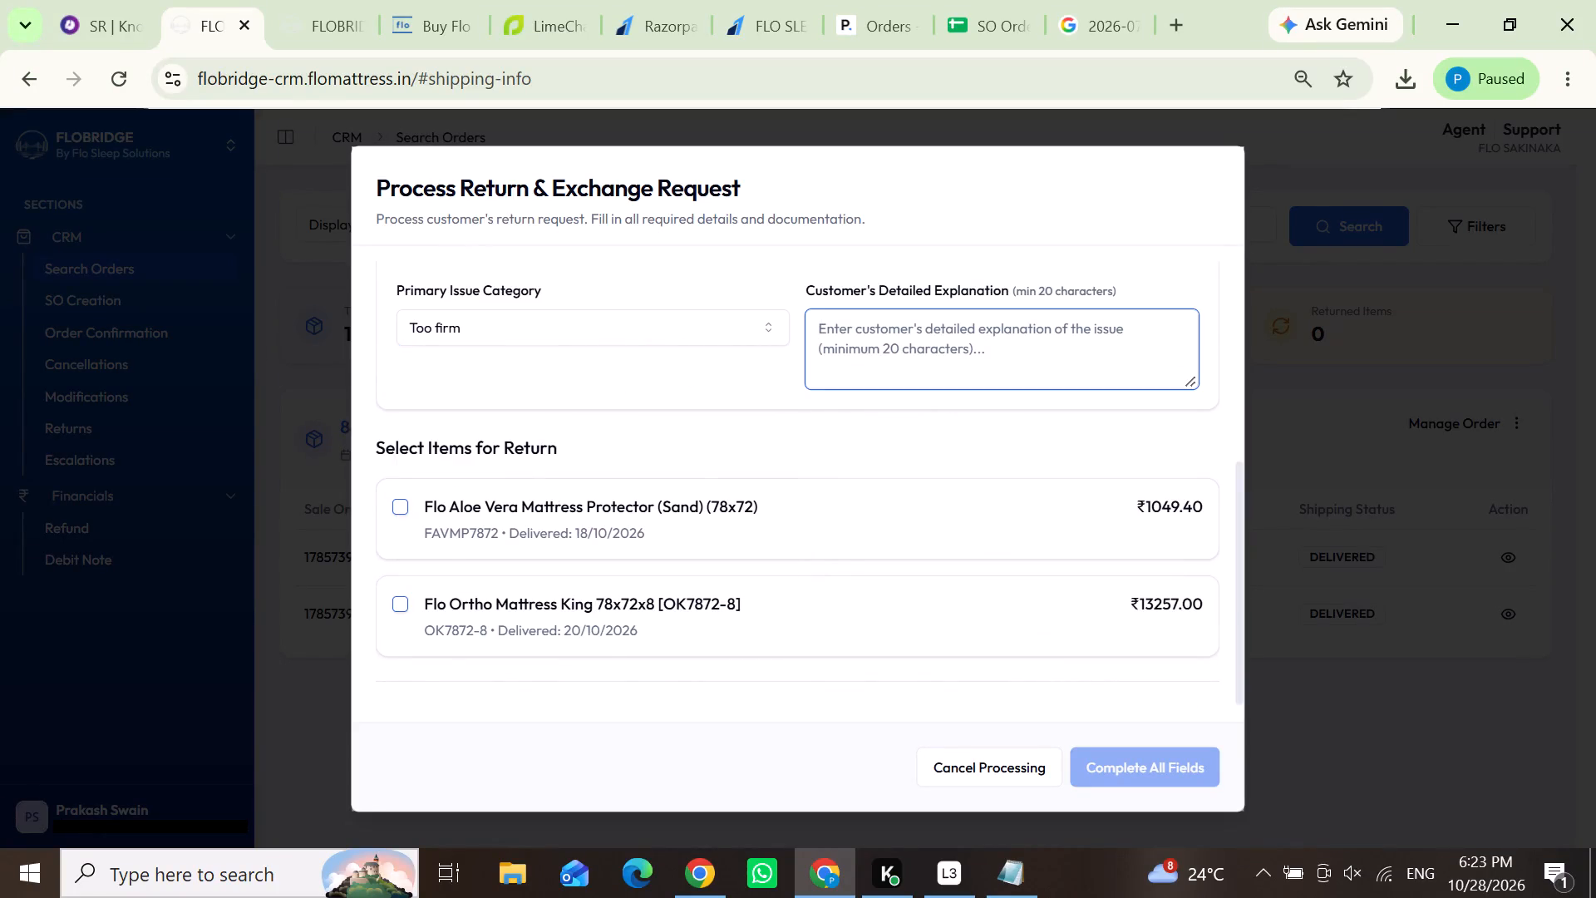
pyautogui.write('customer')
pyautogui.press('space')
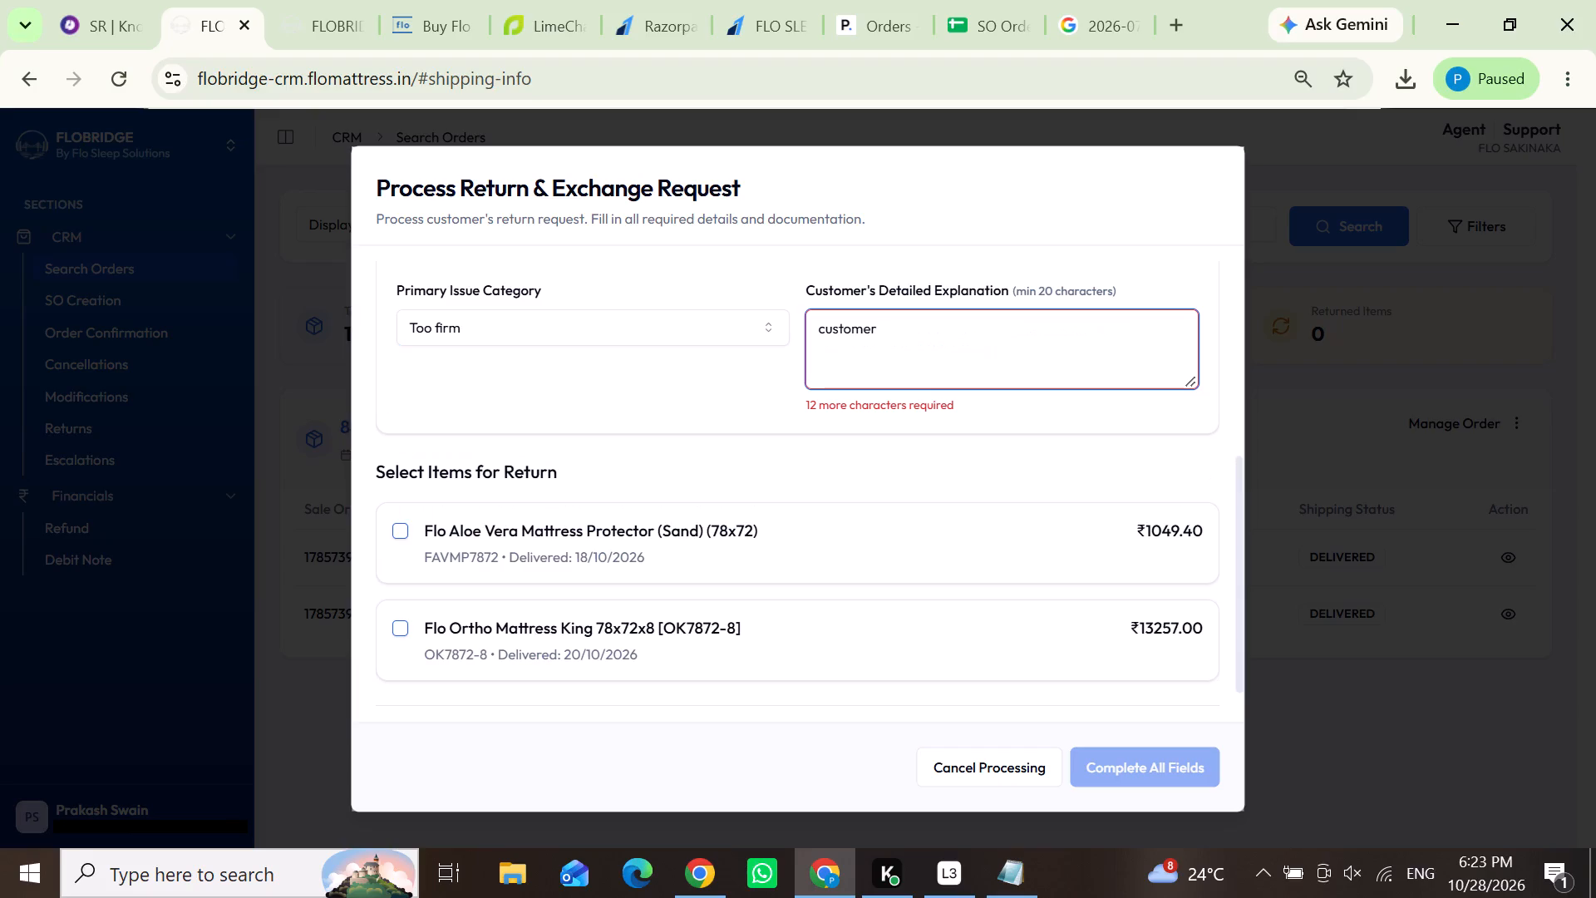
pyautogui.write('finding too hard')
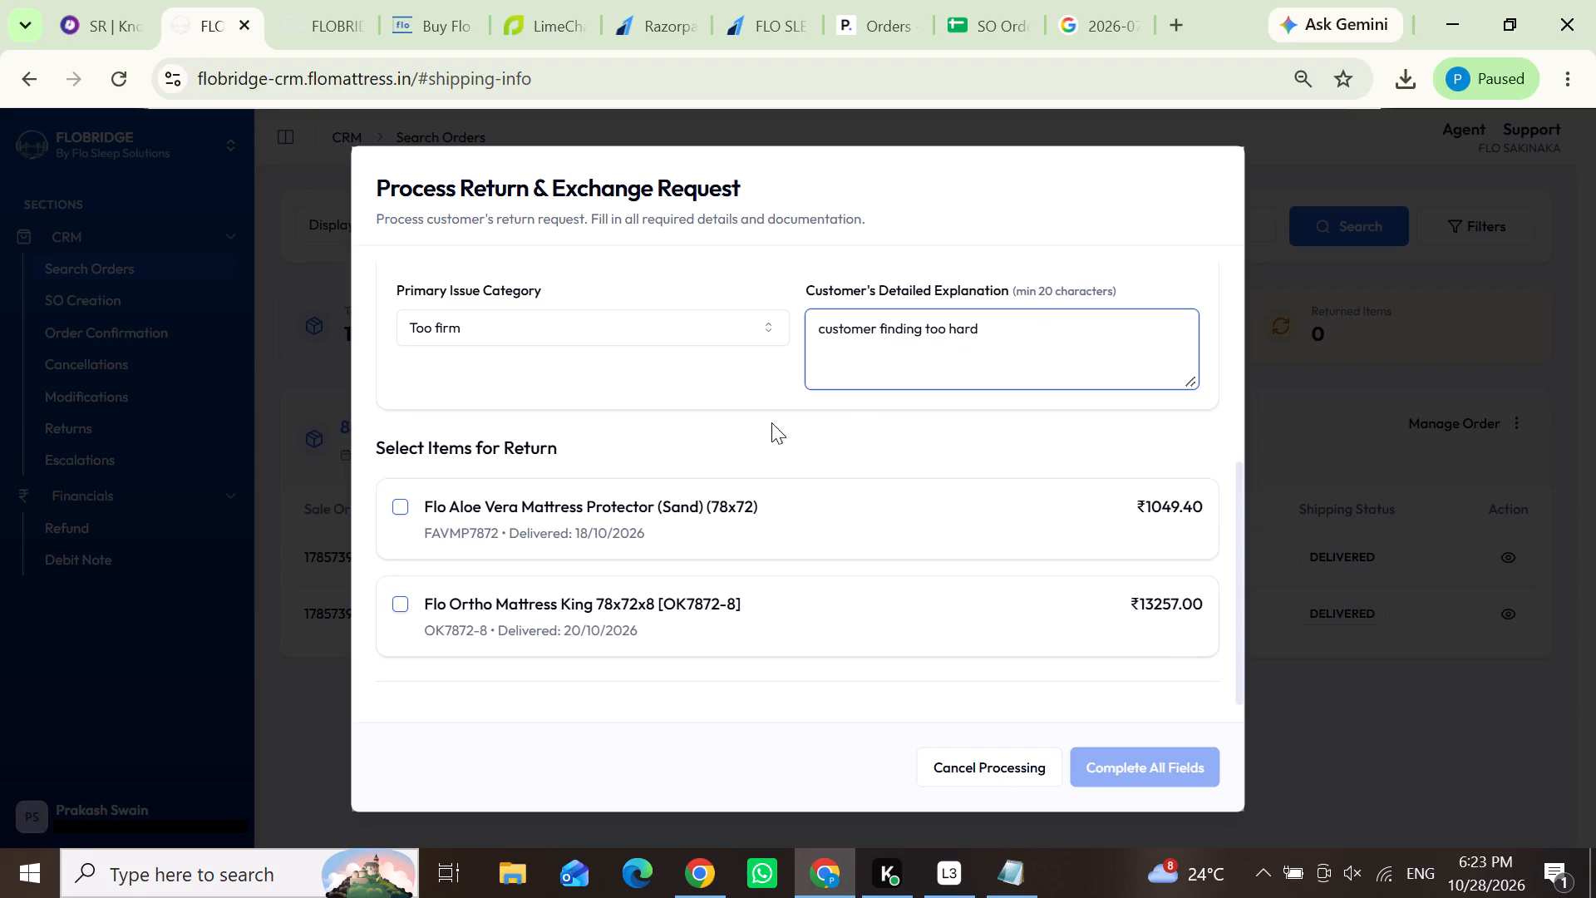
# Select Flo Ortho Mattress King 78x72x8 for return and add the internal note "guided for pick up images".
pyautogui.click(401, 604)
pyautogui.scroll(-1, 653, 569)
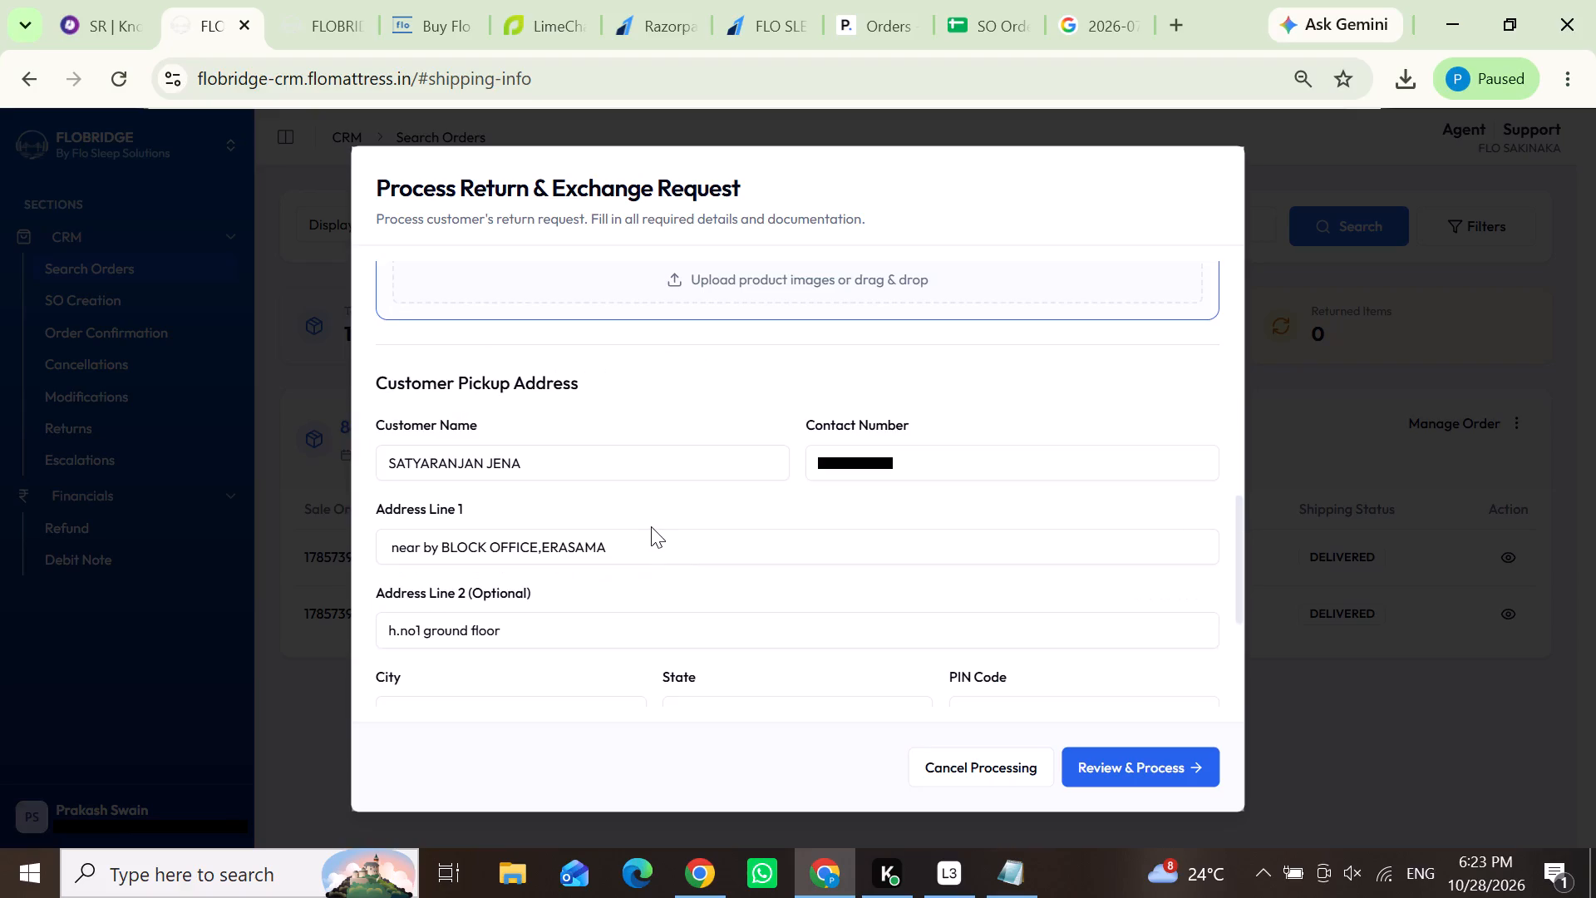
pyautogui.scroll(2, 651, 526)
pyautogui.scroll(-2, 649, 521)
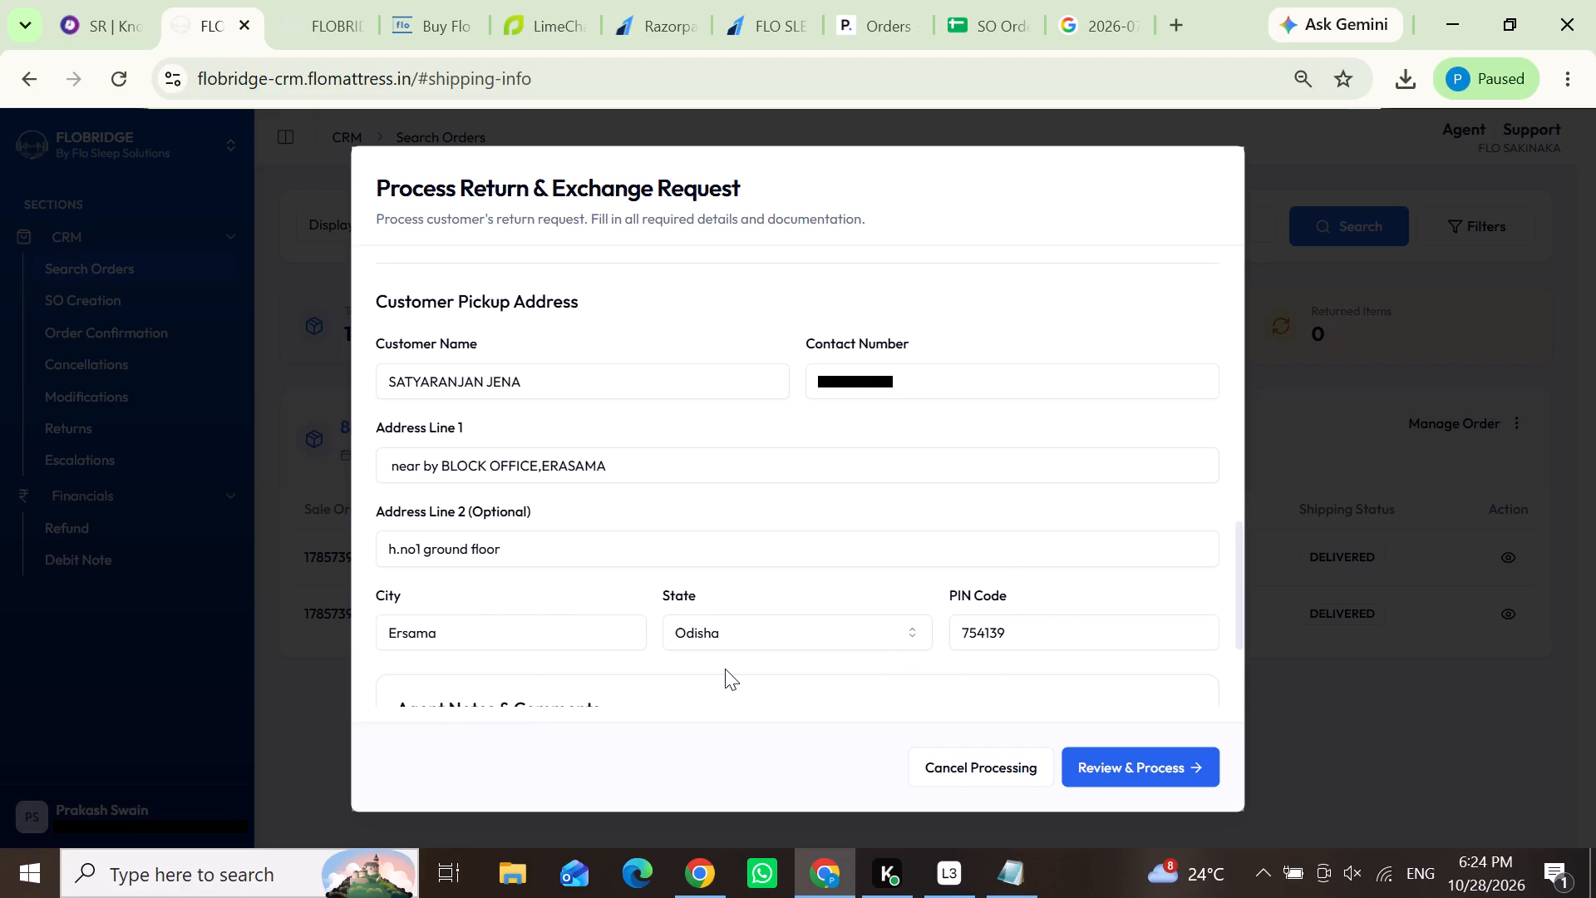
pyautogui.scroll(-1, 989, 644)
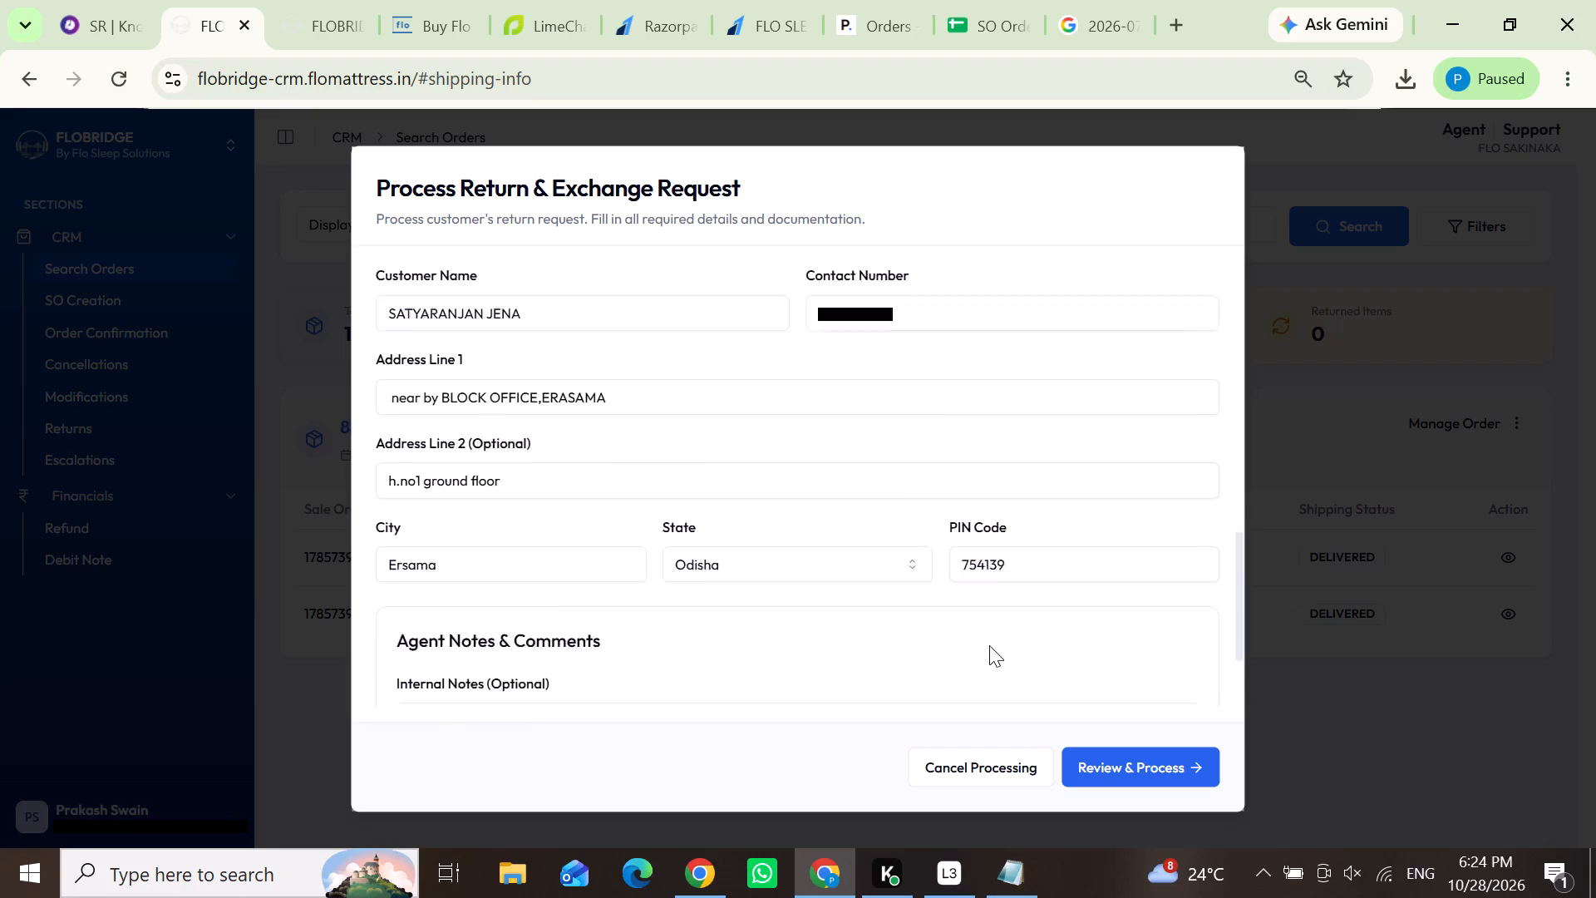
pyautogui.click(517, 610)
pyautogui.write('guided for pick up imaf')
pyautogui.press('BackSpace')
pyautogui.write('ges')
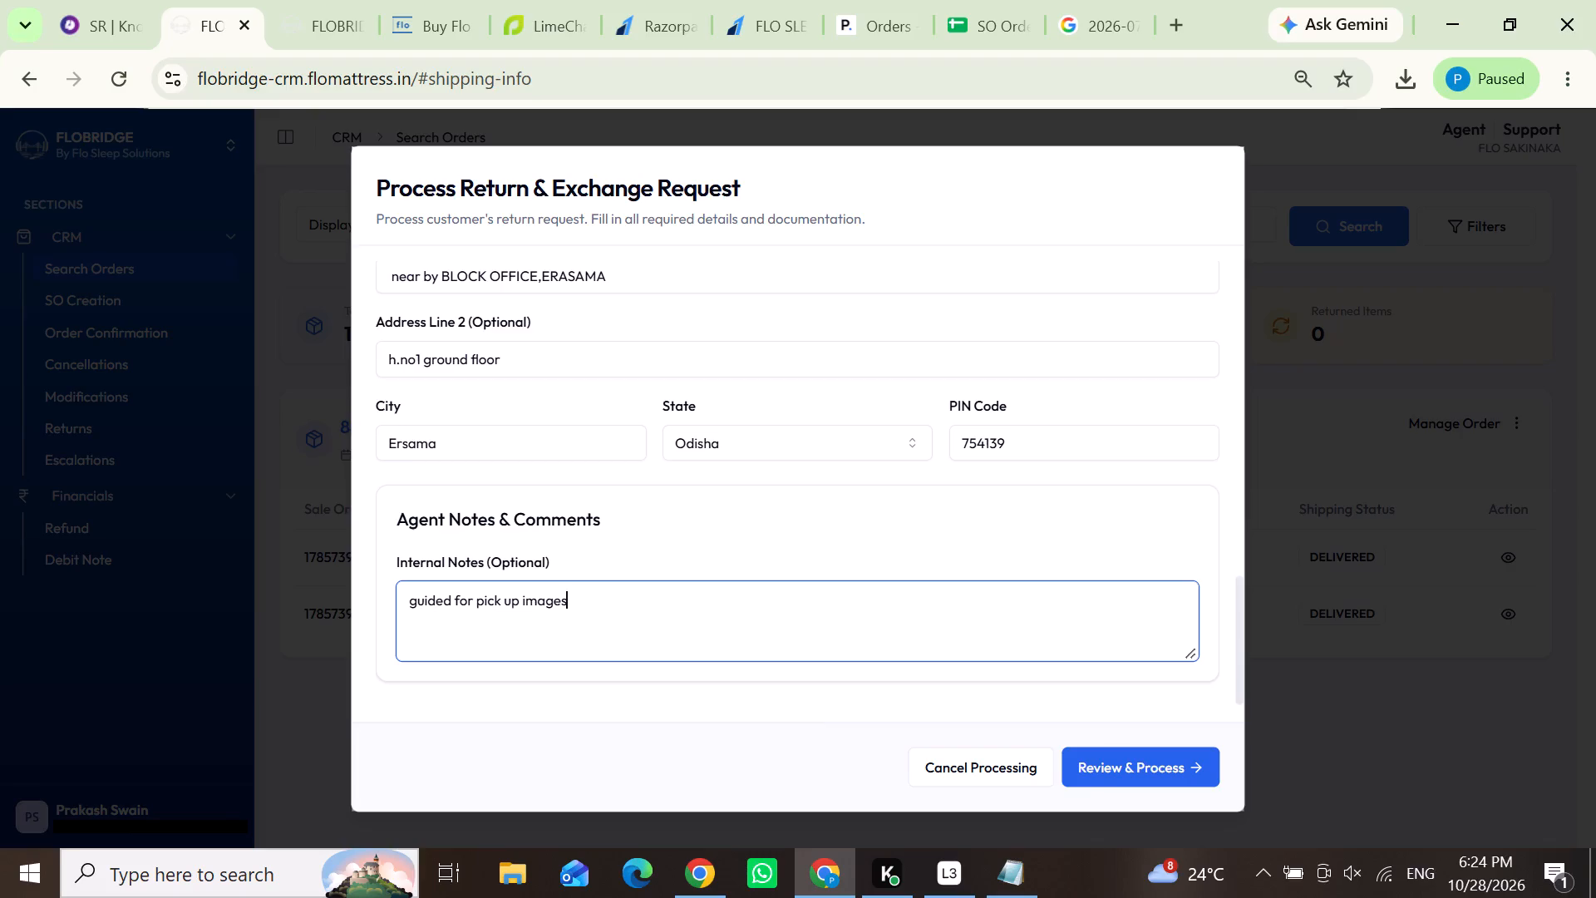
# Review the return request processing summary and submit the request.
pyautogui.click(1106, 775)
pyautogui.scroll(2, 994, 591)
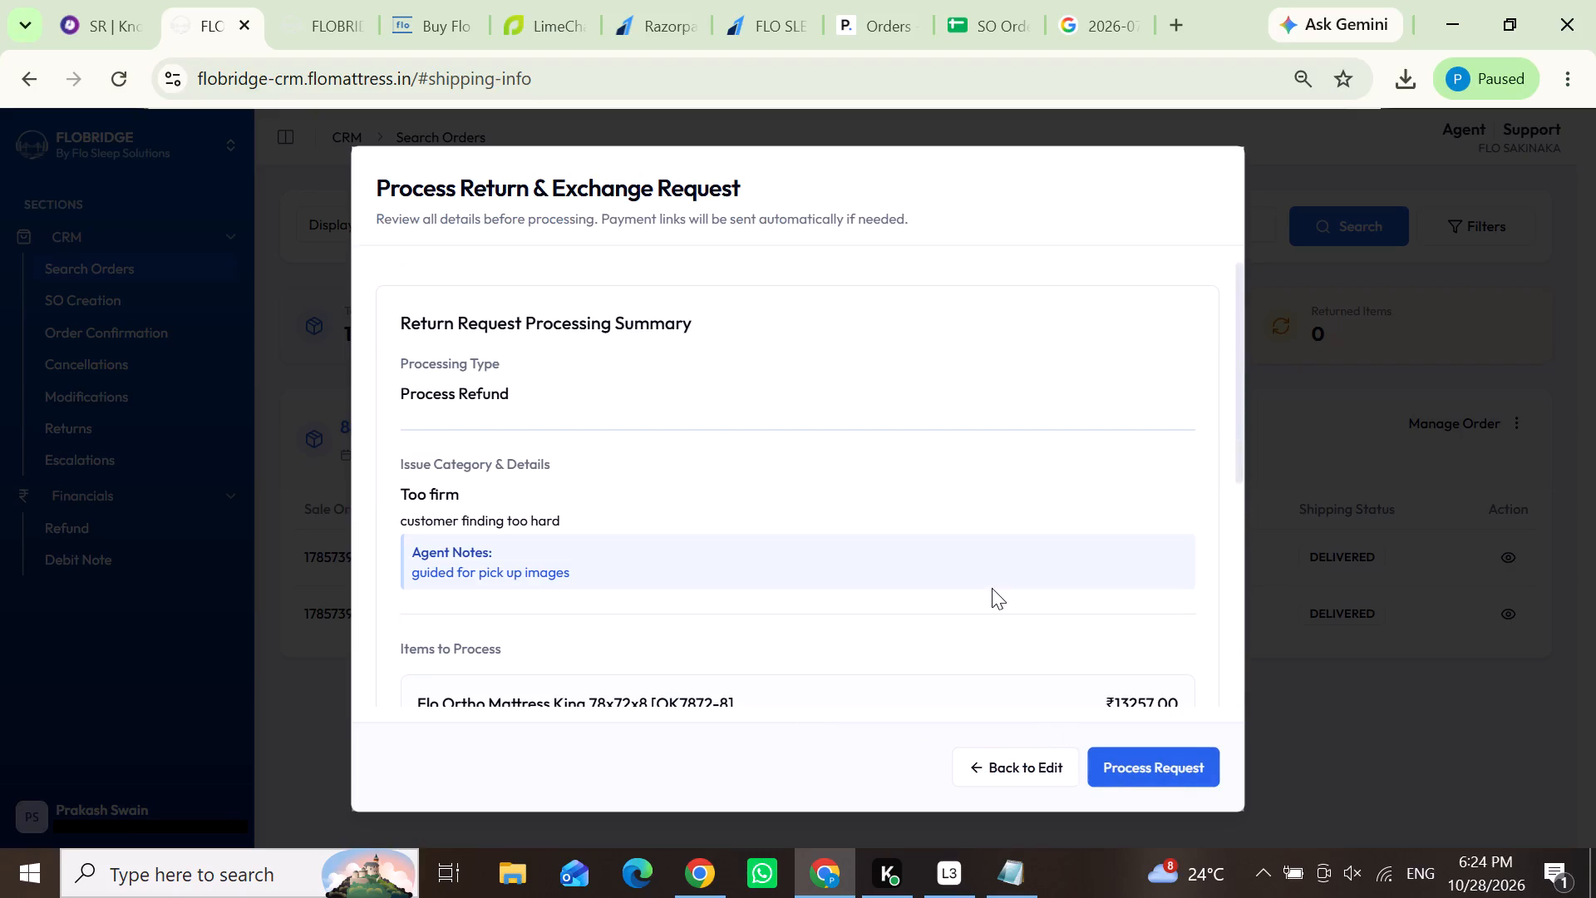
pyautogui.scroll(-1, 992, 588)
pyautogui.click(1131, 757)
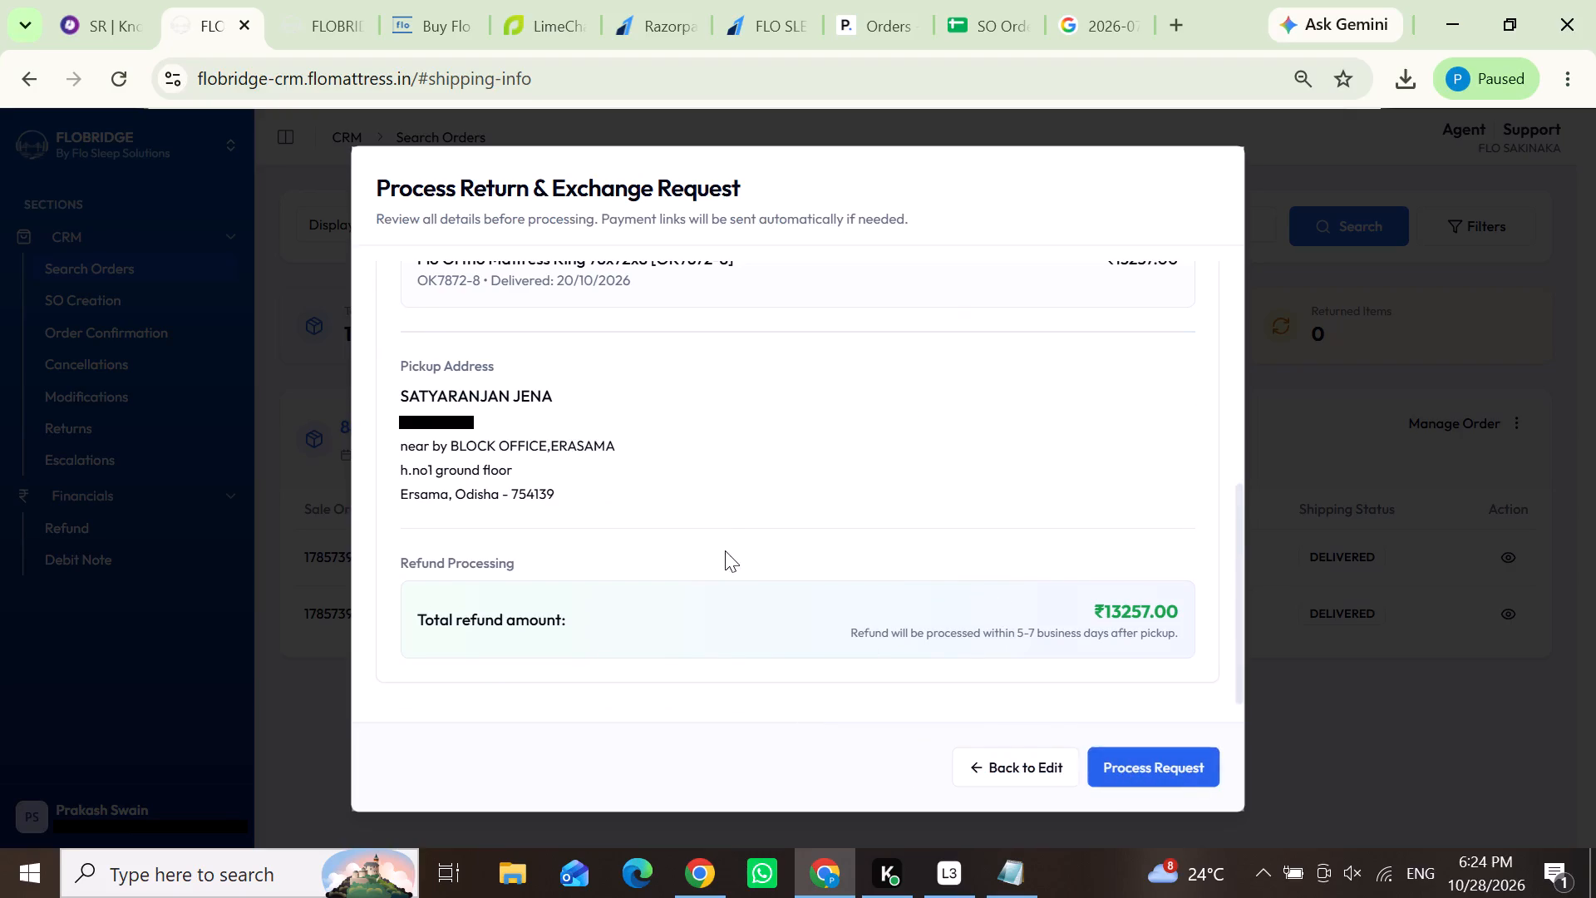
pyautogui.moveTo(400, 428); pyautogui.dragTo(332, 428)
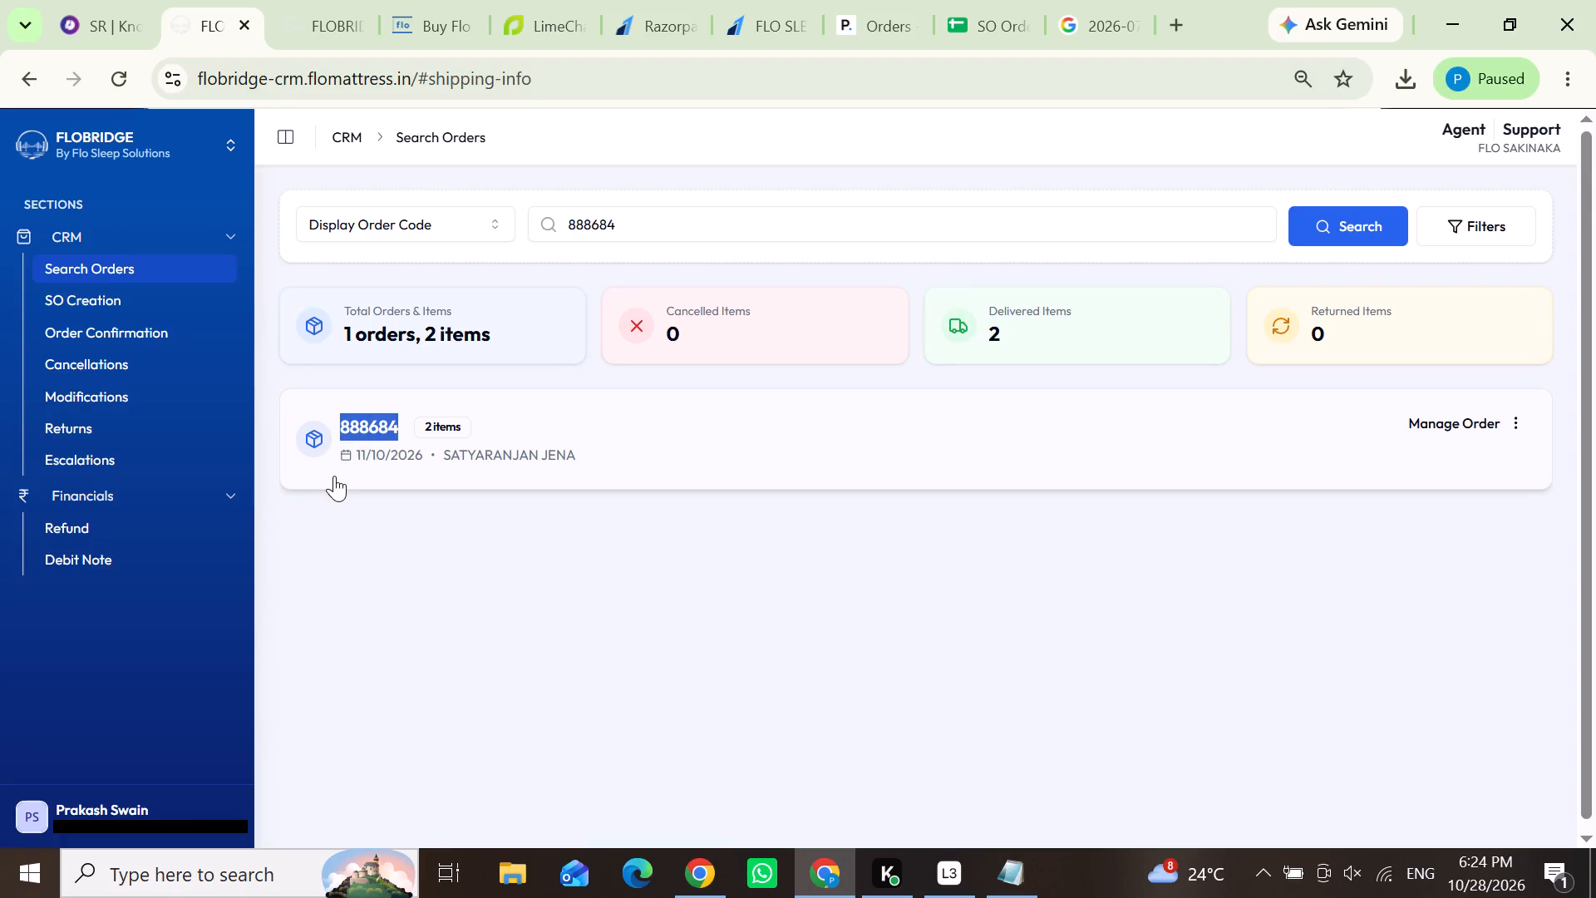
pyautogui.hotkey('ctrl', 'c')
pyautogui.click(109, 422)
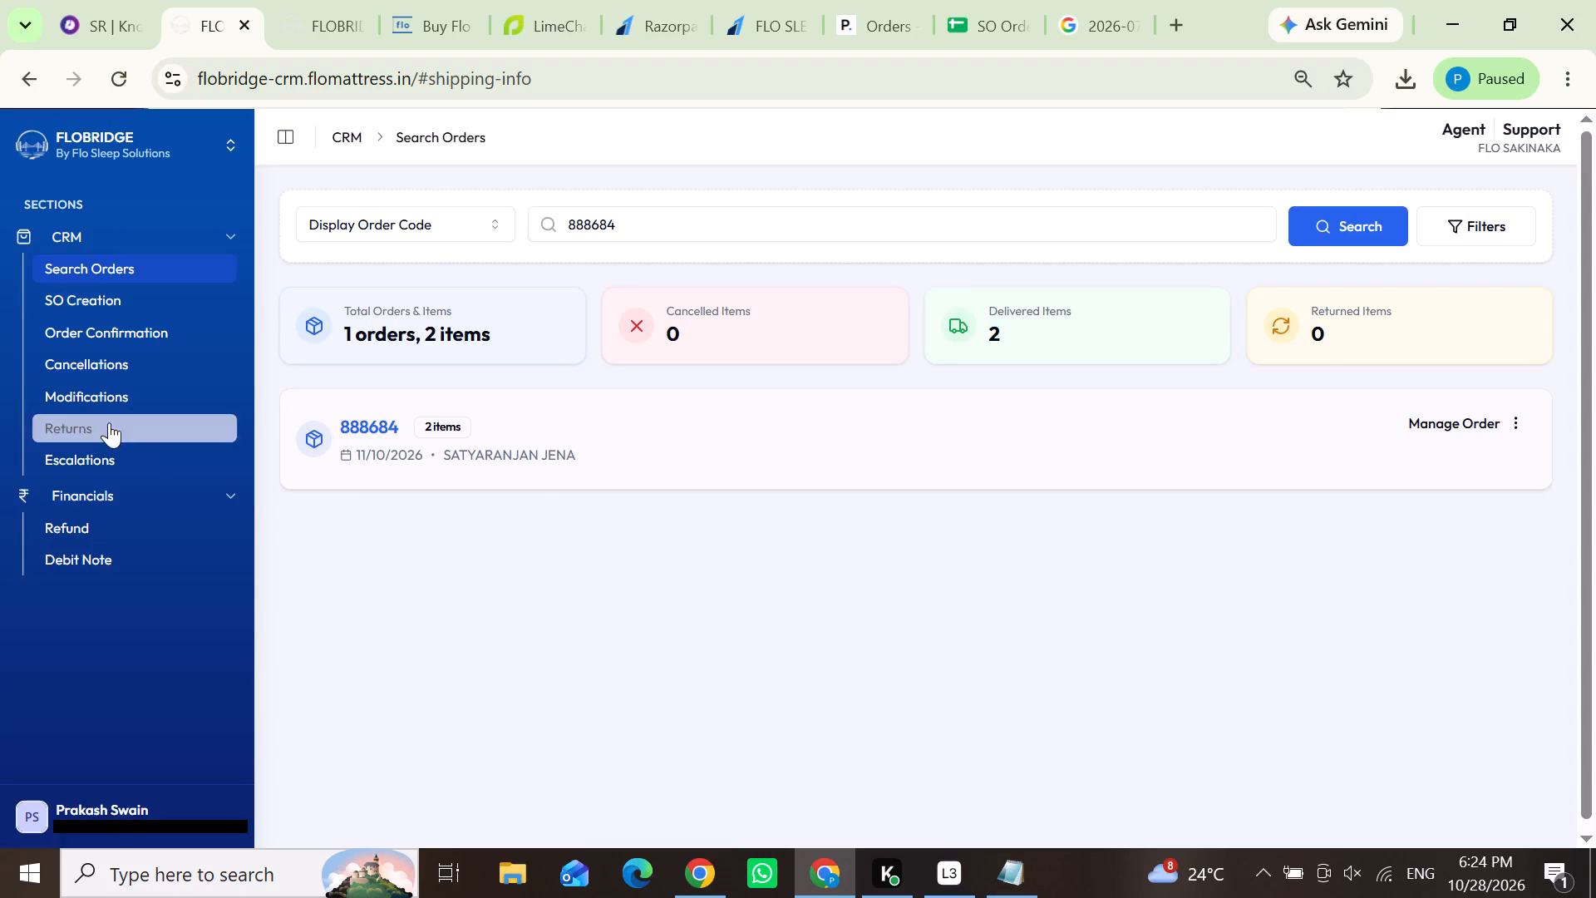
pyautogui.click(594, 447)
pyautogui.hotkey('ctrl', 'v')
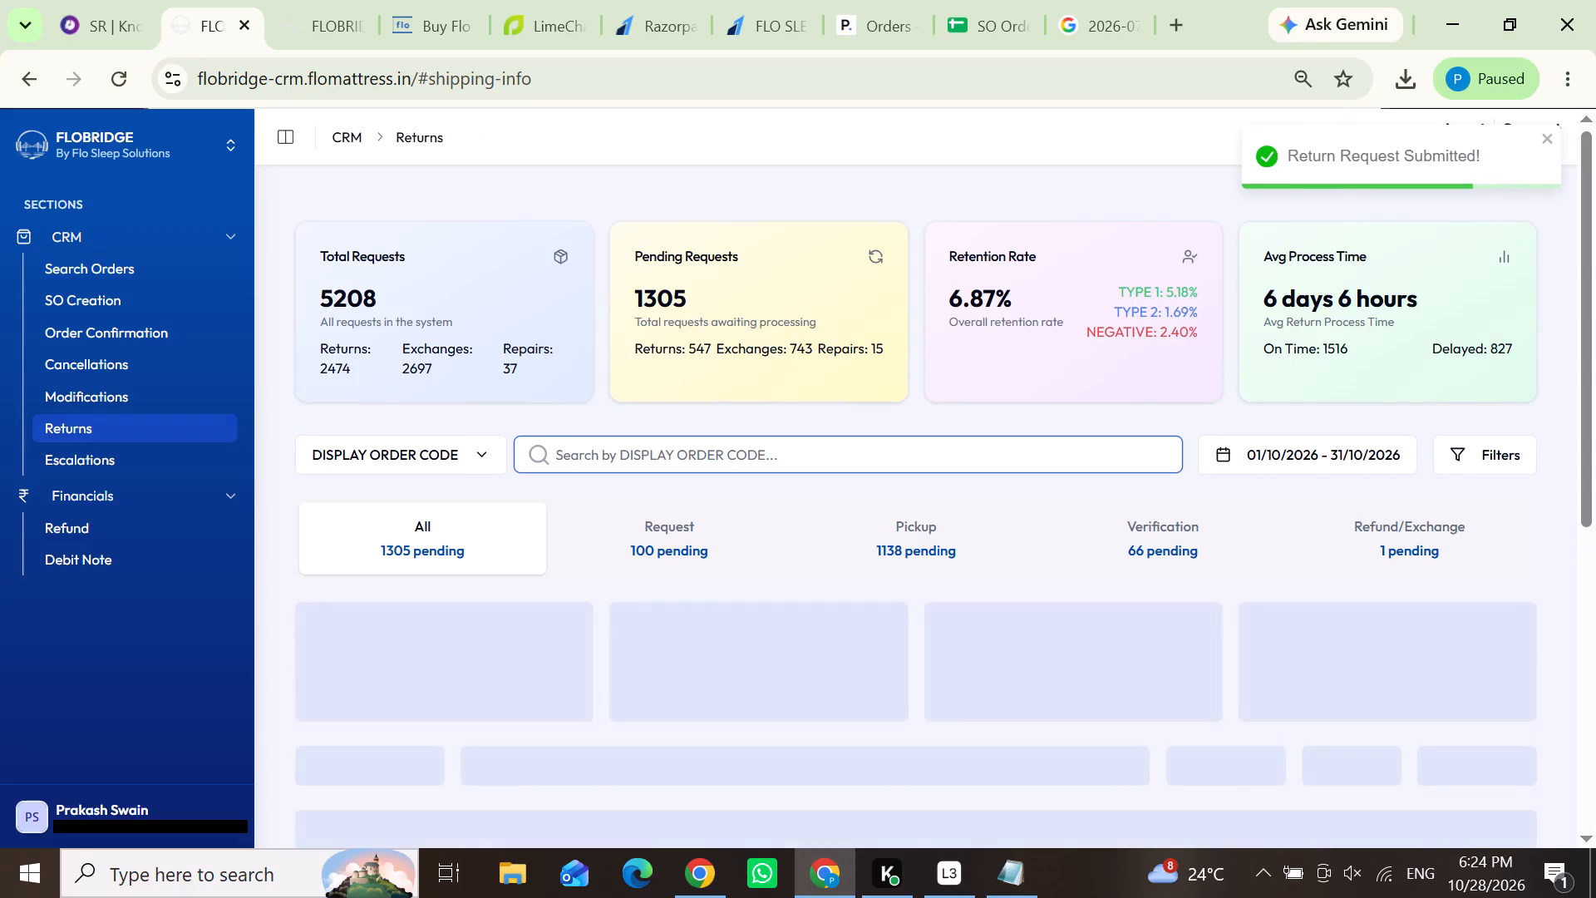
pyautogui.press('Return')
pyautogui.press('Return')
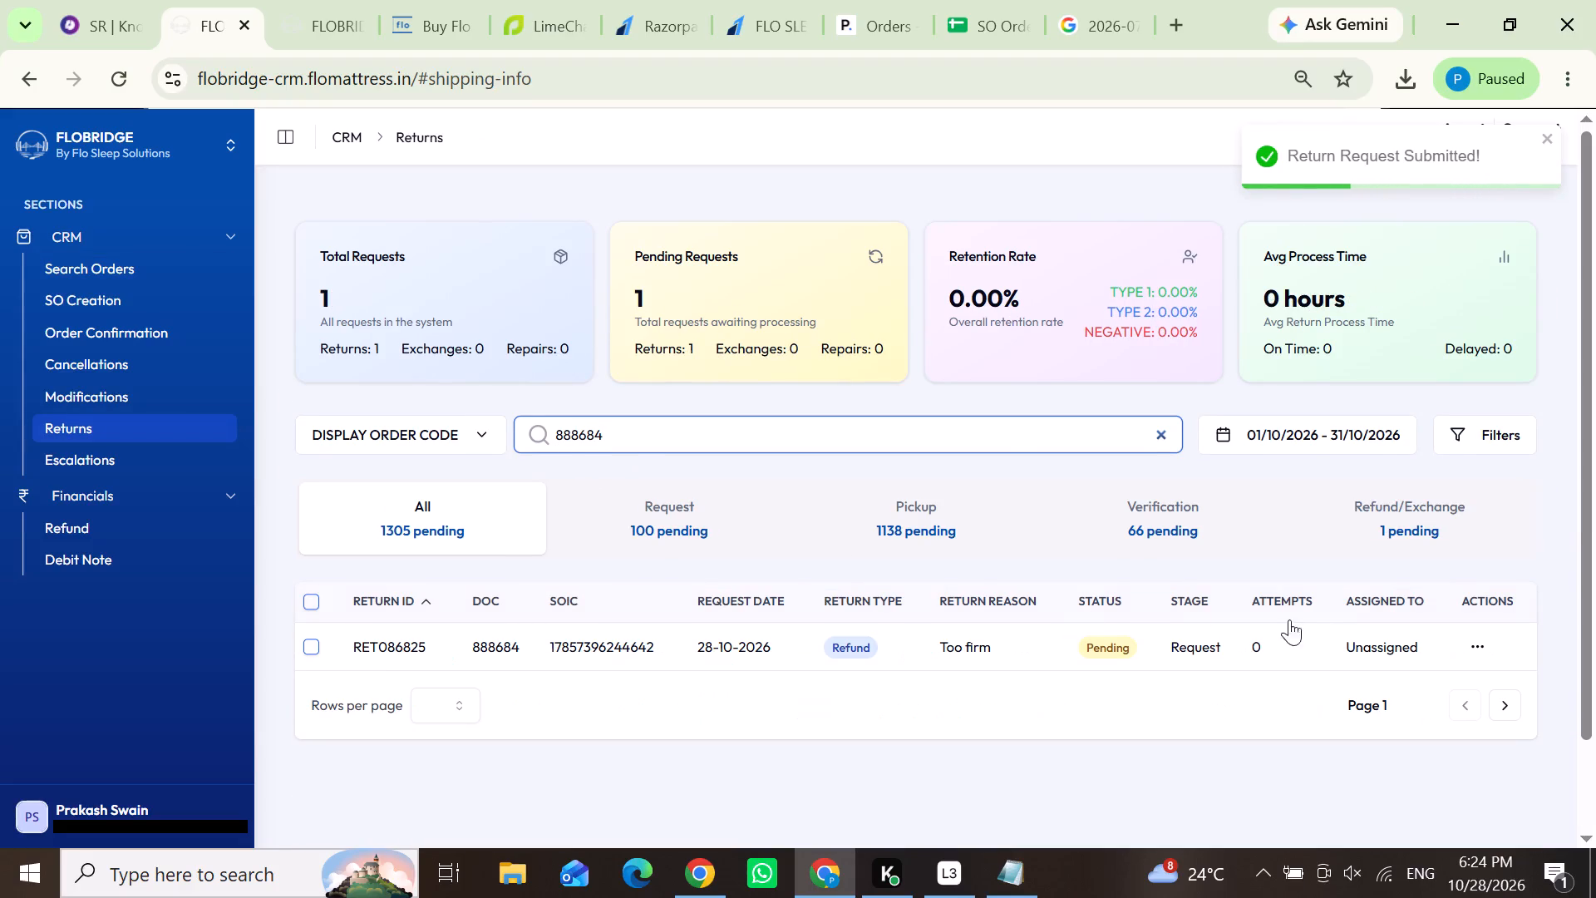
pyautogui.click(1472, 644)
pyautogui.click(1384, 724)
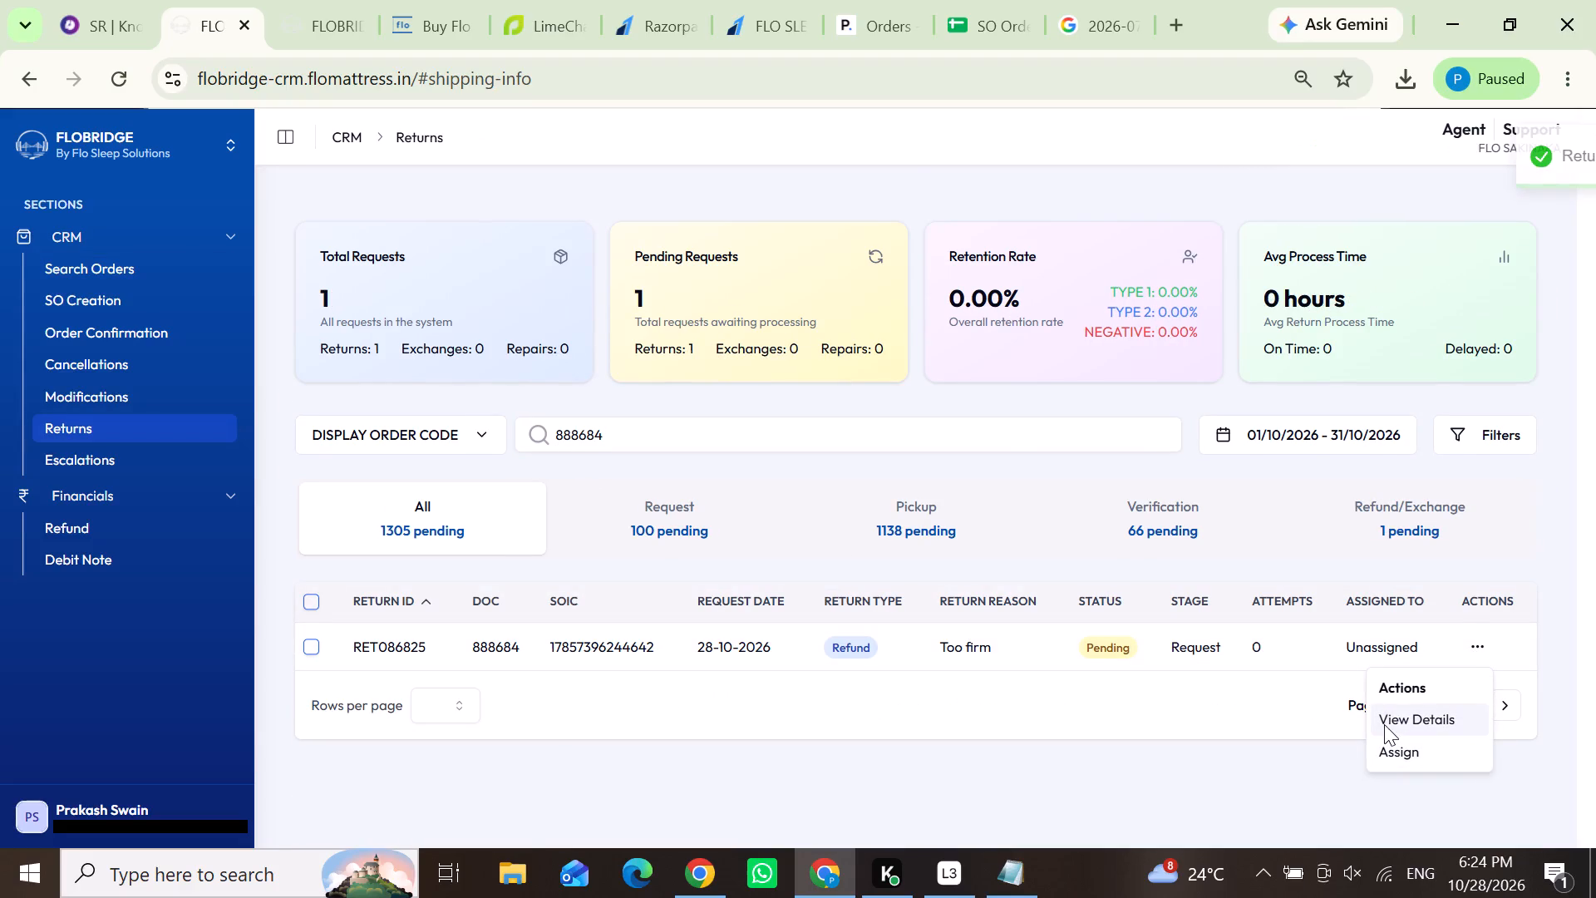
pyautogui.scroll(-3, 914, 591)
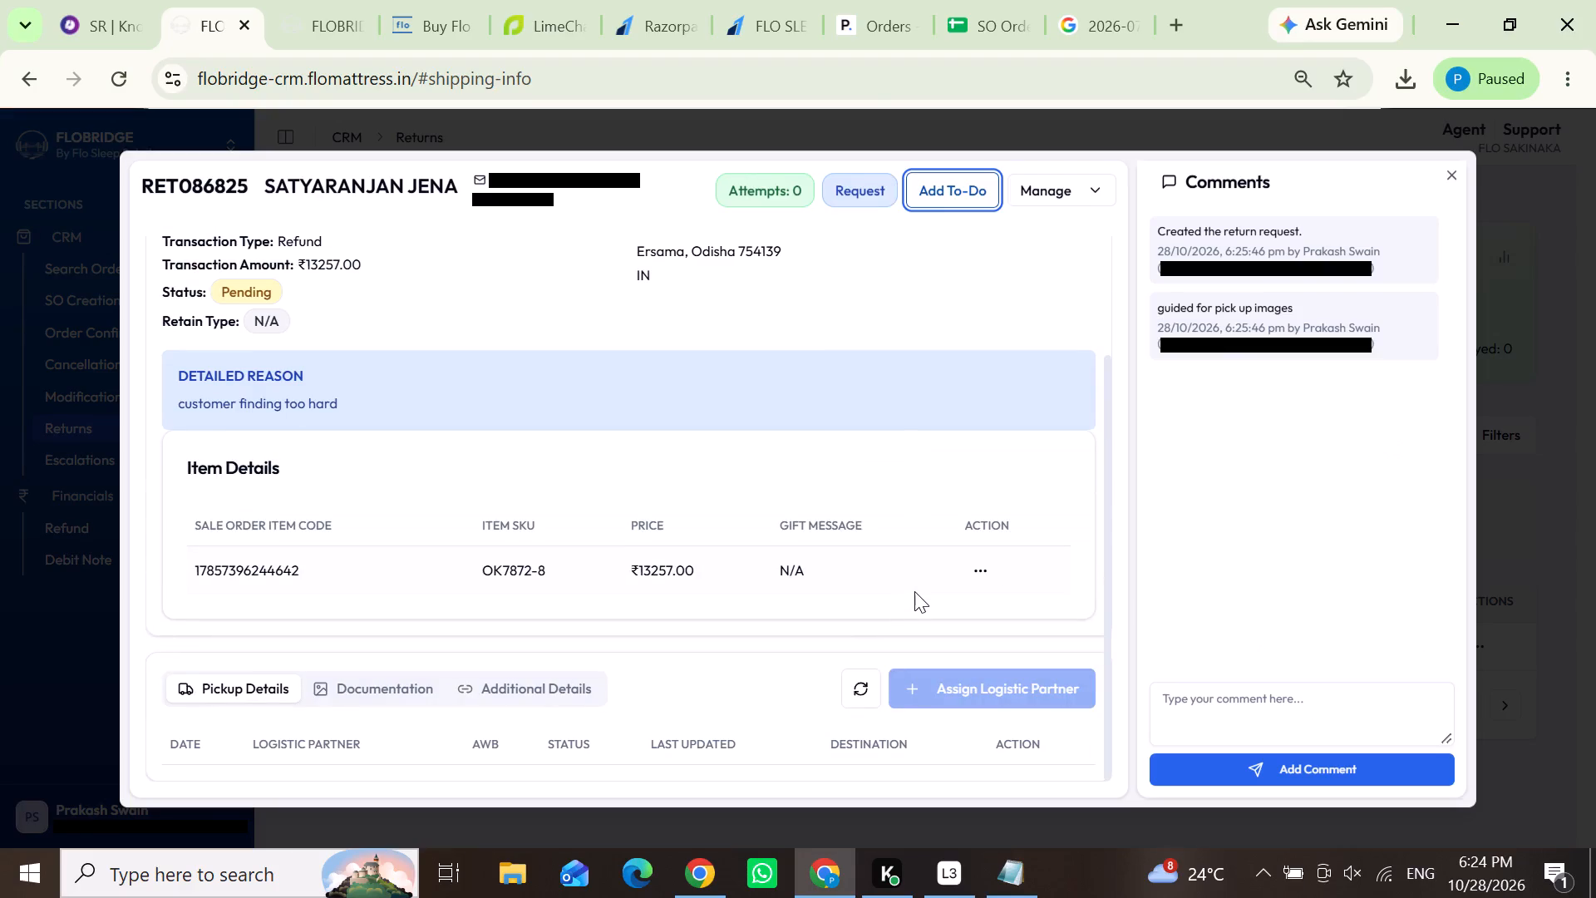
pyautogui.scroll(1, 492, 523)
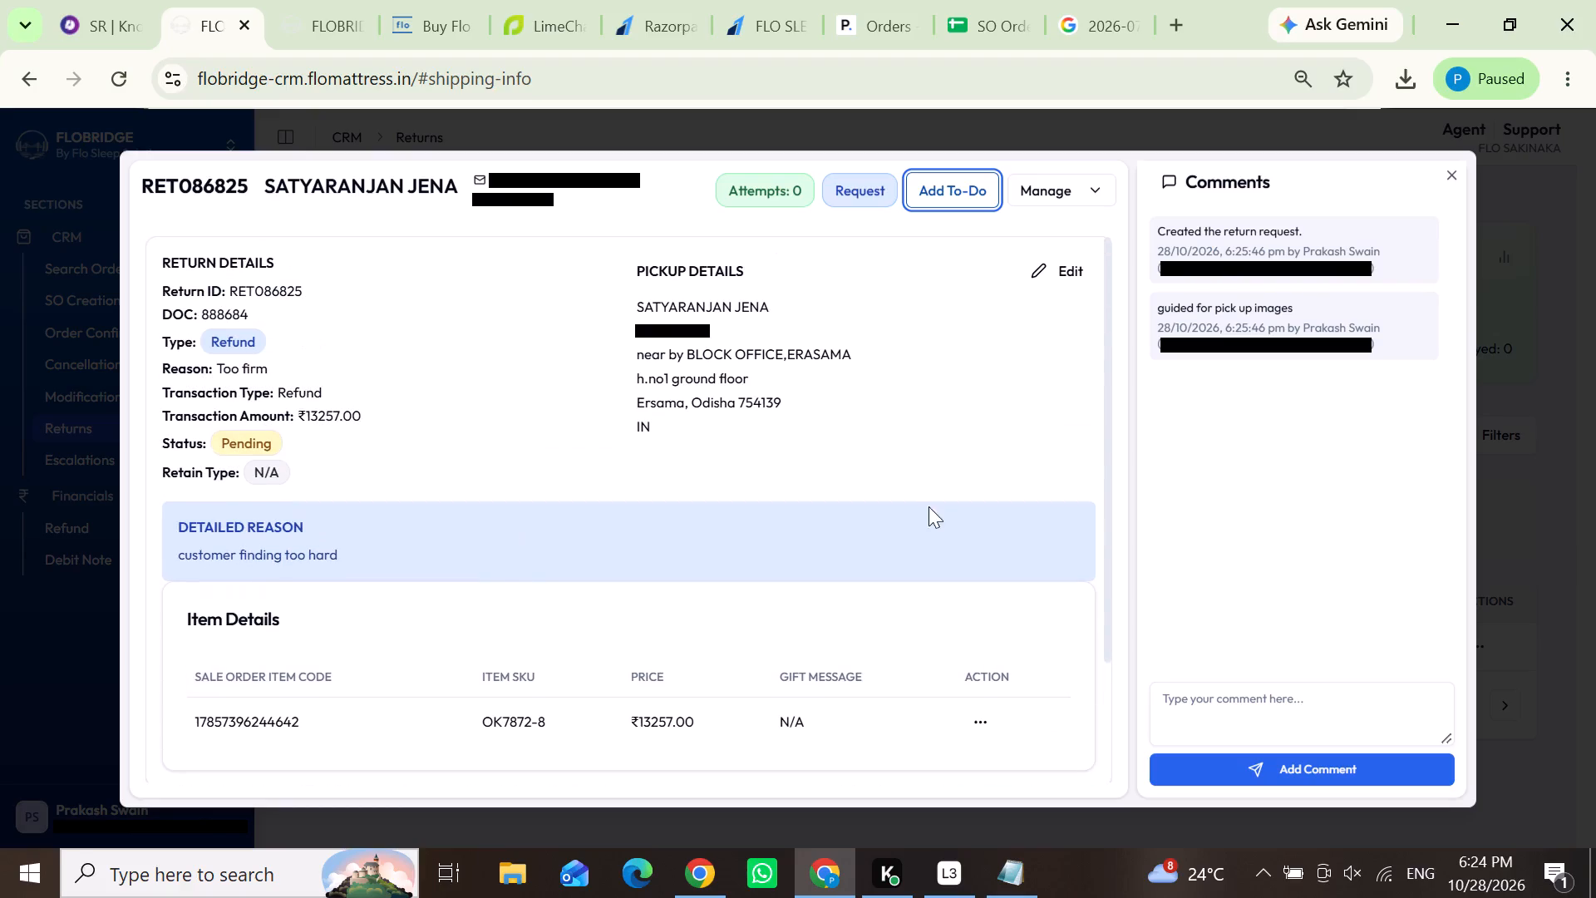
pyautogui.click(1585, 456)
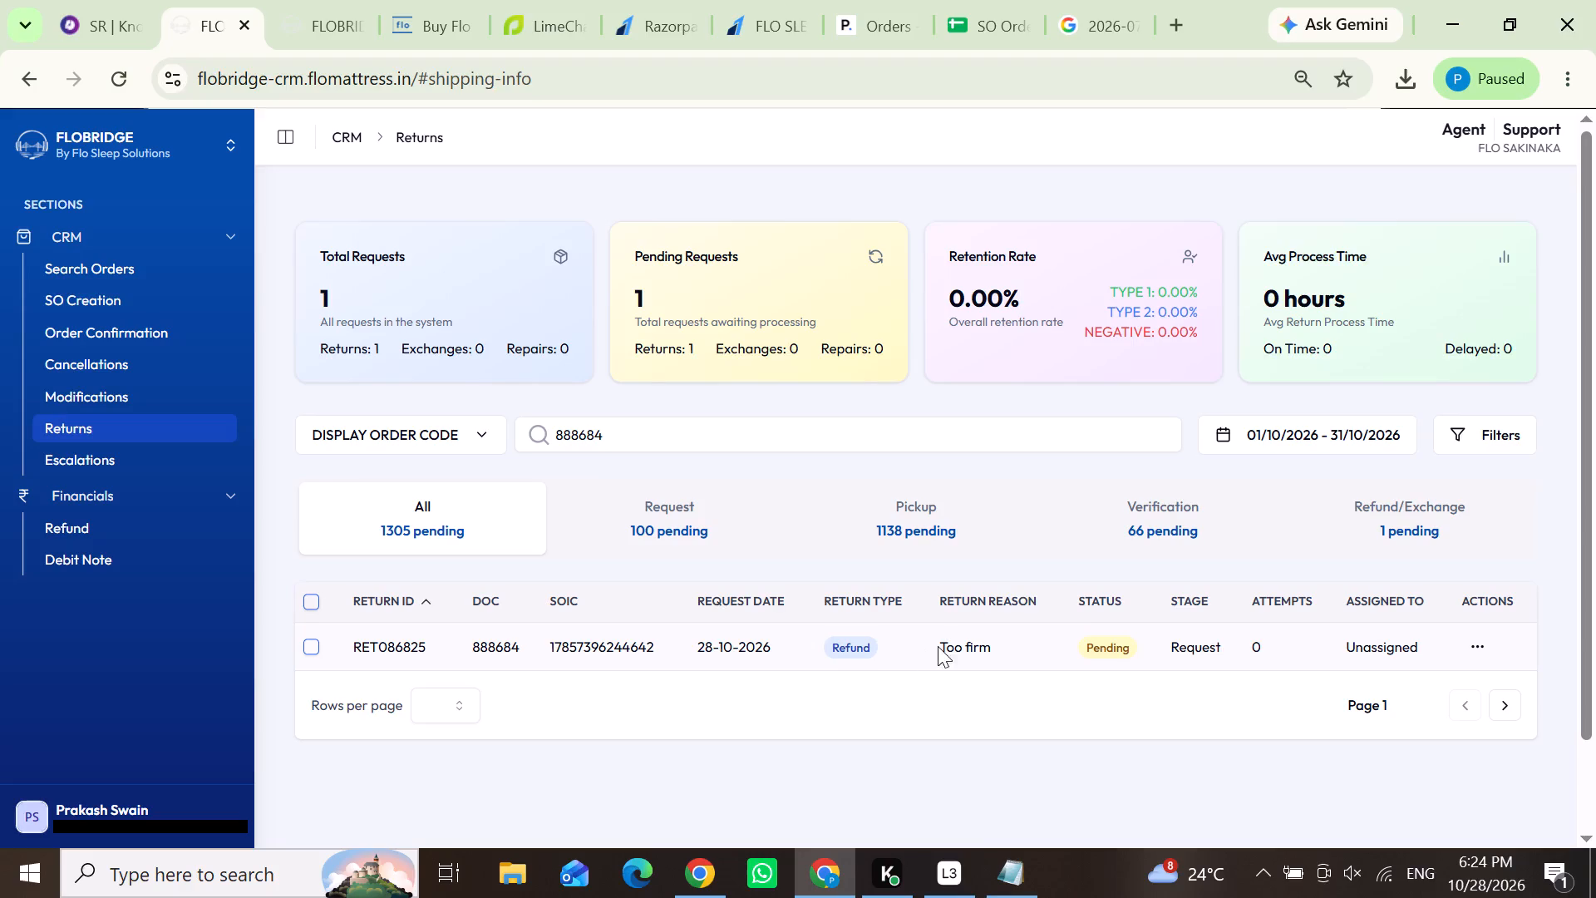
pyautogui.click(1489, 649)
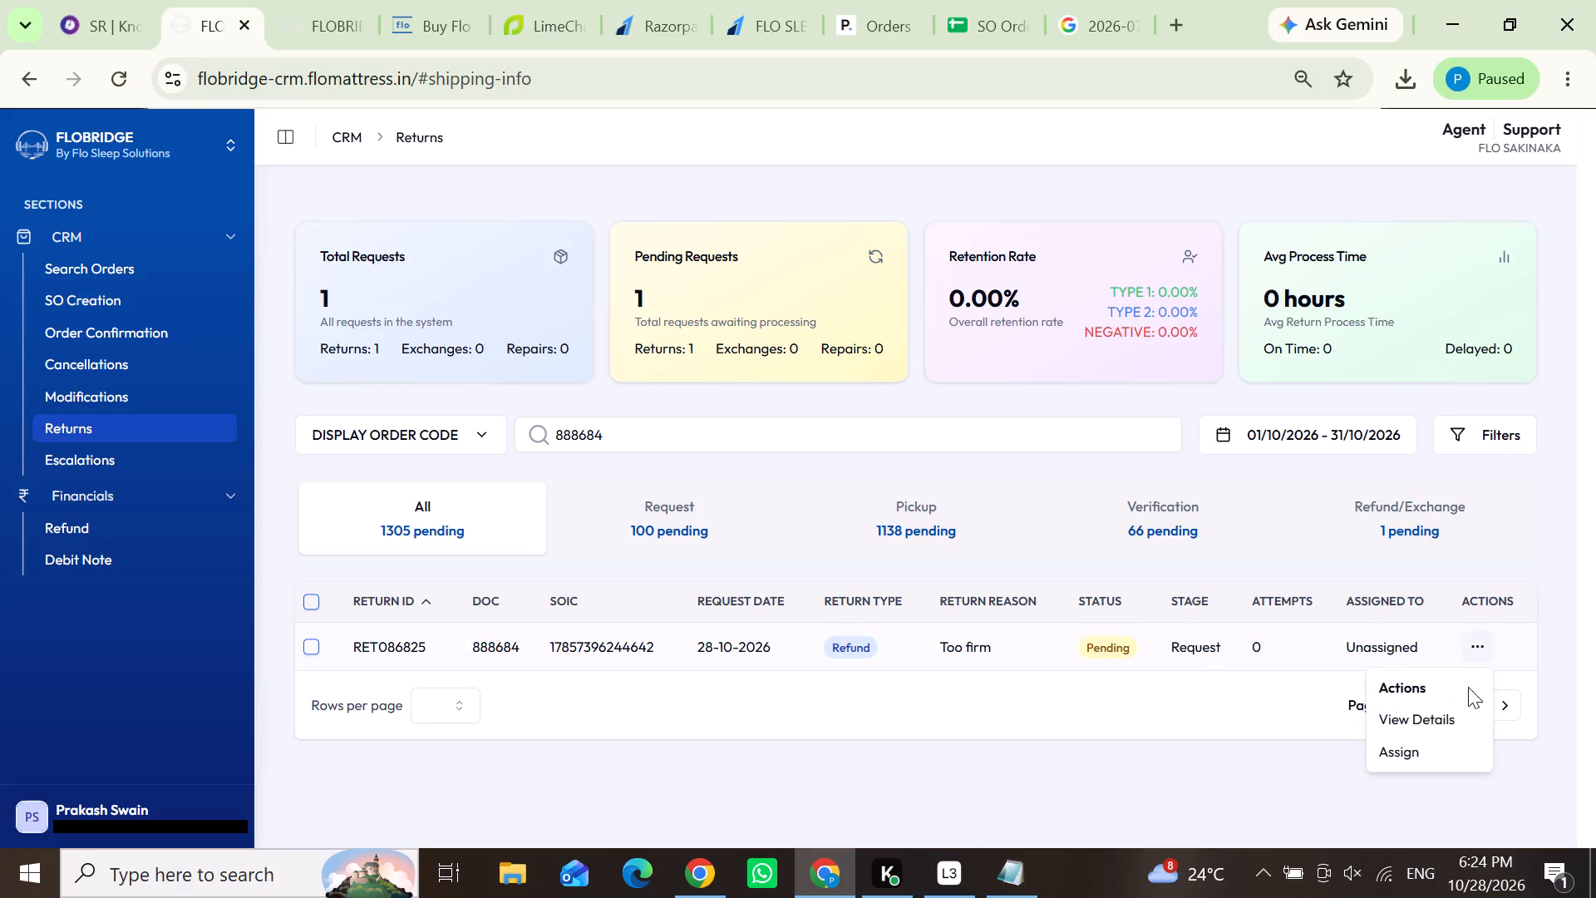
pyautogui.click(96, 272)
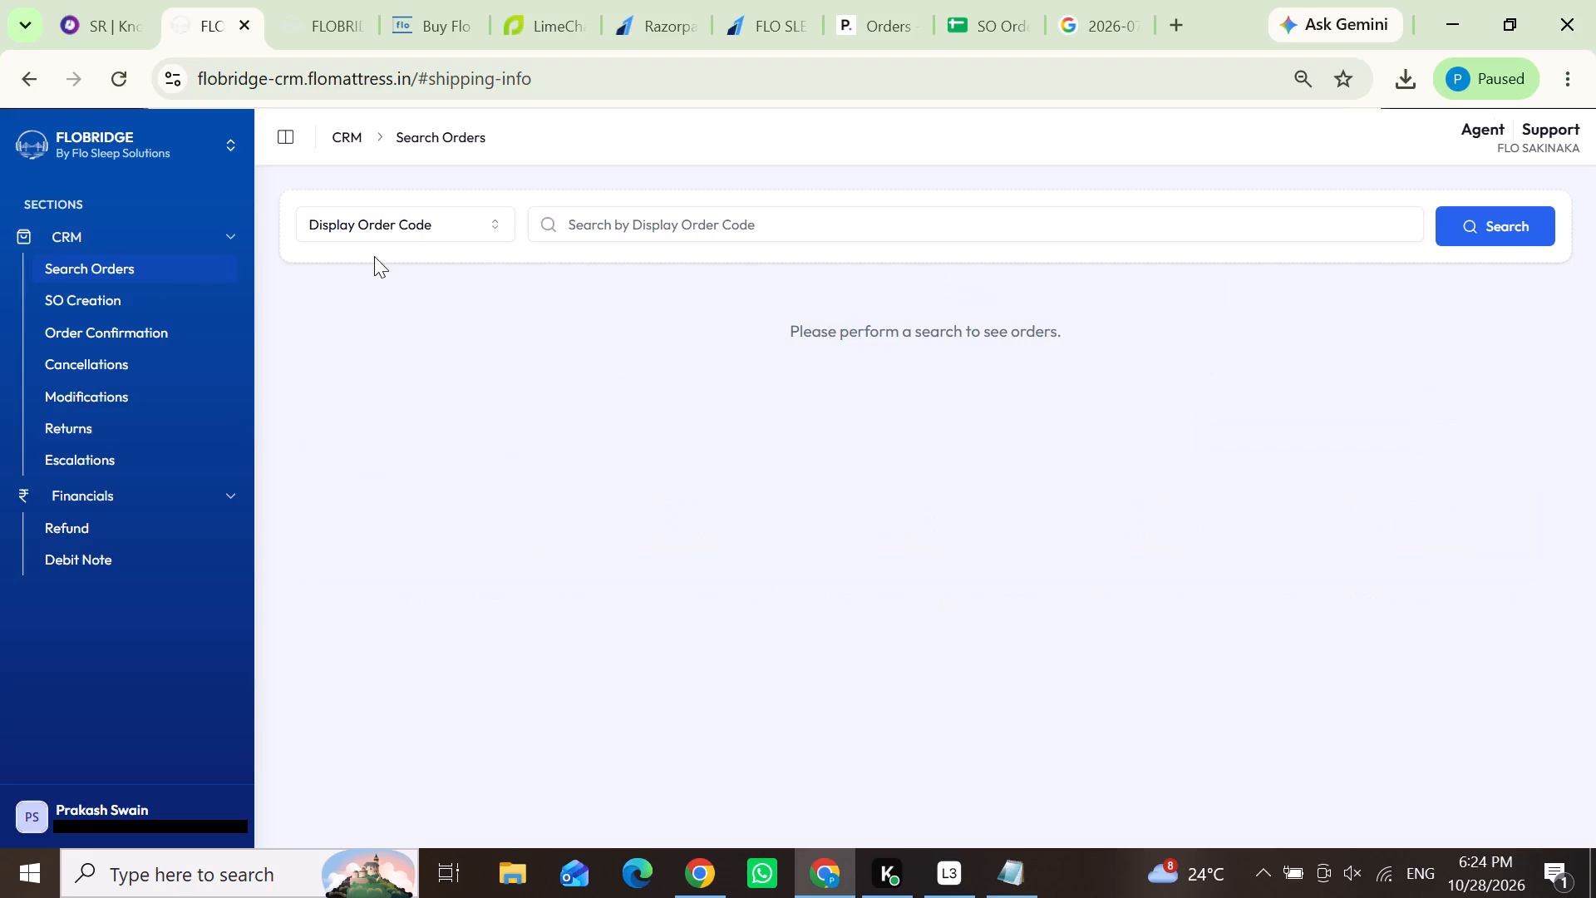
pyautogui.click(588, 222)
pyautogui.click(590, 308)
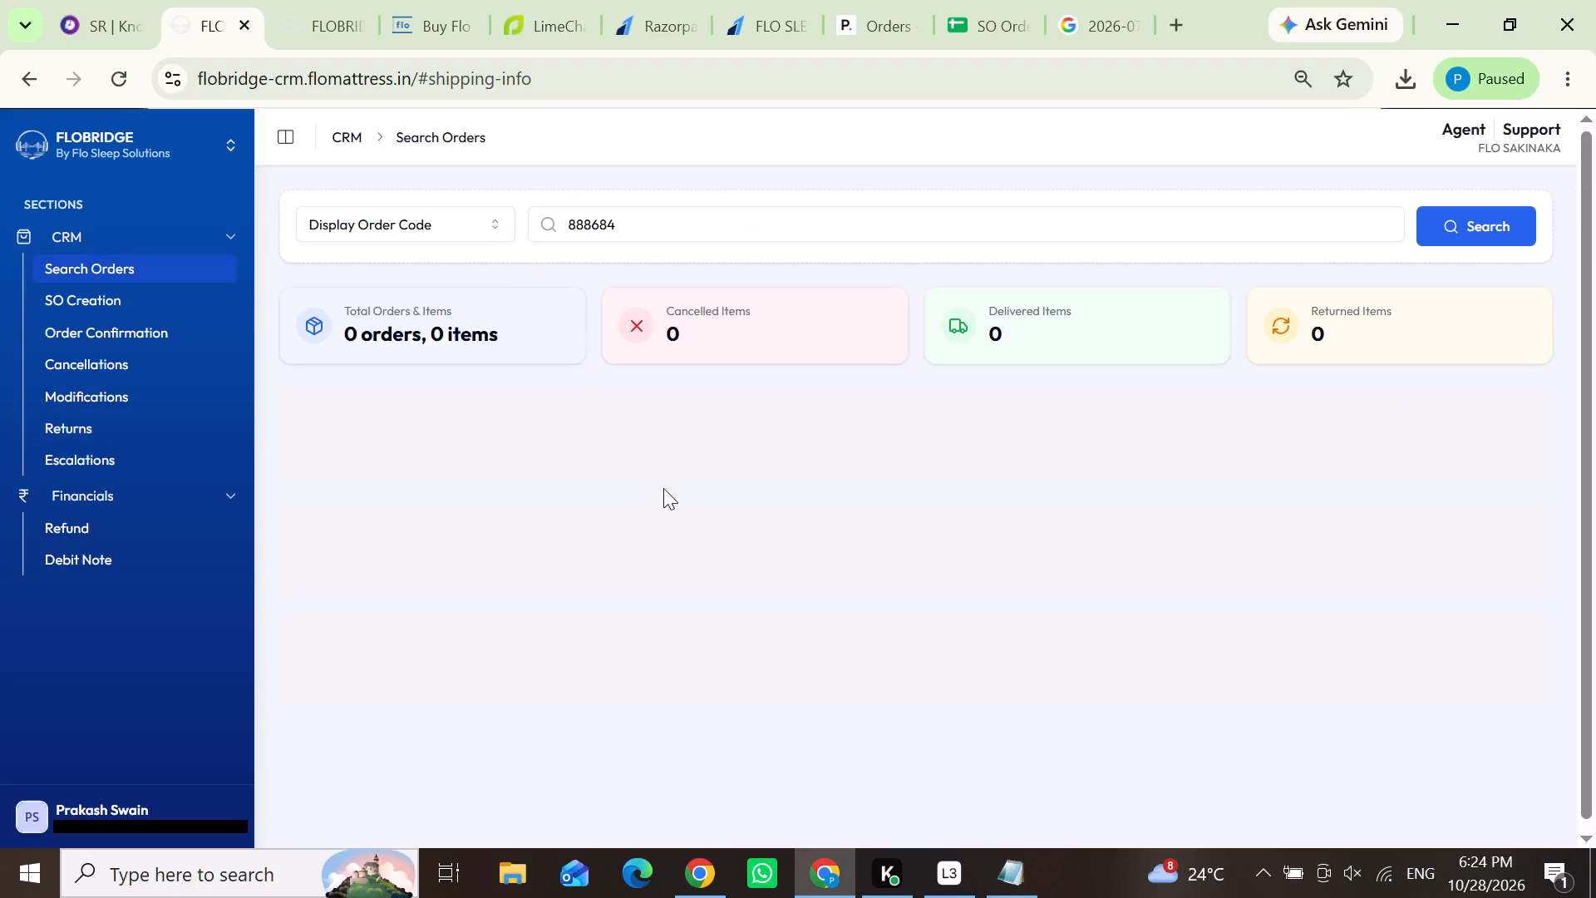
pyautogui.moveTo(402, 422); pyautogui.dragTo(308, 434)
pyautogui.hotkey('ctrl', 'c')
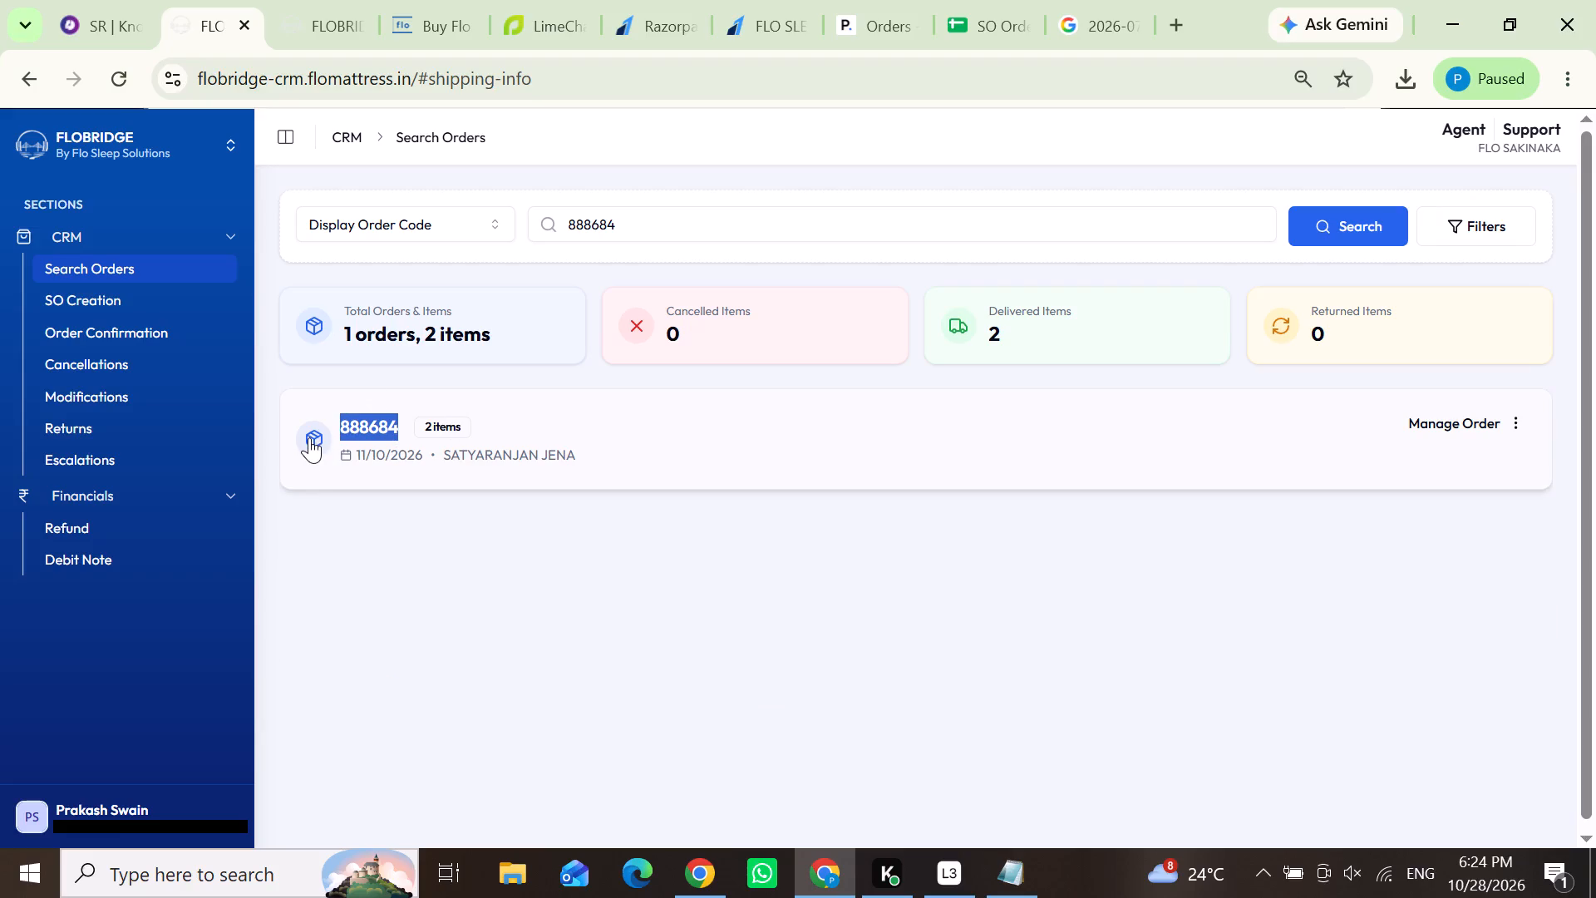
pyautogui.click(114, 422)
pyautogui.click(707, 449)
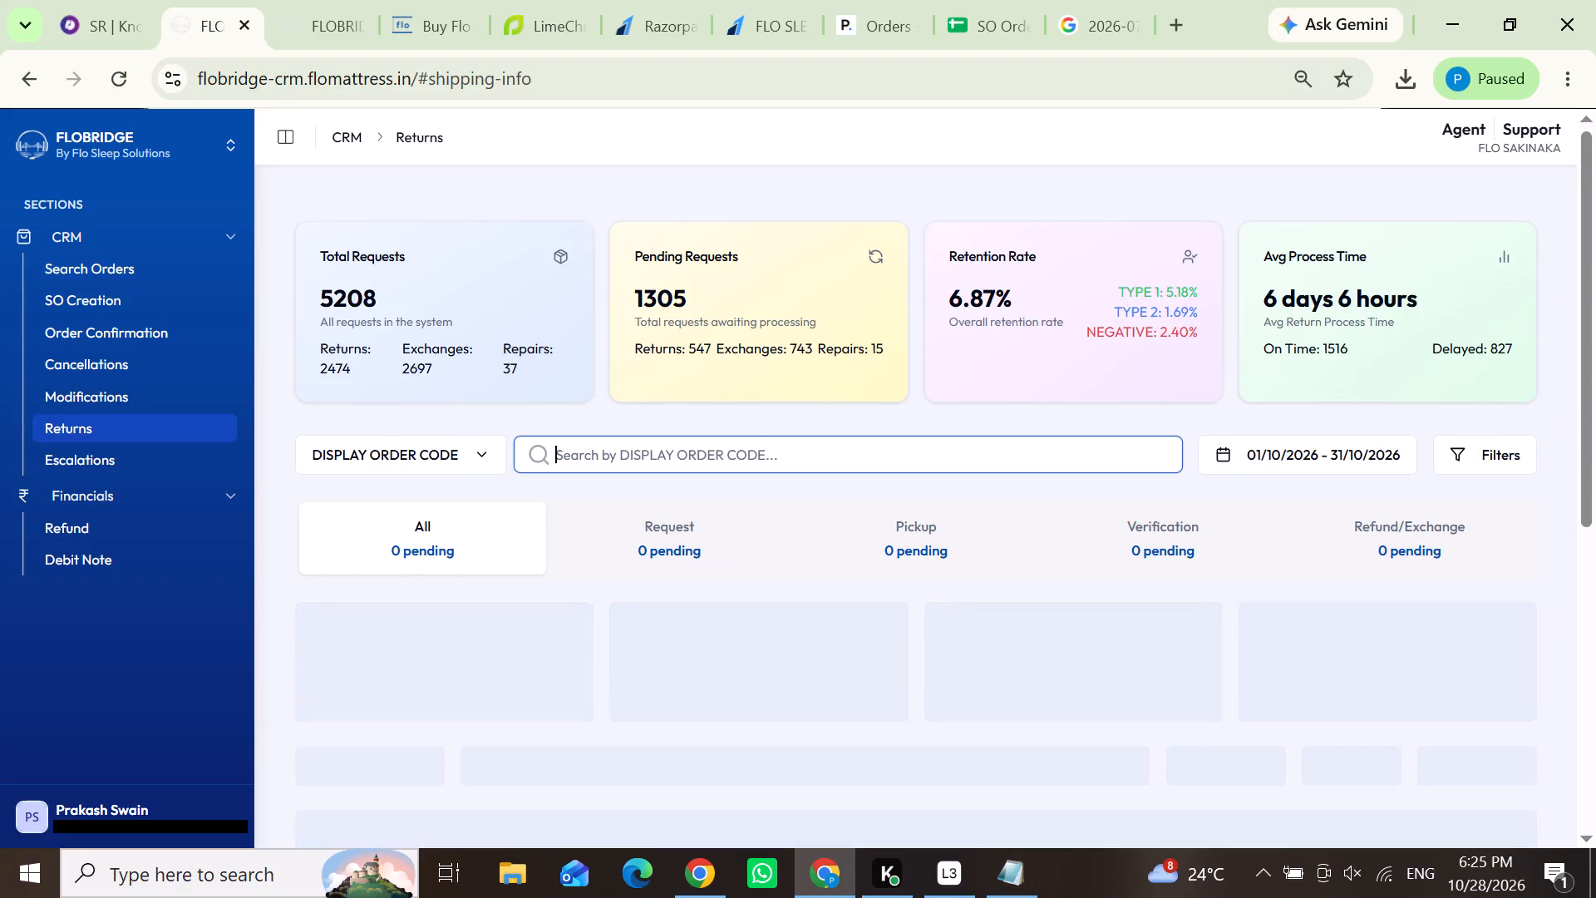
pyautogui.hotkey('ctrl', 'v')
pyautogui.press('Return')
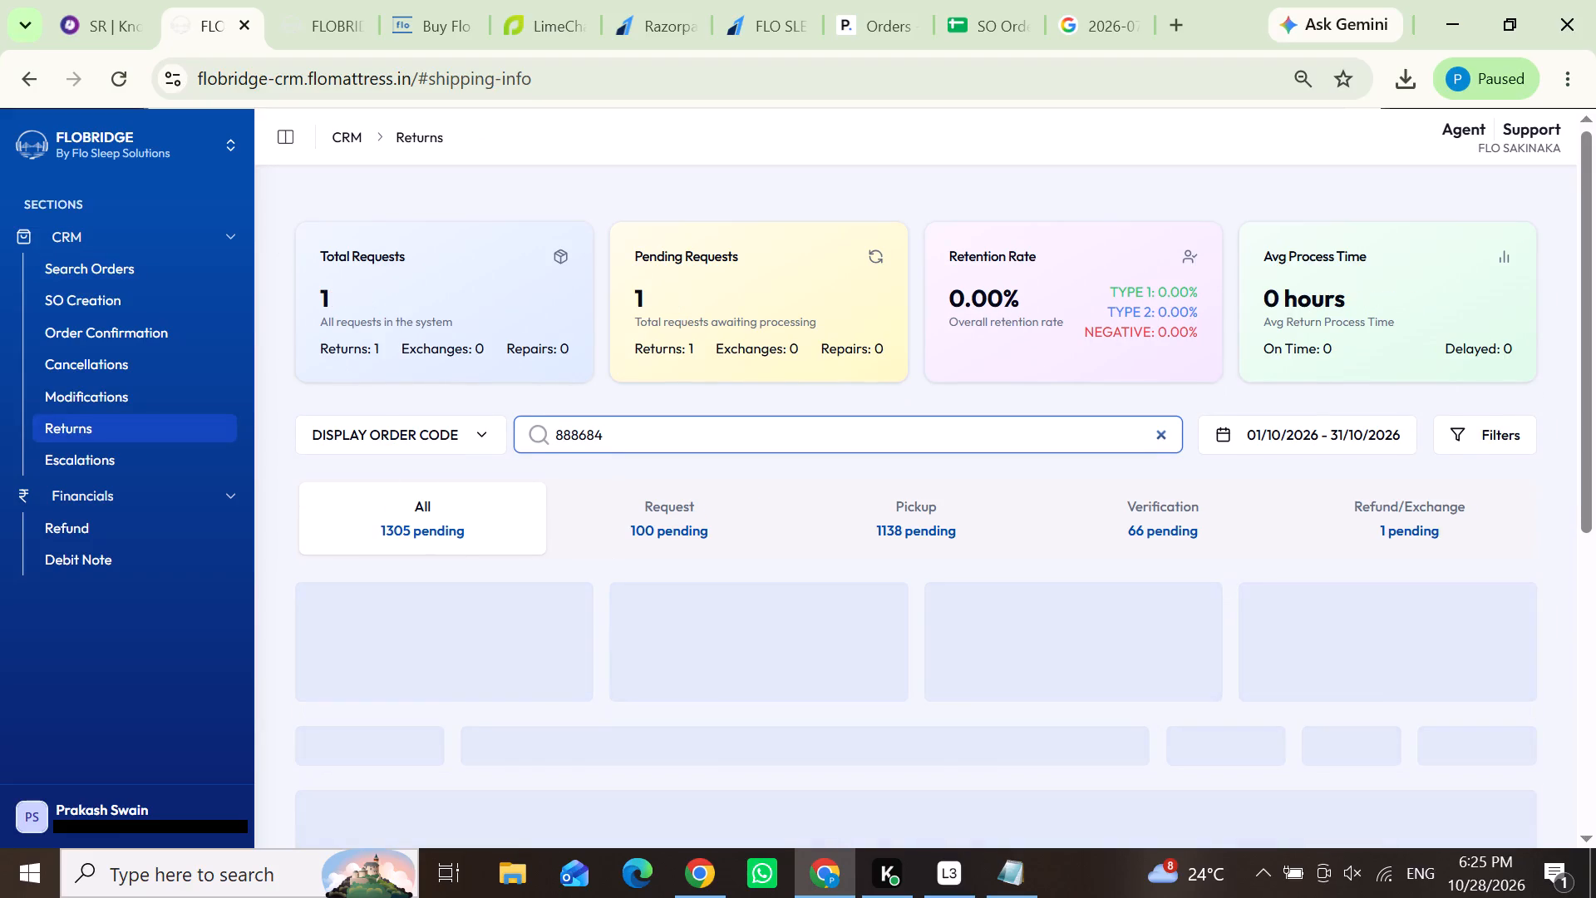
pyautogui.click(1487, 643)
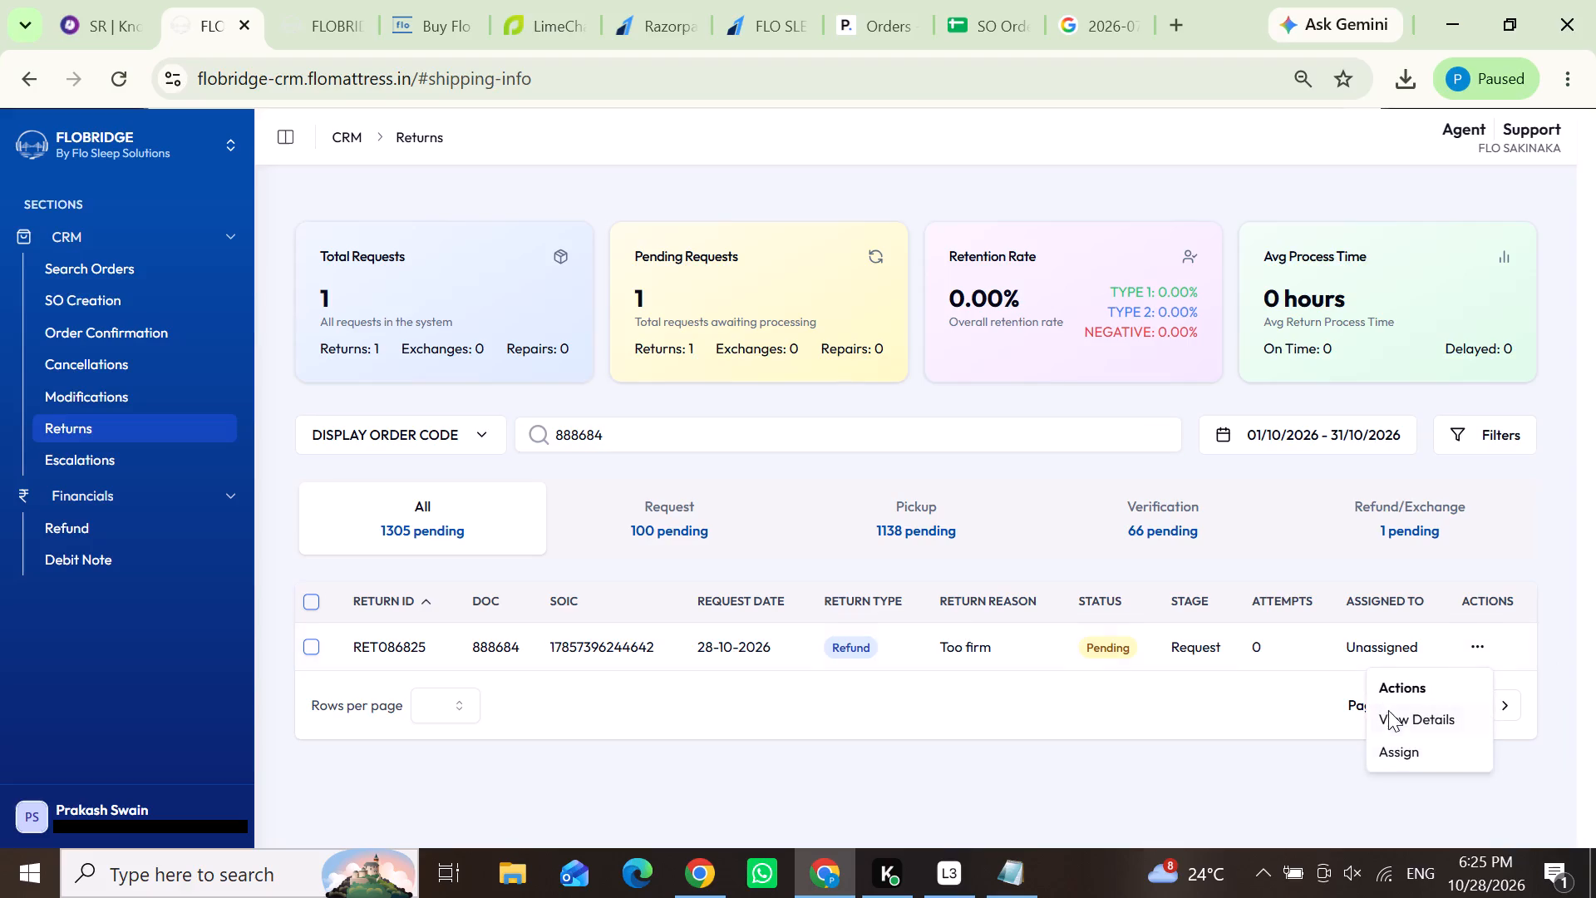
pyautogui.click(1386, 711)
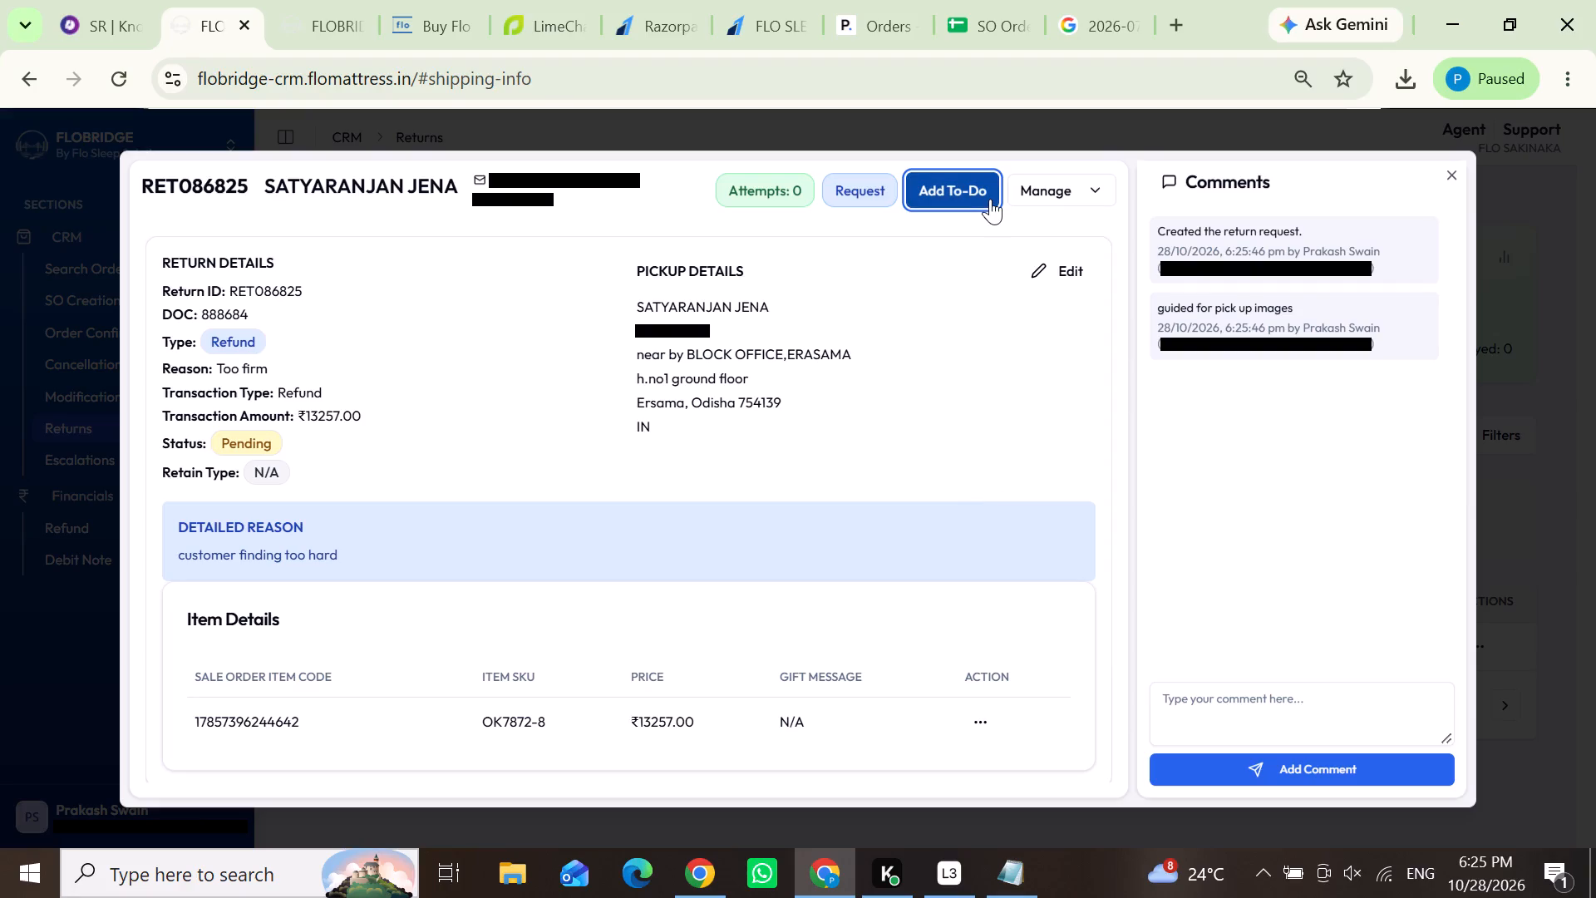
pyautogui.scroll(-2, 913, 532)
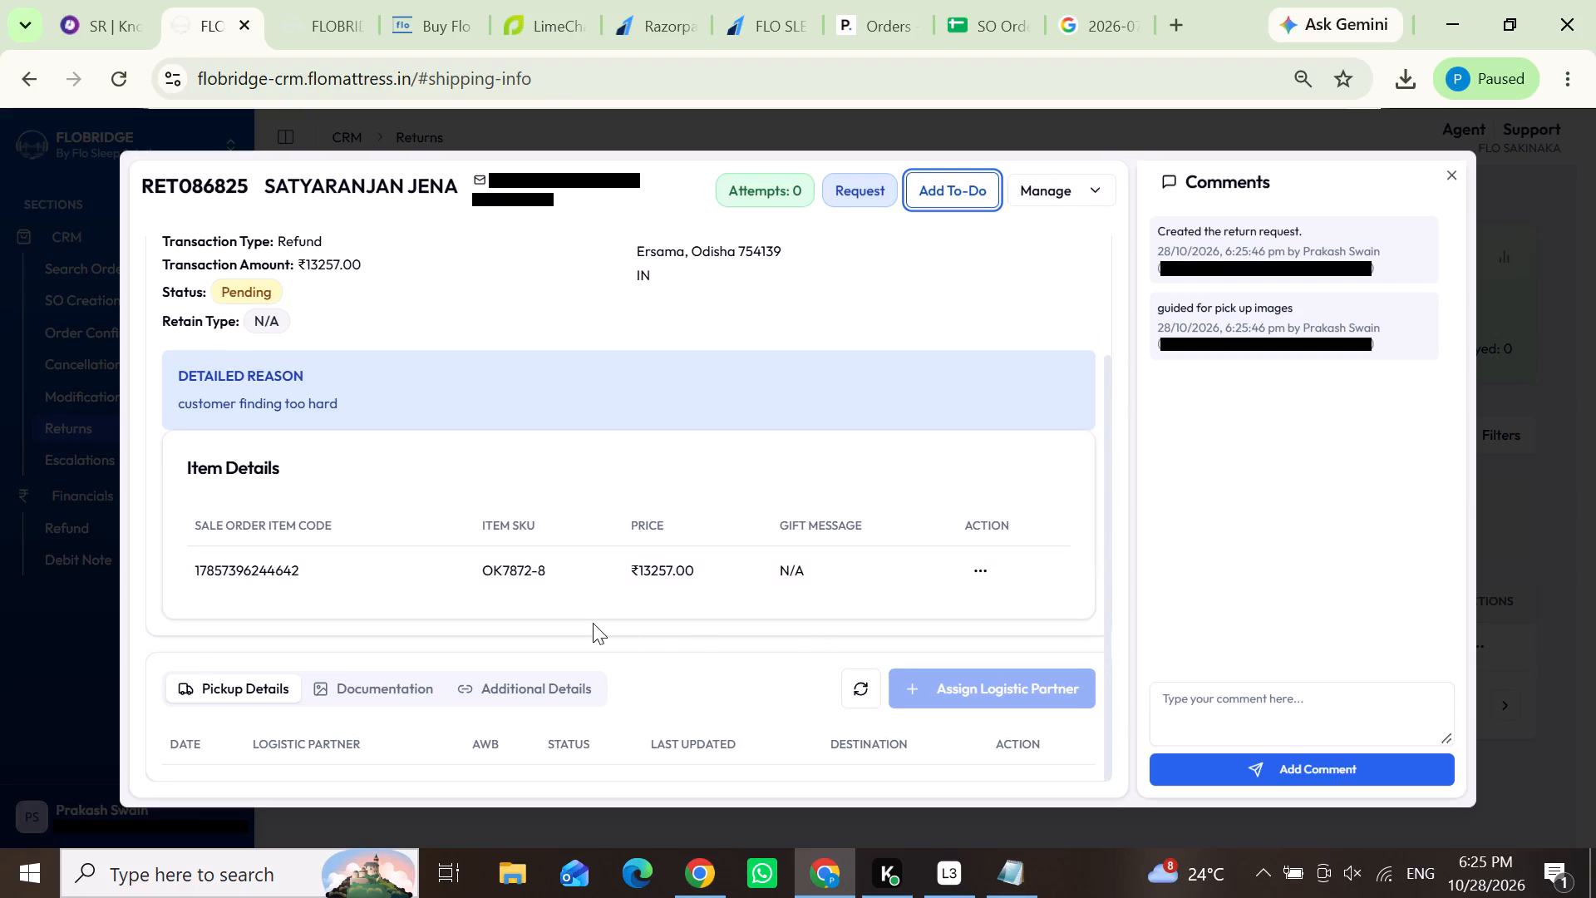
pyautogui.scroll(2, 925, 439)
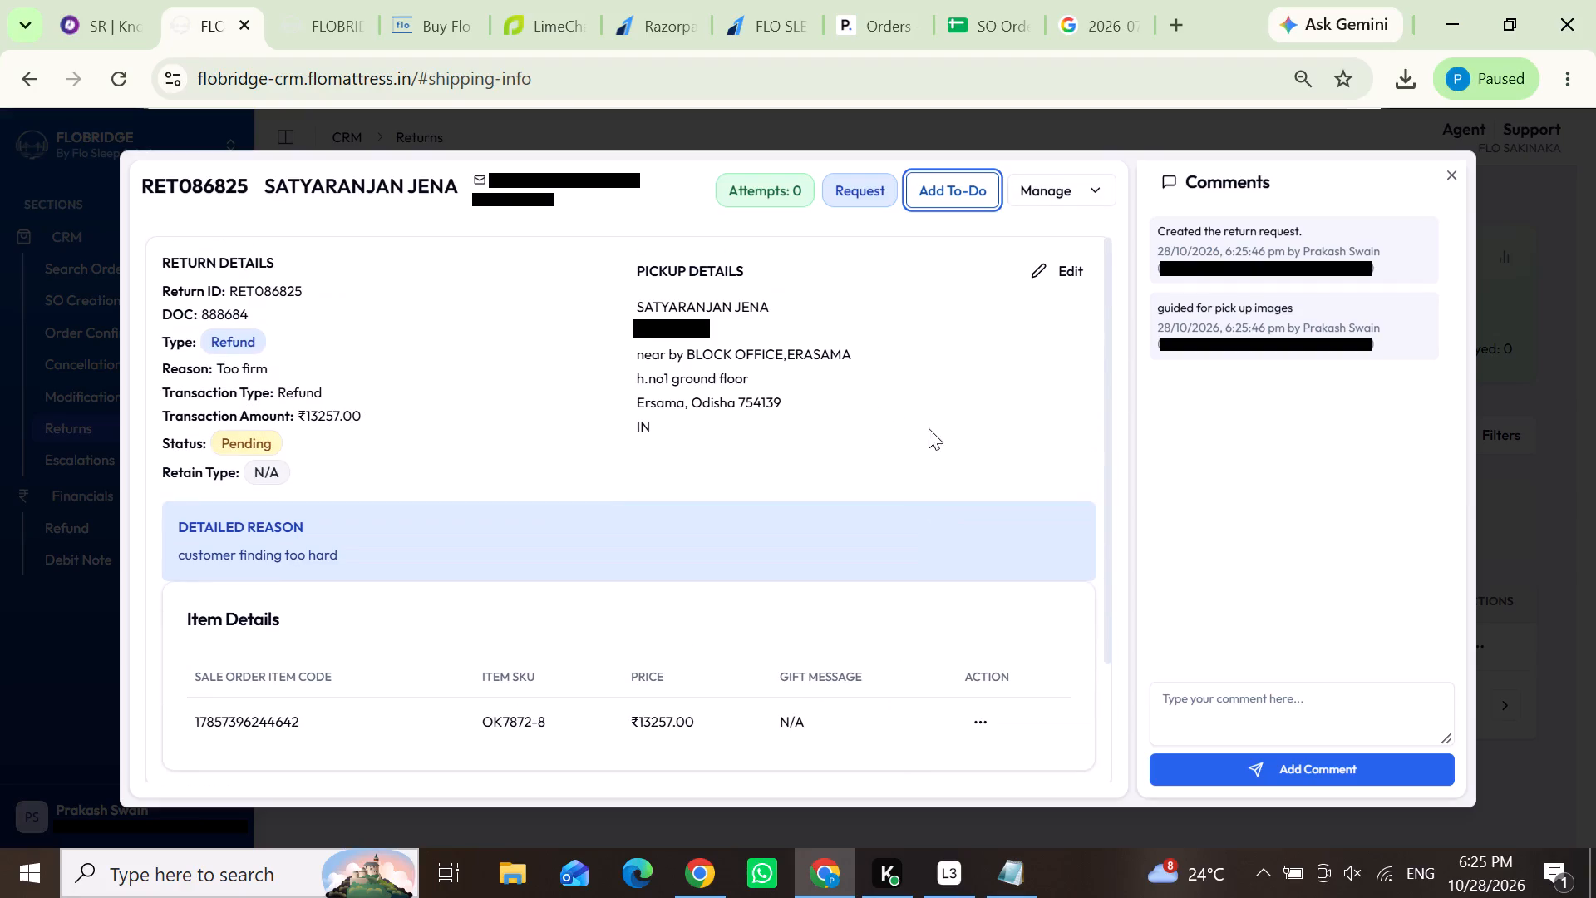
pyautogui.moveTo(766, 308); pyautogui.dragTo(664, 306)
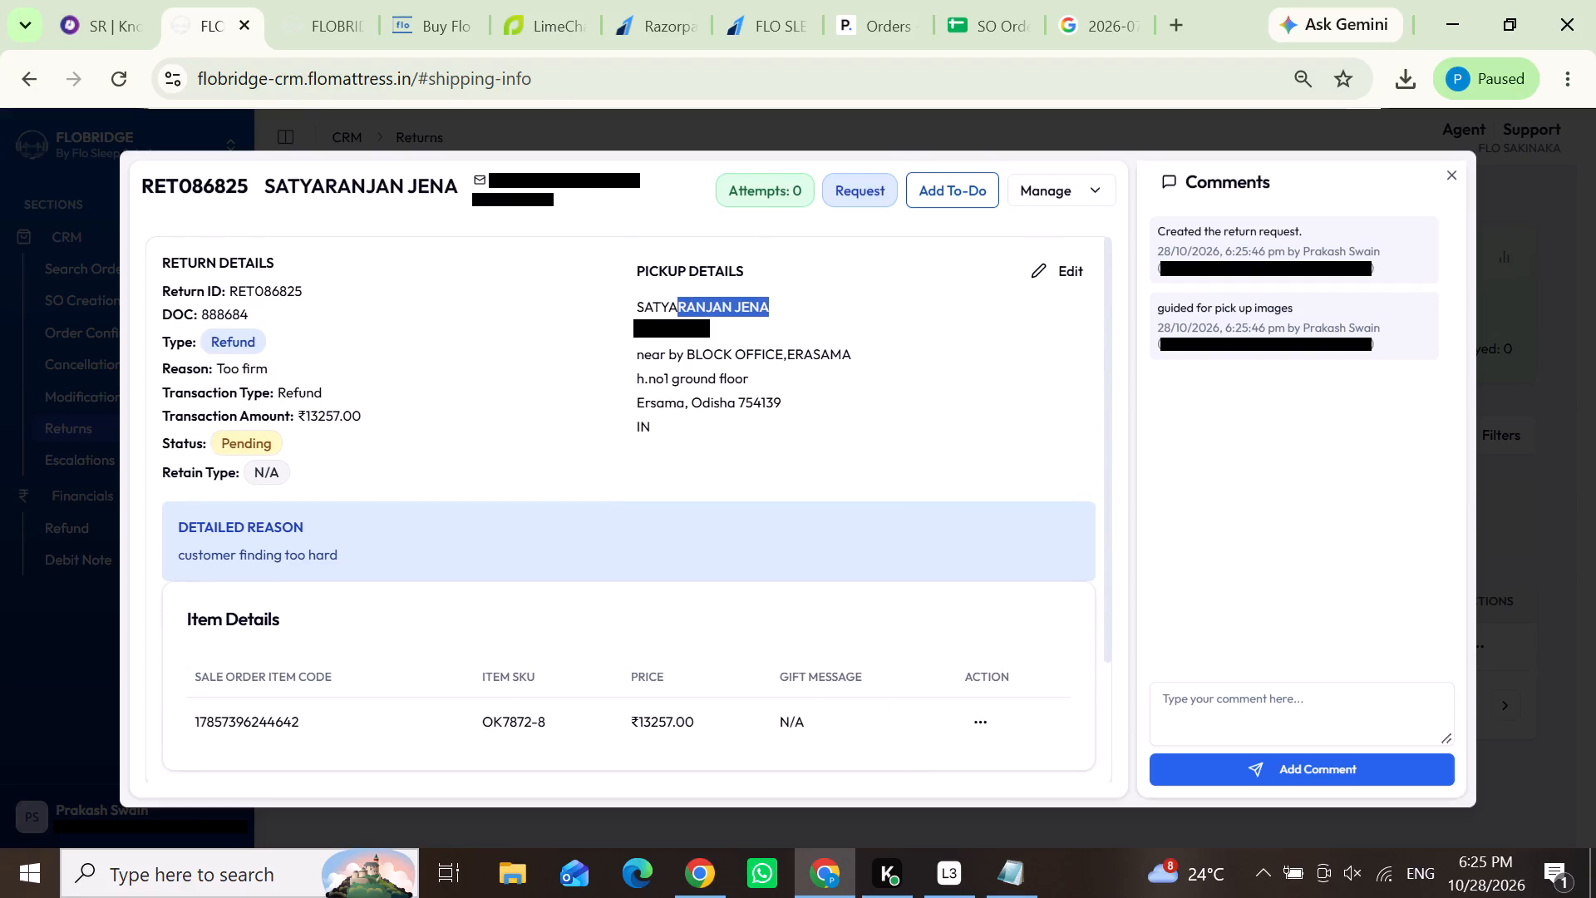
pyautogui.moveTo(664, 306); pyautogui.dragTo(731, 333)
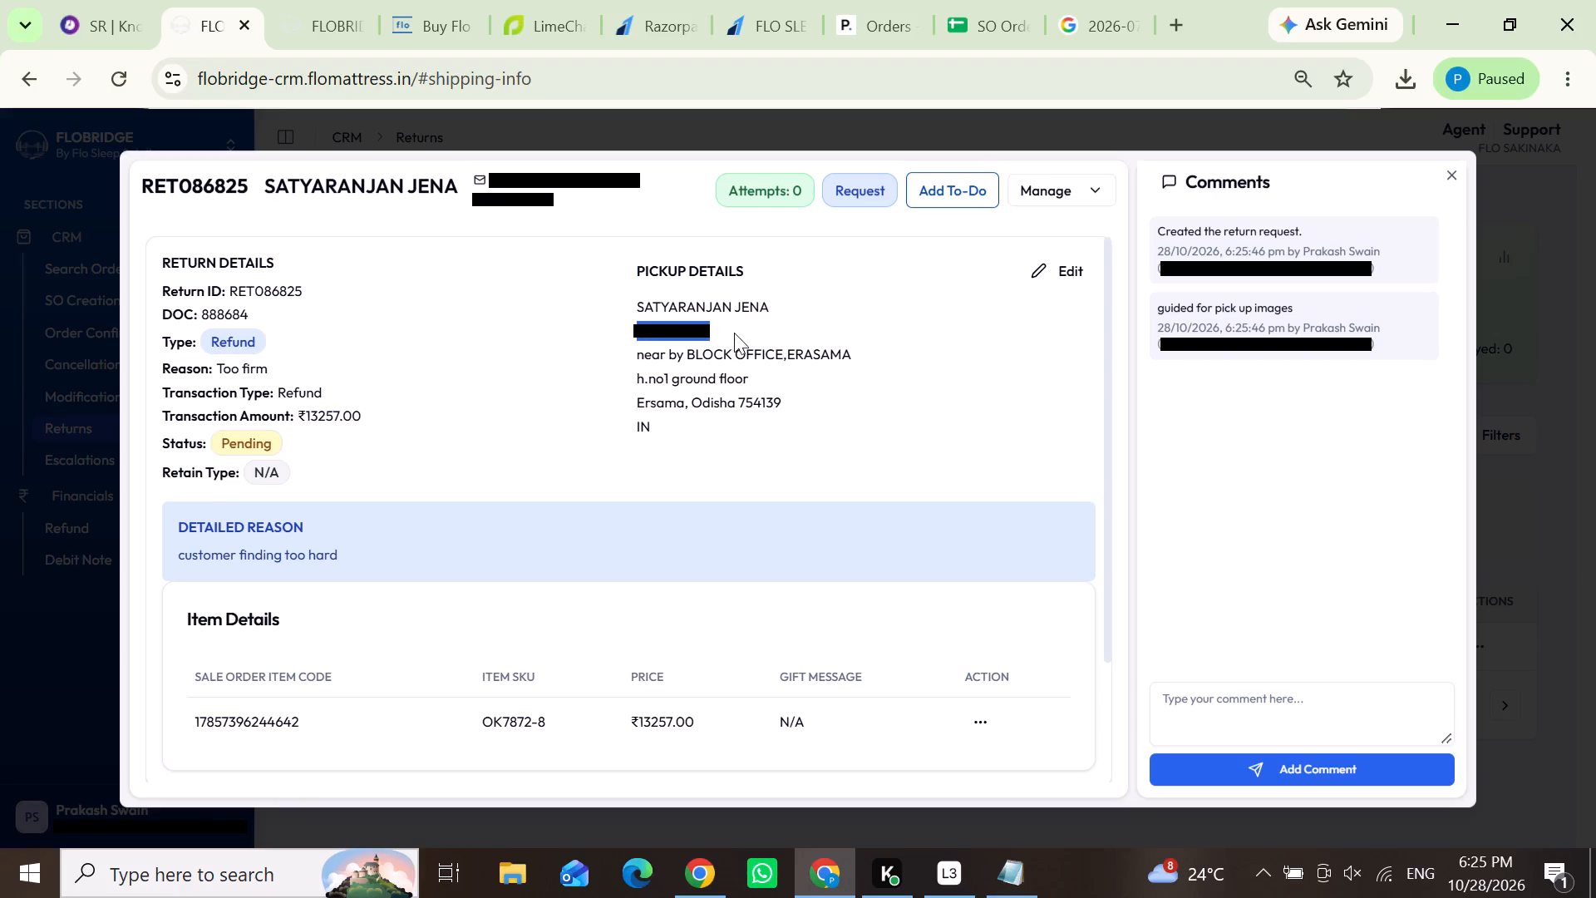
pyautogui.click(1072, 200)
pyautogui.click(1036, 264)
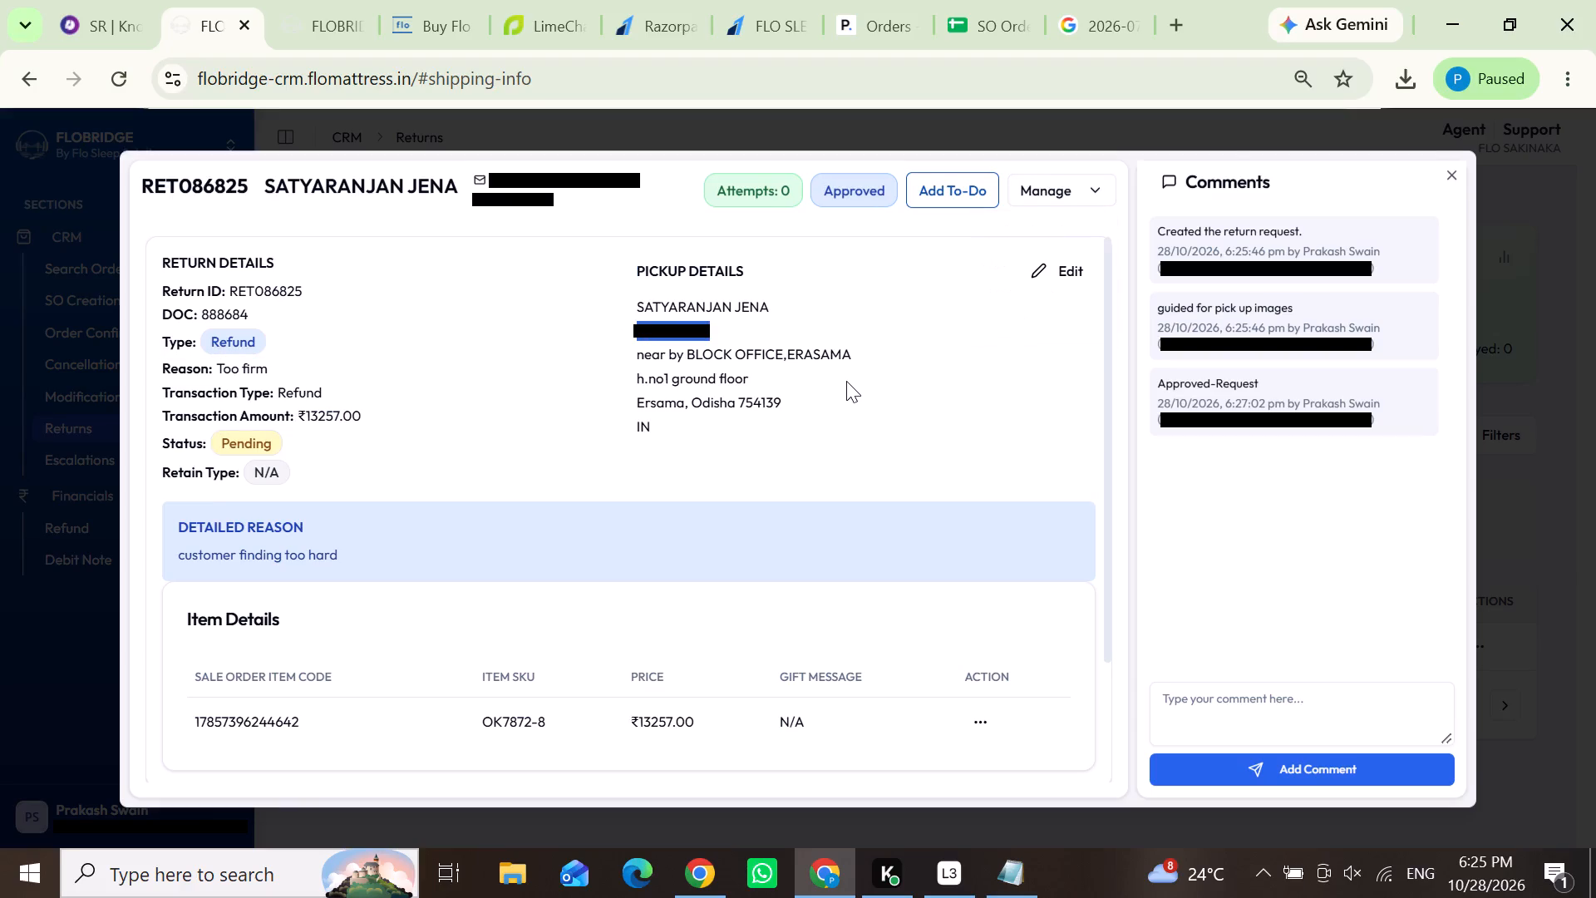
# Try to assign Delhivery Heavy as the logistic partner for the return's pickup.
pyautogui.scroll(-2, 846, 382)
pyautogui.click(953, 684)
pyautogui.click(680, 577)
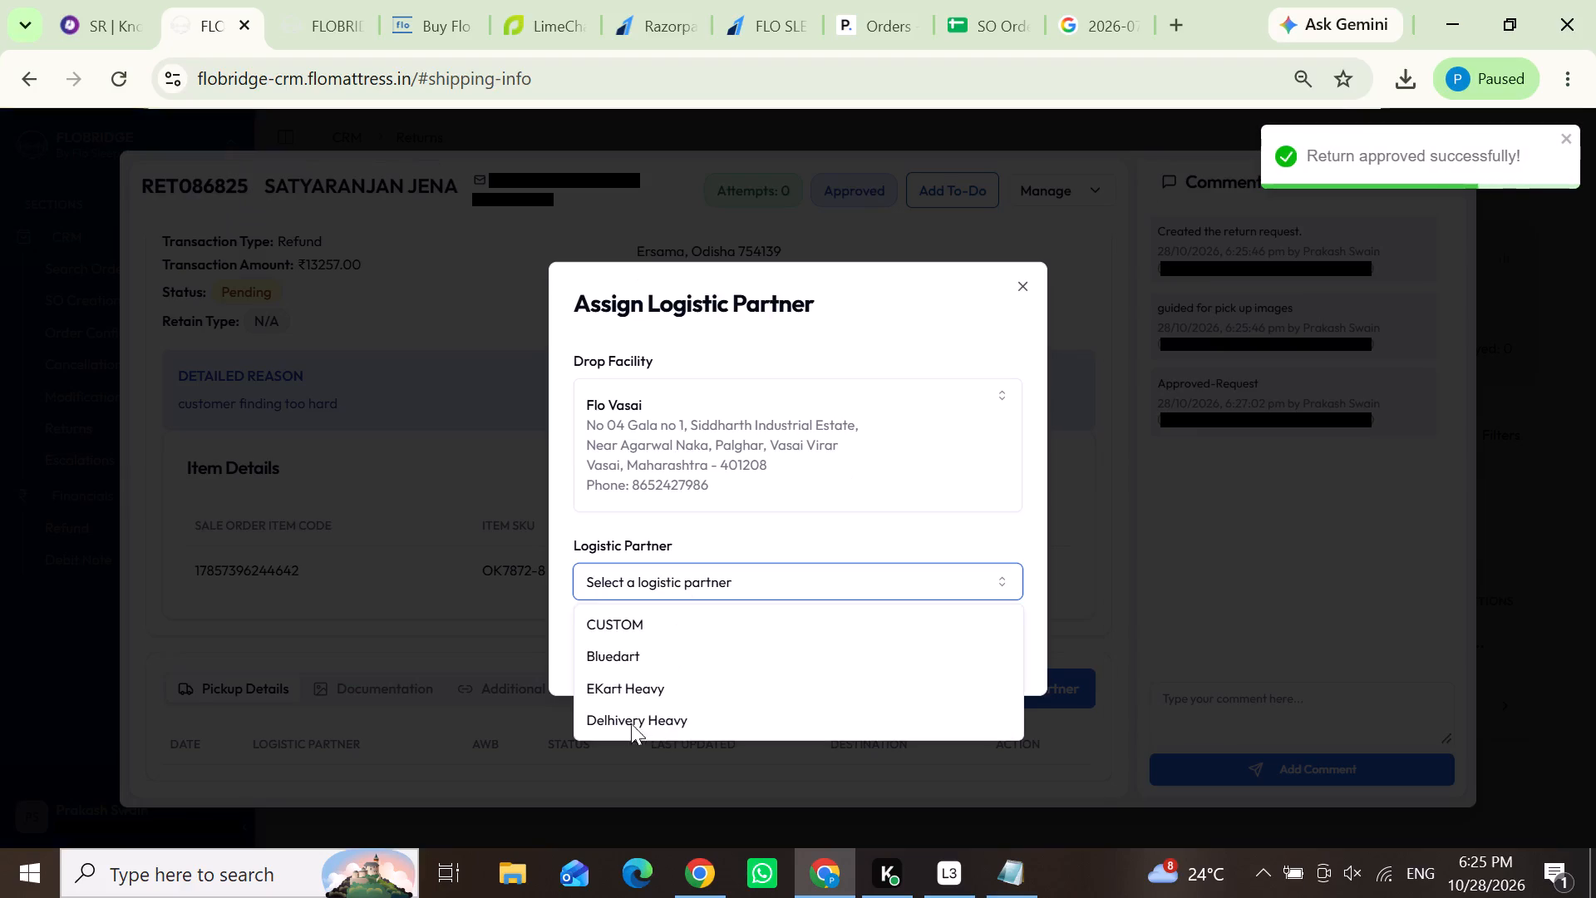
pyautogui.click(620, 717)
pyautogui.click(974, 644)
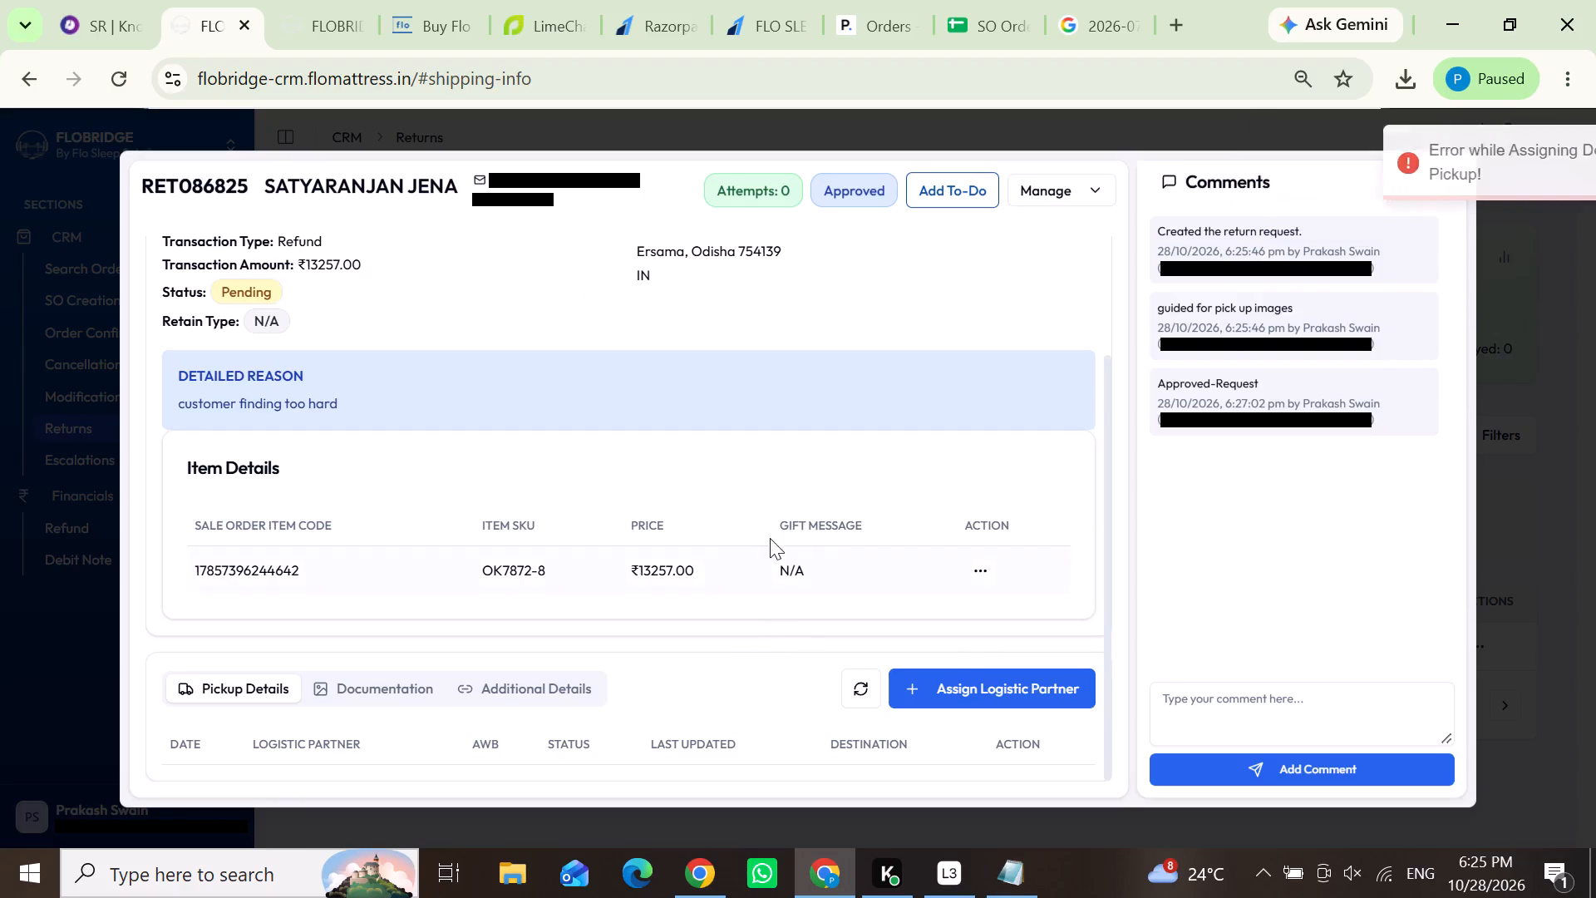
# Assign EKart Heavy as the logistic partner for the return's pickup.
pyautogui.click(927, 688)
pyautogui.click(835, 585)
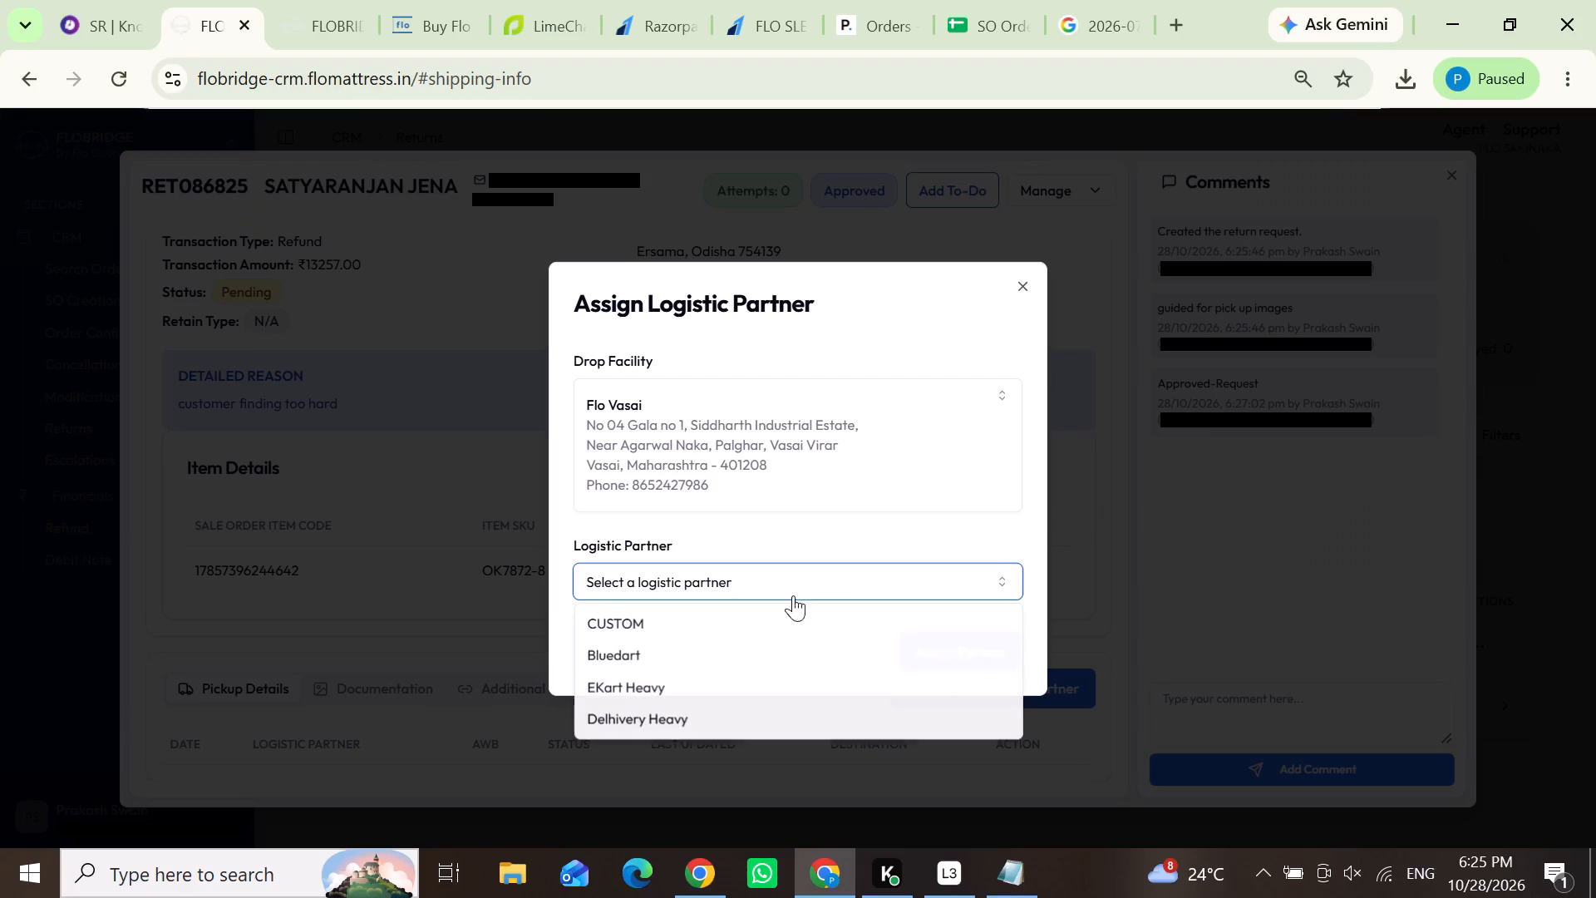
pyautogui.click(592, 686)
pyautogui.click(941, 656)
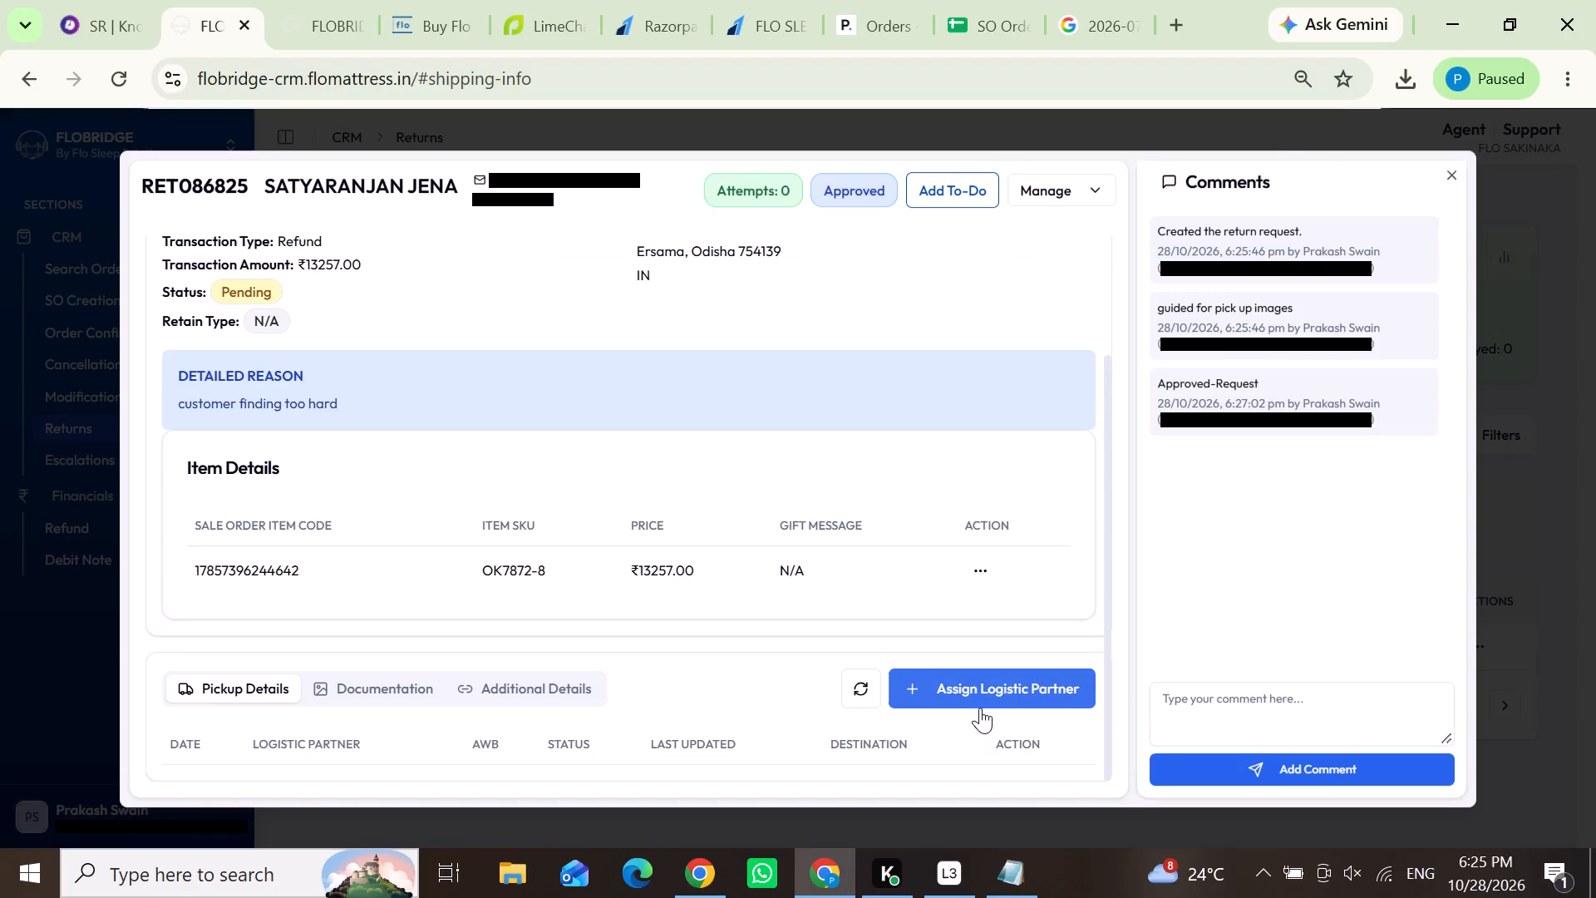
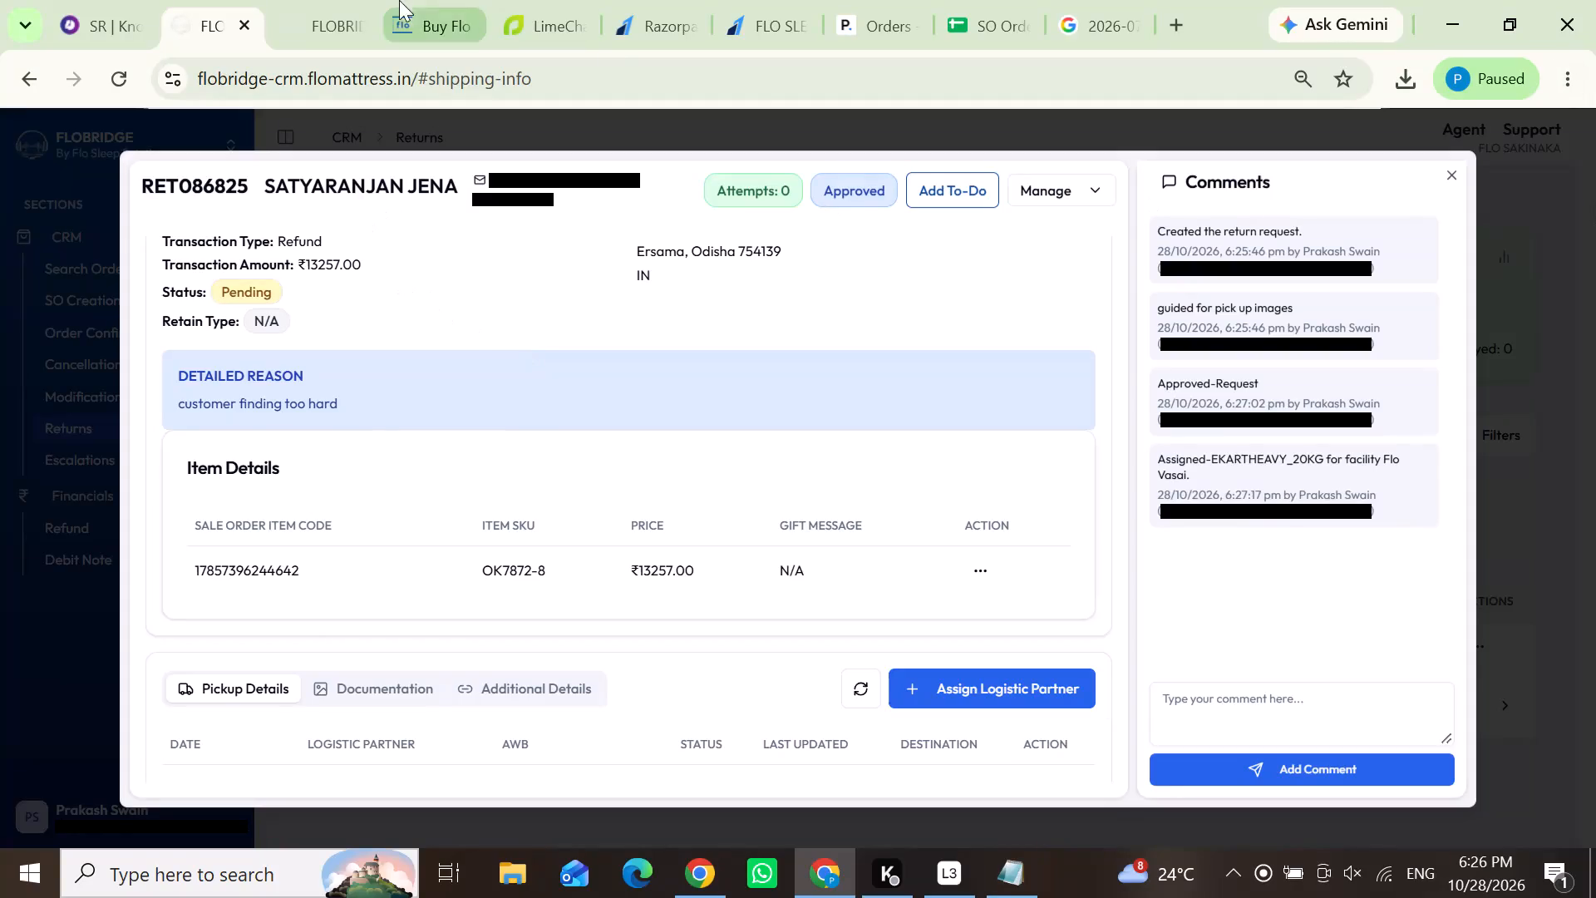
# Copy the ongoing caller's number from Knowlarity and search FloBridge orders by Notification Mobile with it, without the country prefix.
pyautogui.click(84, 0)
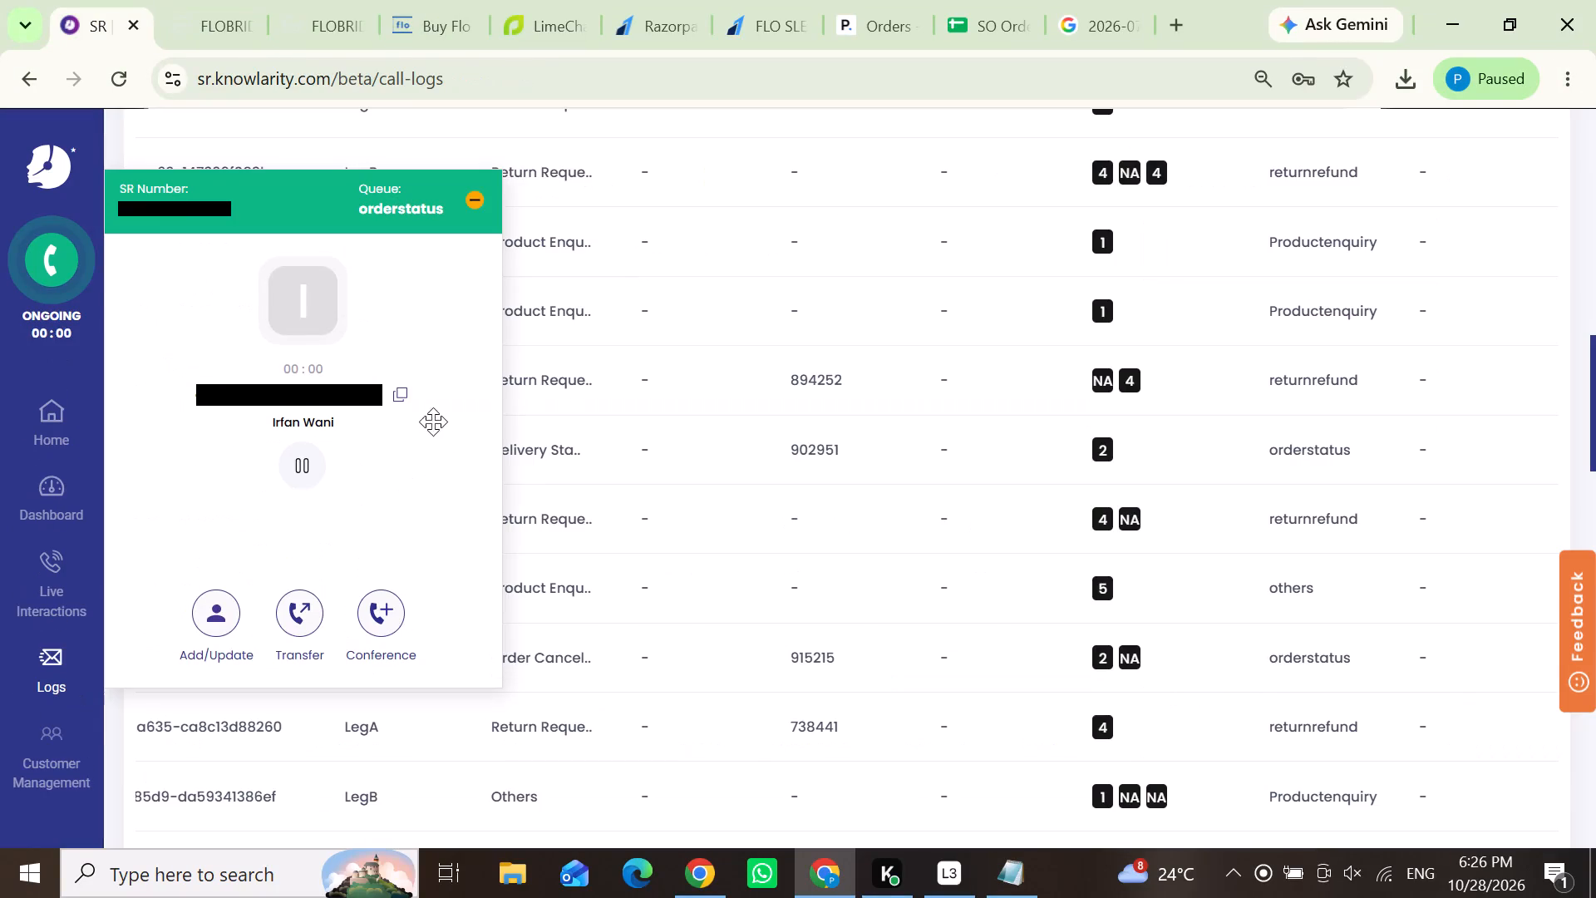
pyautogui.click(402, 392)
pyautogui.click(221, 20)
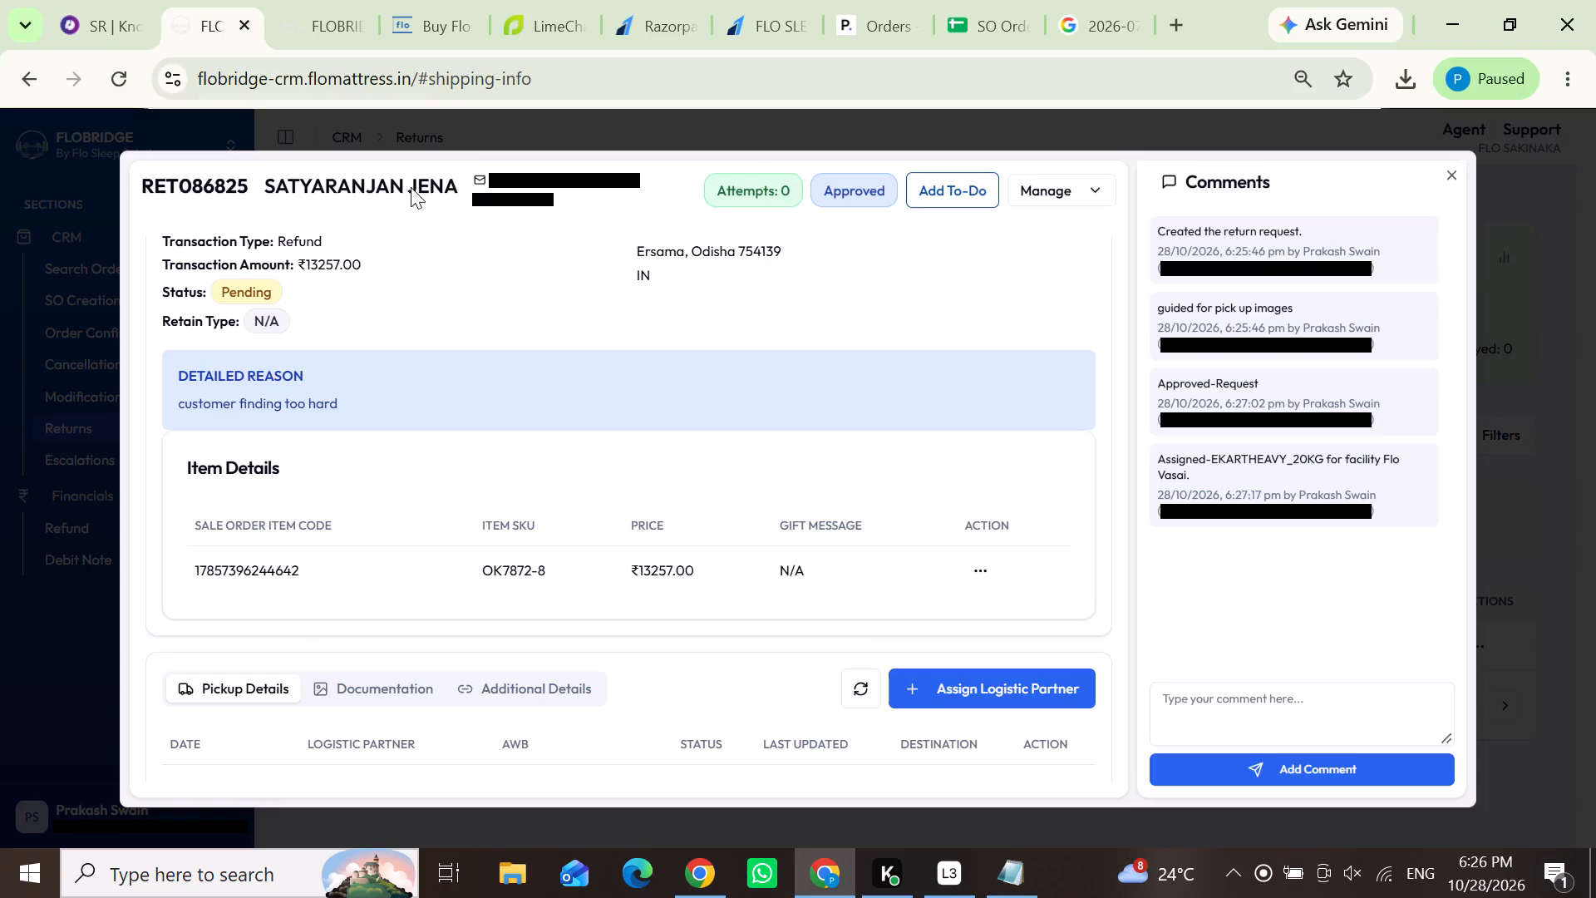
pyautogui.click(0, 343)
pyautogui.click(114, 255)
pyautogui.click(421, 221)
pyautogui.click(430, 294)
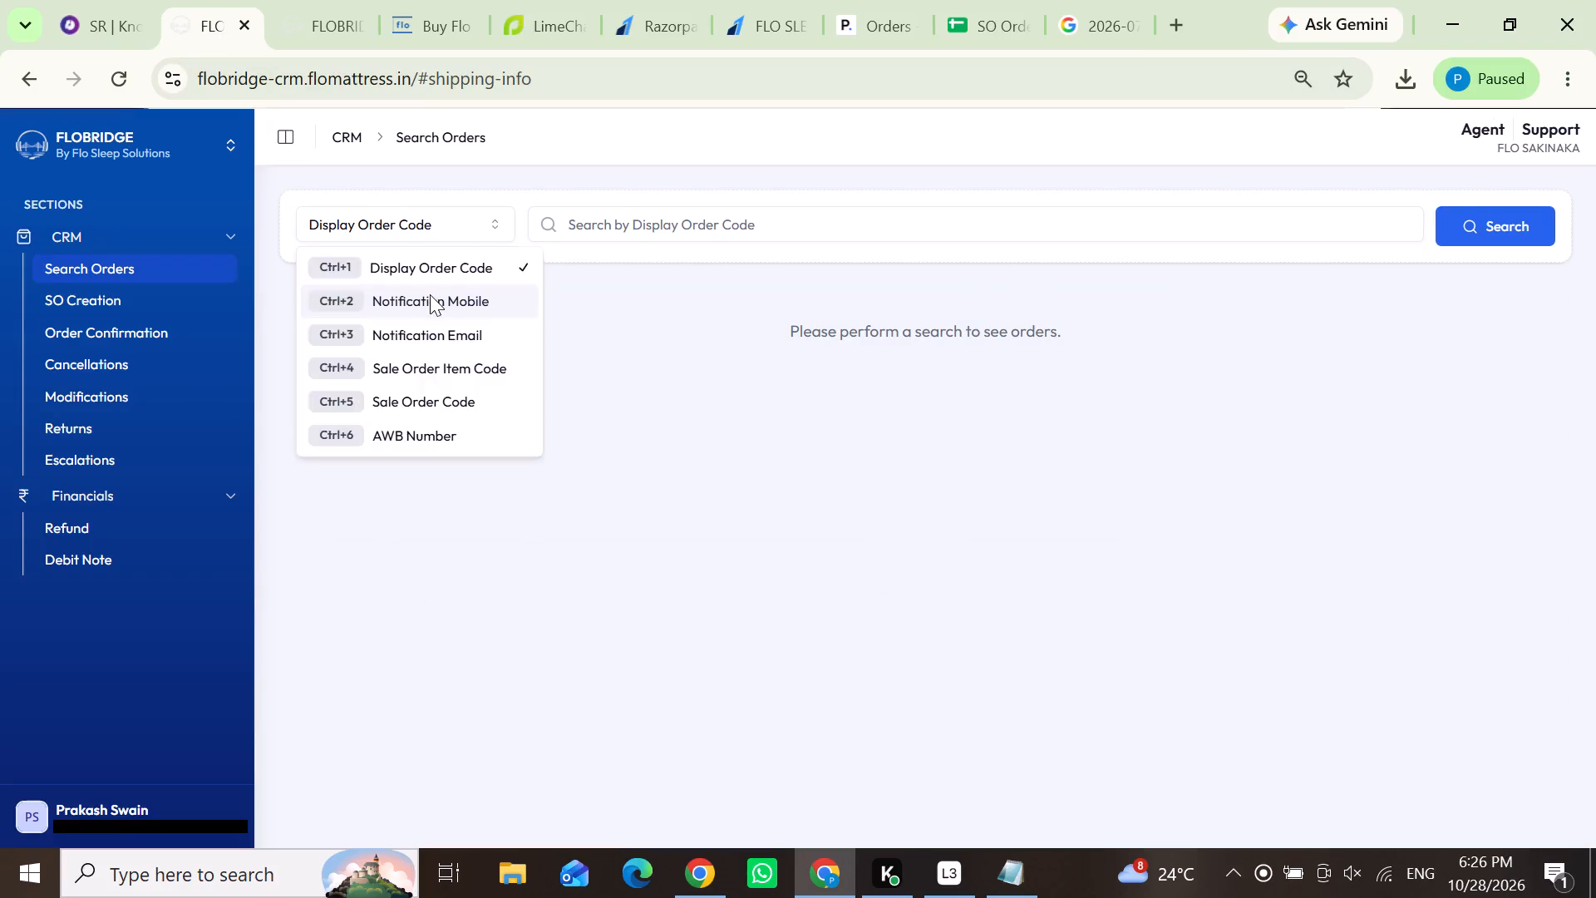
pyautogui.hotkey('ctrl', 'v')
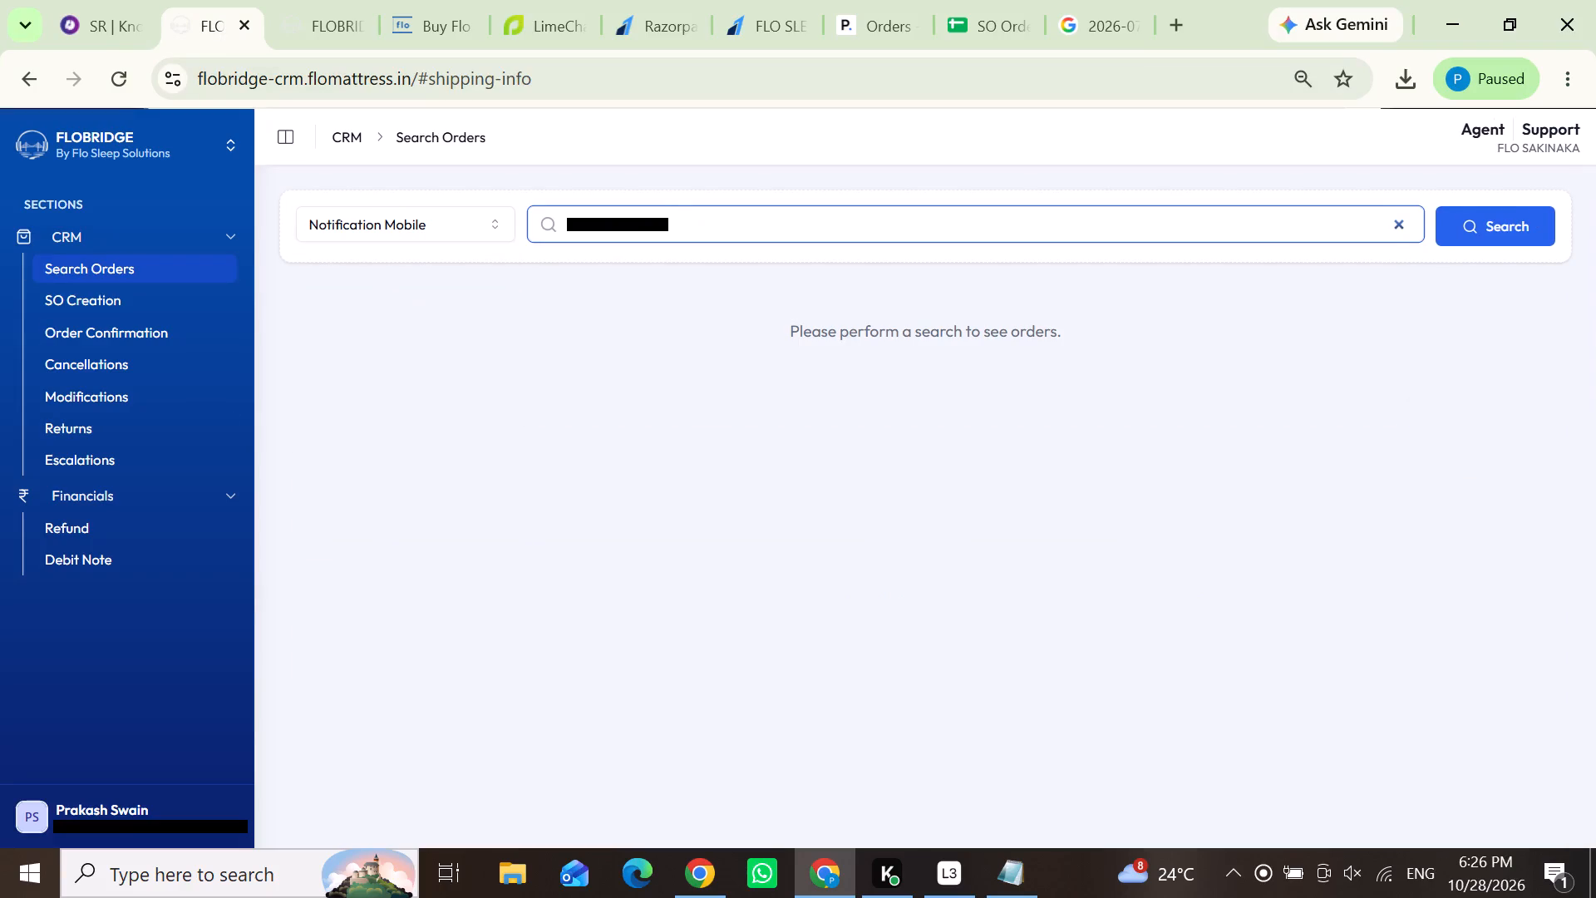
pyautogui.moveTo(589, 223); pyautogui.dragTo(557, 224)
pyautogui.press('BackSpace')
pyautogui.click(1487, 245)
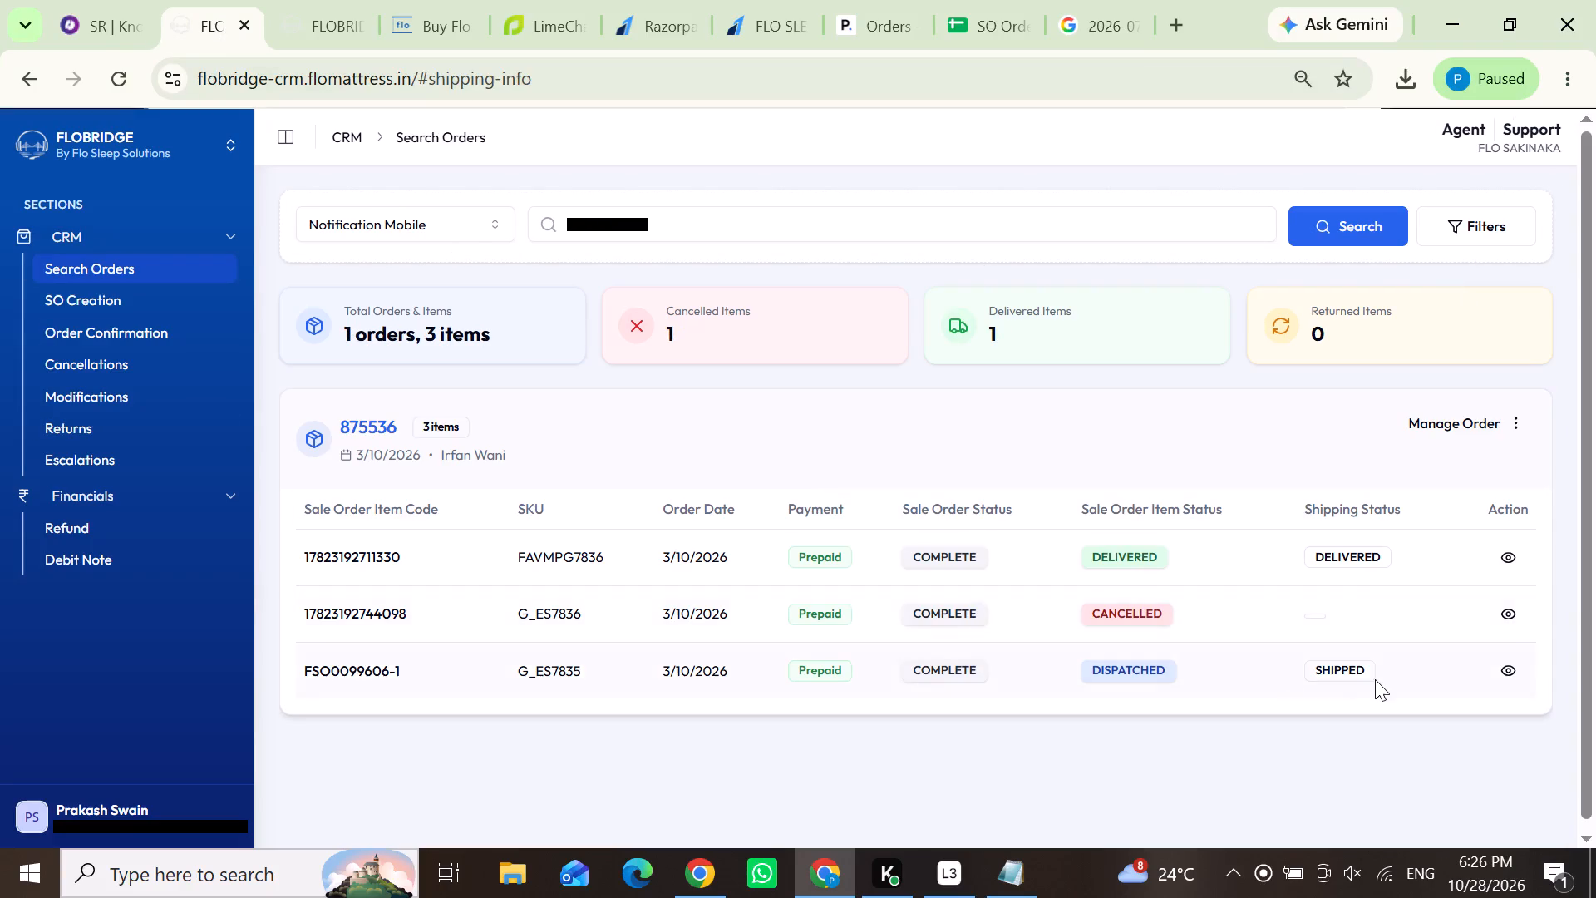
pyautogui.click(1460, 432)
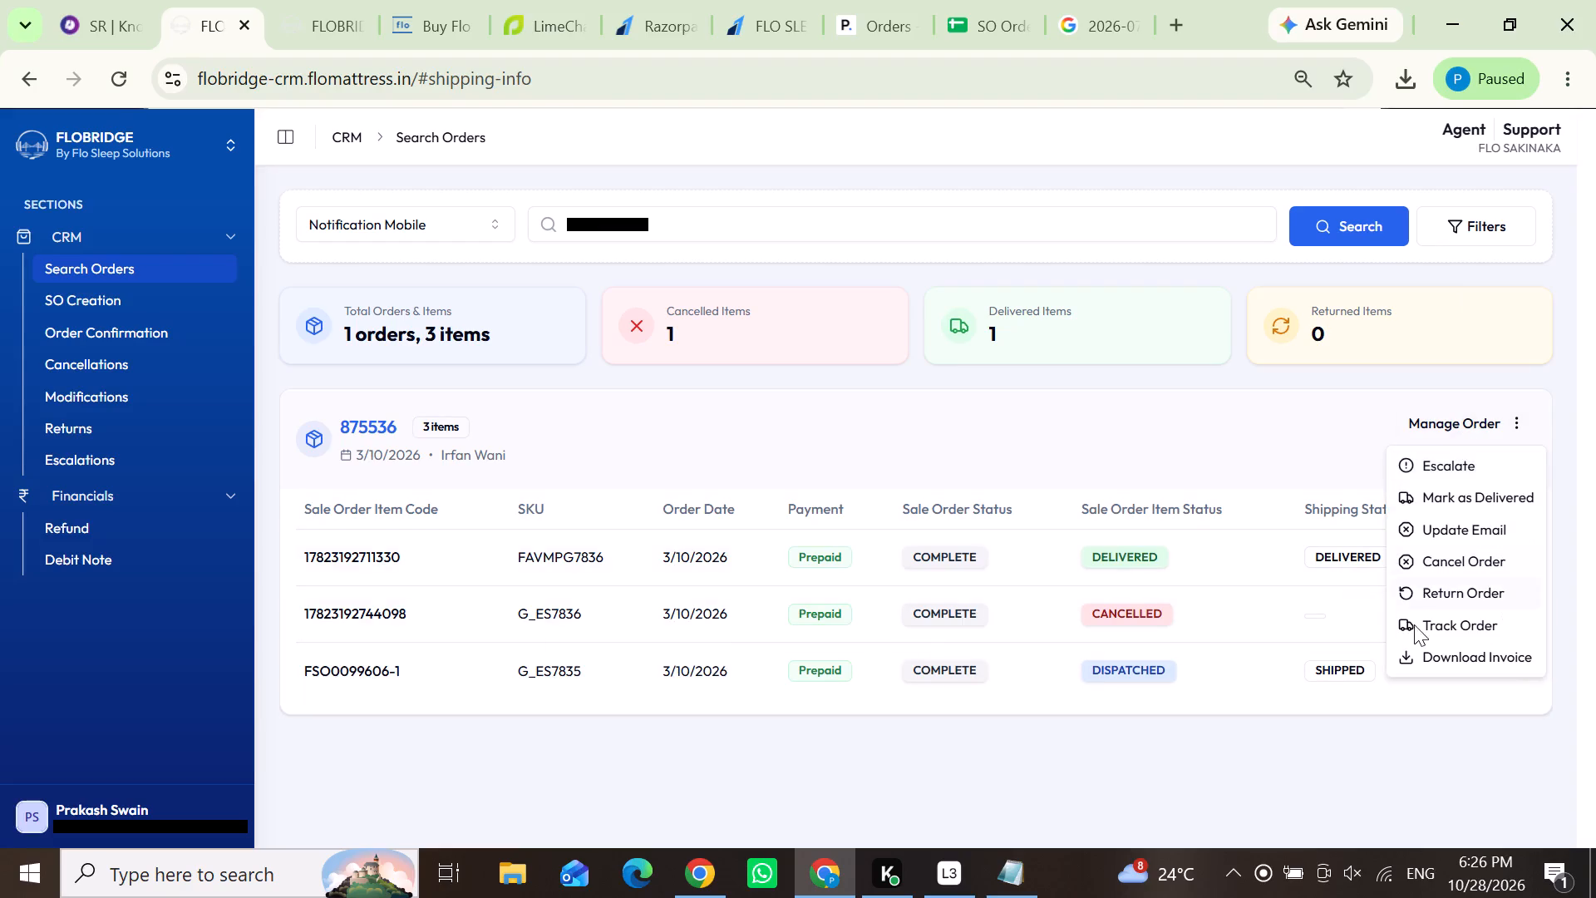
pyautogui.click(1413, 628)
pyautogui.click(926, 486)
pyautogui.click(819, 556)
pyautogui.click(805, 521)
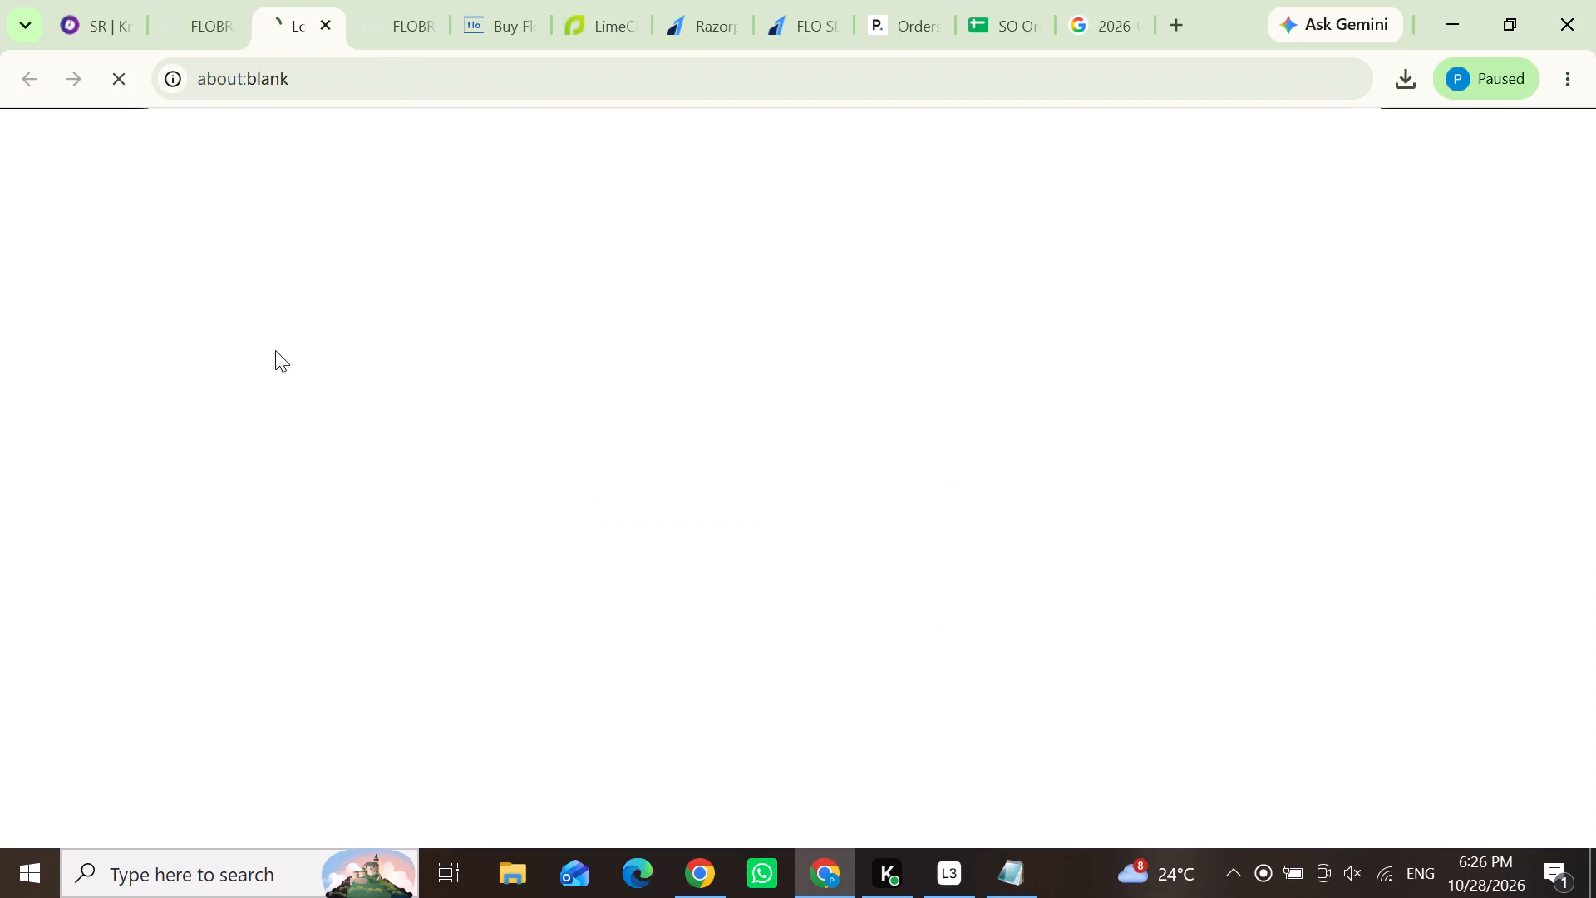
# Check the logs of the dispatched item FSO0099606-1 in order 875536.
pyautogui.click(210, 0)
pyautogui.click(444, 560)
pyautogui.click(1499, 665)
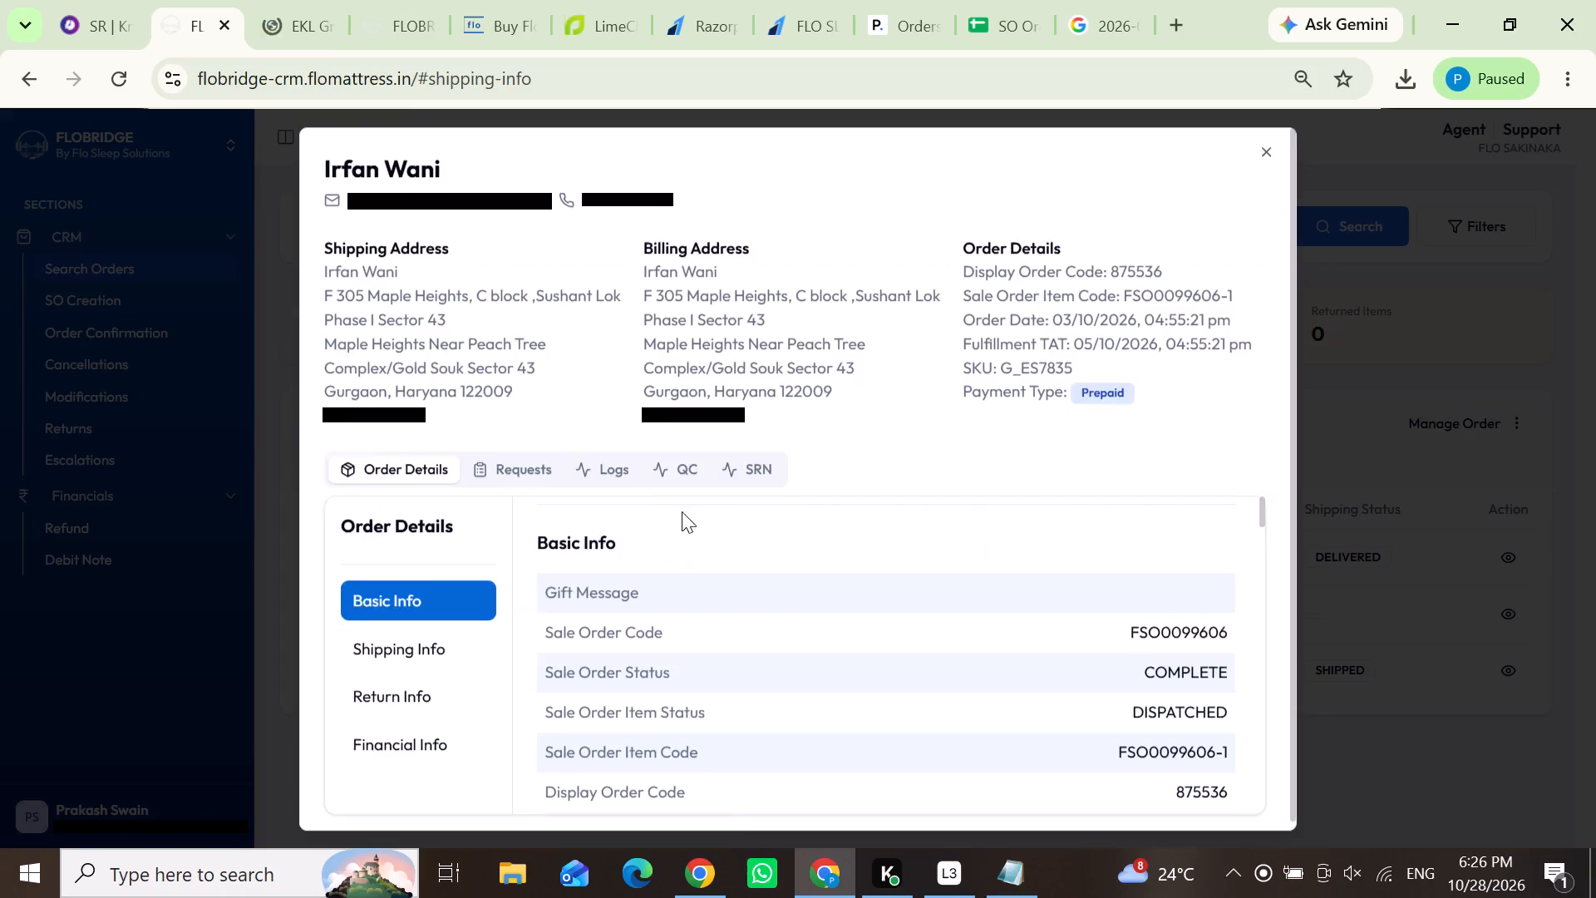
pyautogui.click(598, 474)
pyautogui.click(586, 808)
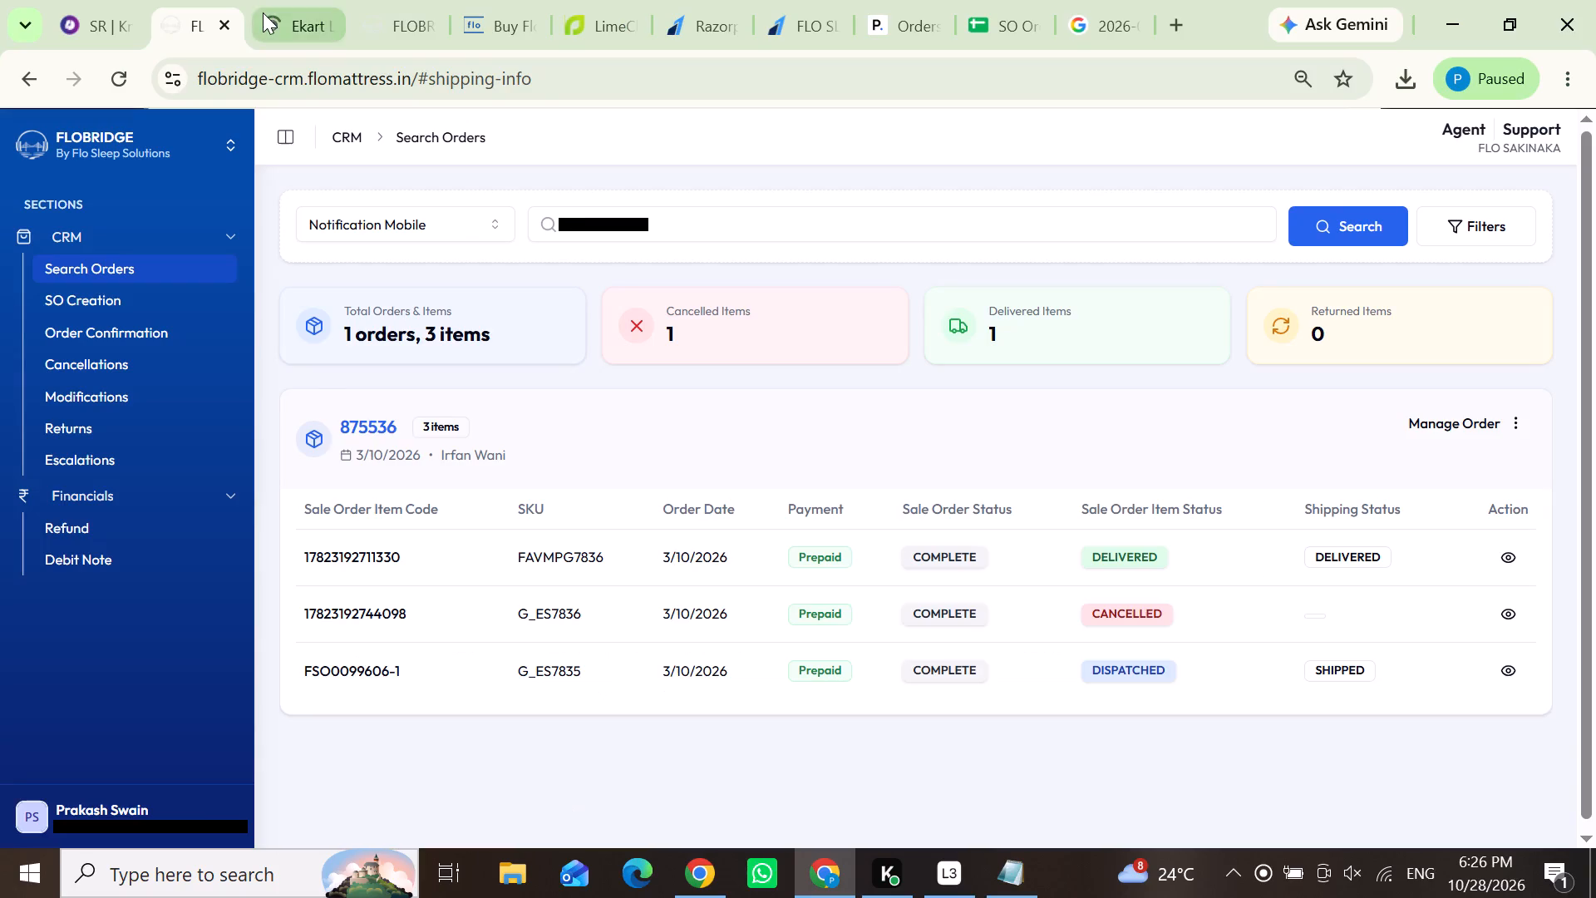
pyautogui.click(264, 10)
pyautogui.scroll(-4, 954, 575)
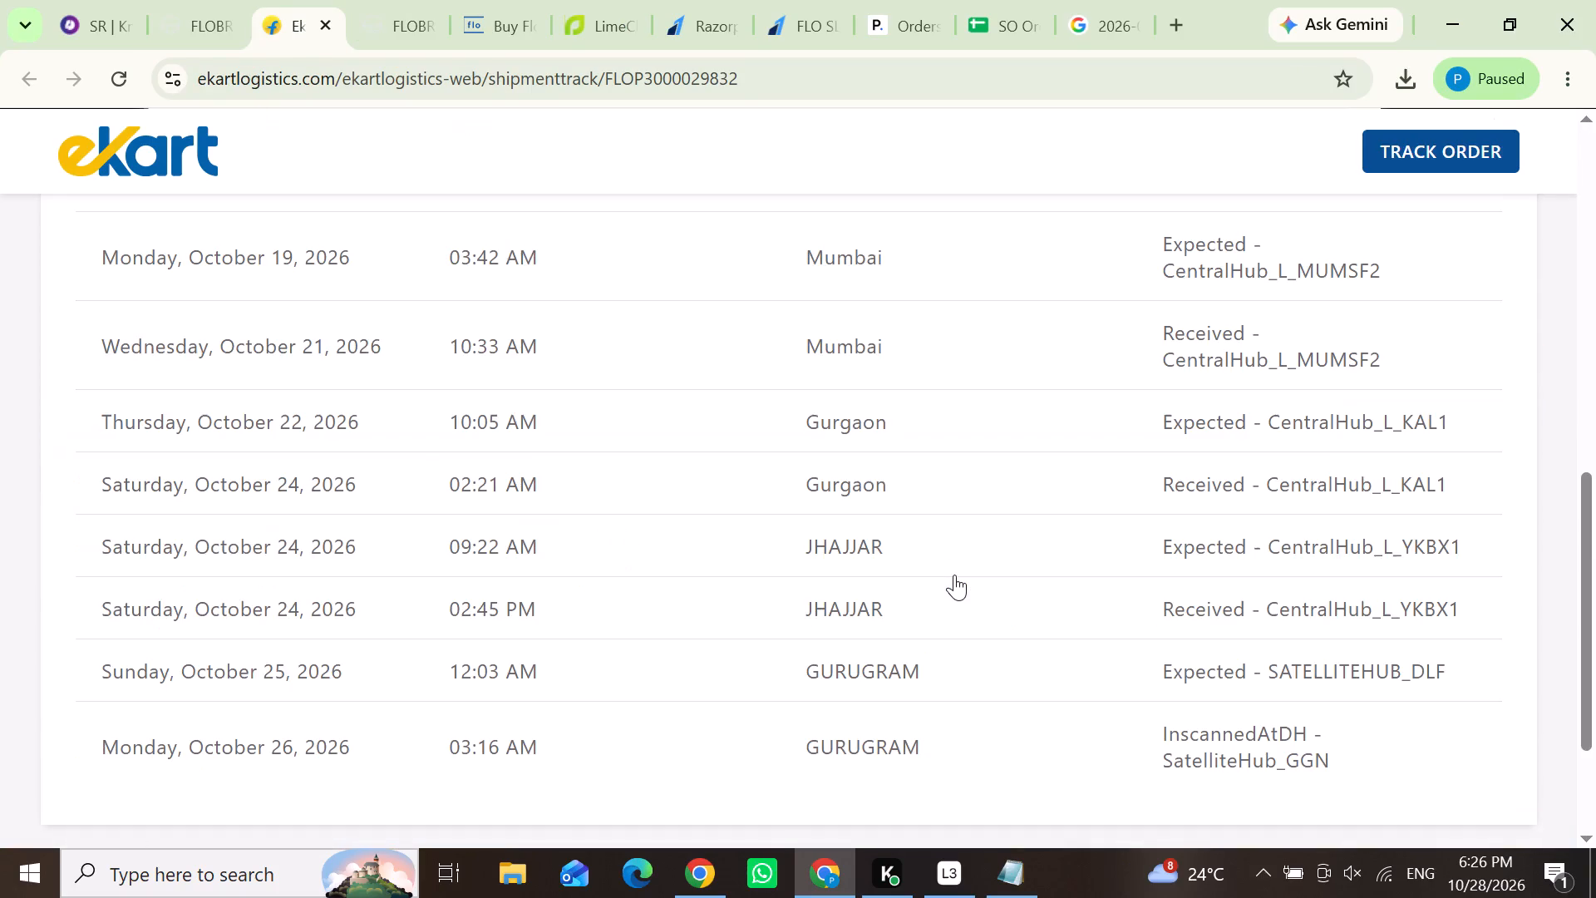
pyautogui.scroll(2, 1013, 578)
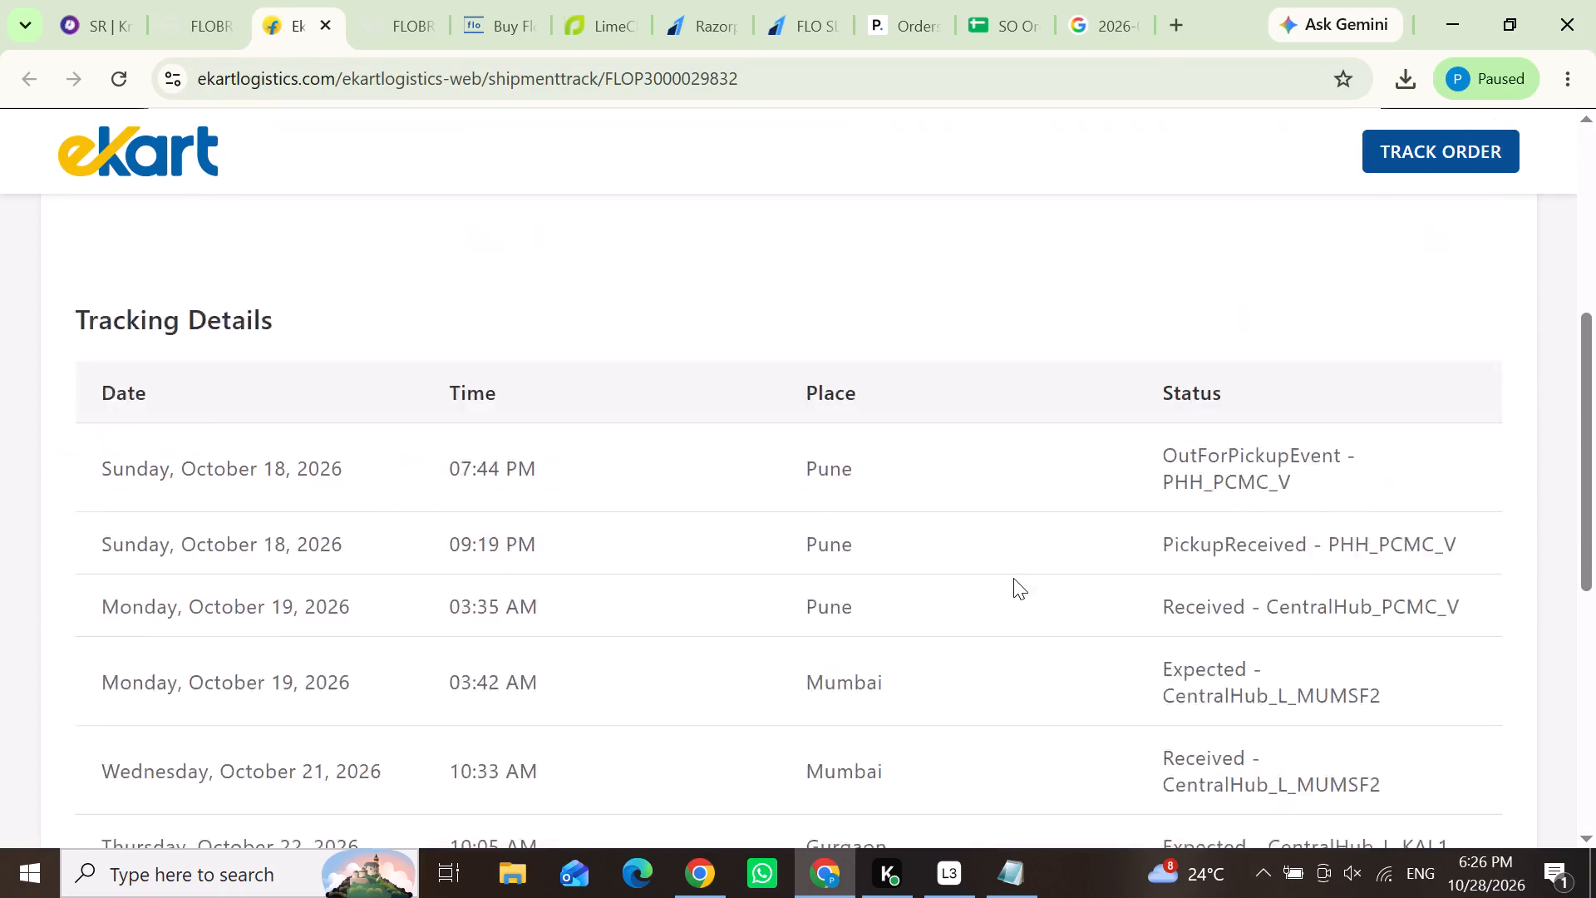
pyautogui.scroll(1, 1013, 578)
pyautogui.scroll(-4, 1028, 555)
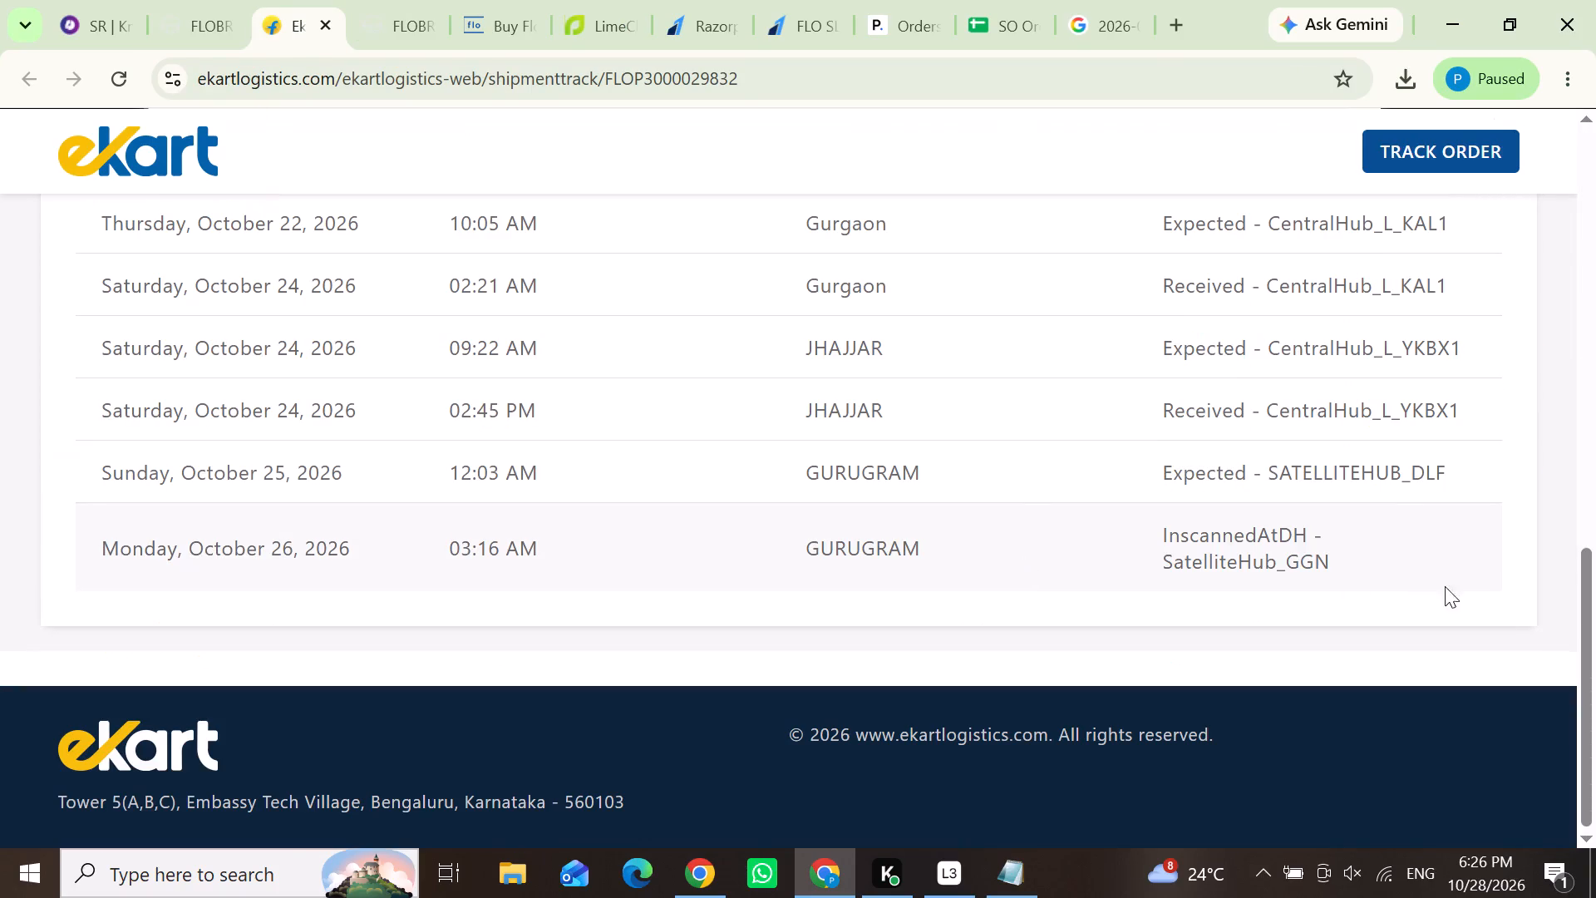
pyautogui.click(174, 0)
pyautogui.moveTo(398, 414); pyautogui.dragTo(339, 414)
pyautogui.hotkey('ctrl', 'c')
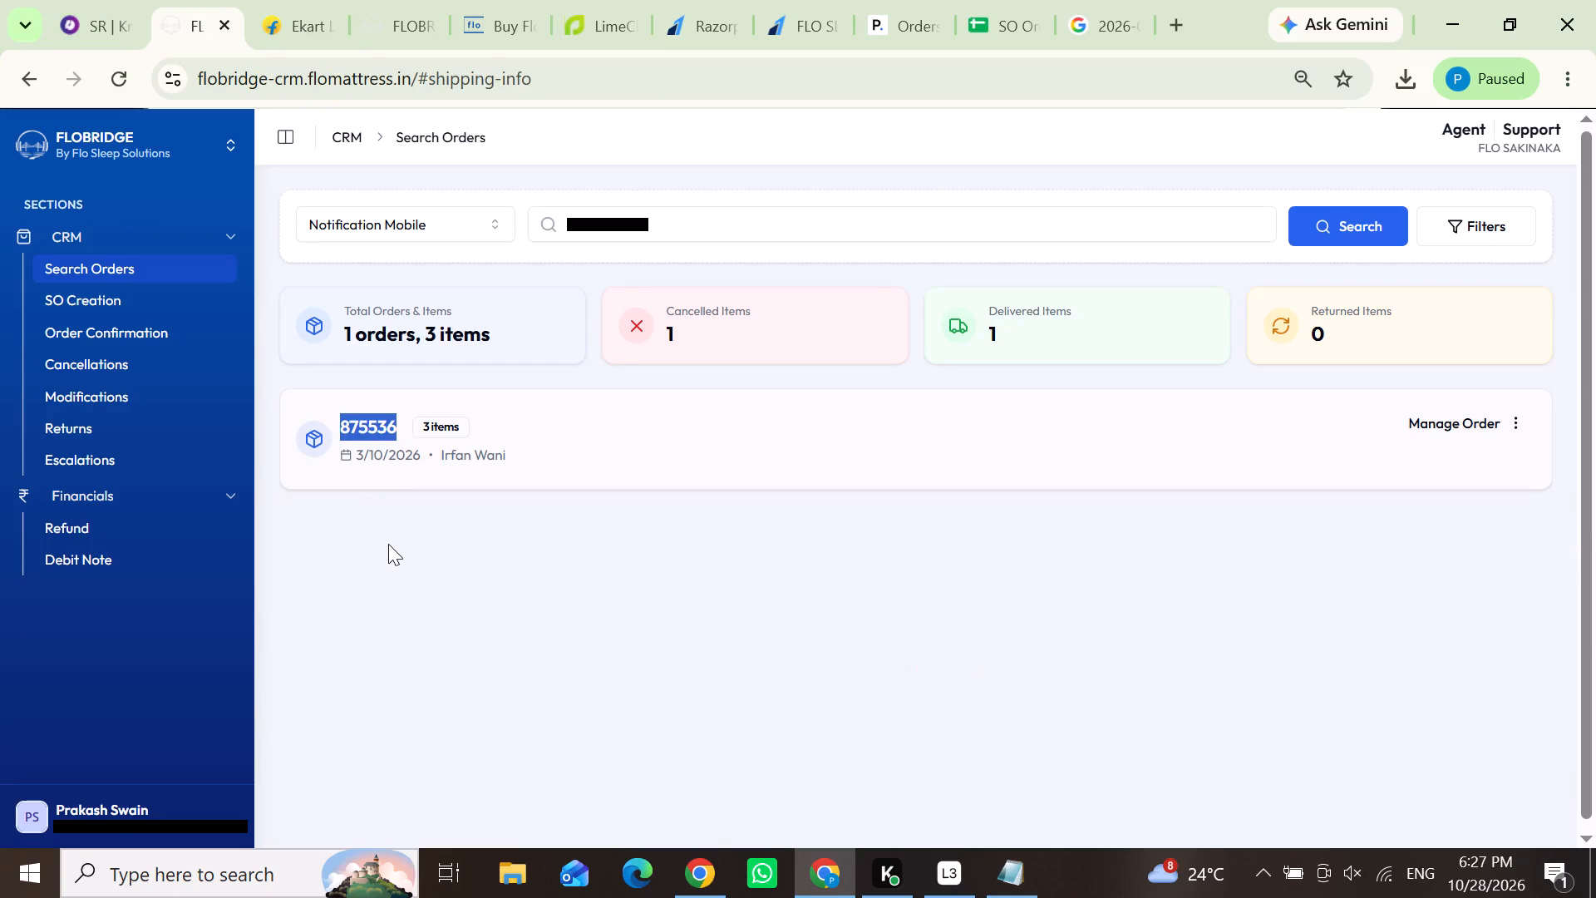
pyautogui.click(91, 0)
pyautogui.click(231, 609)
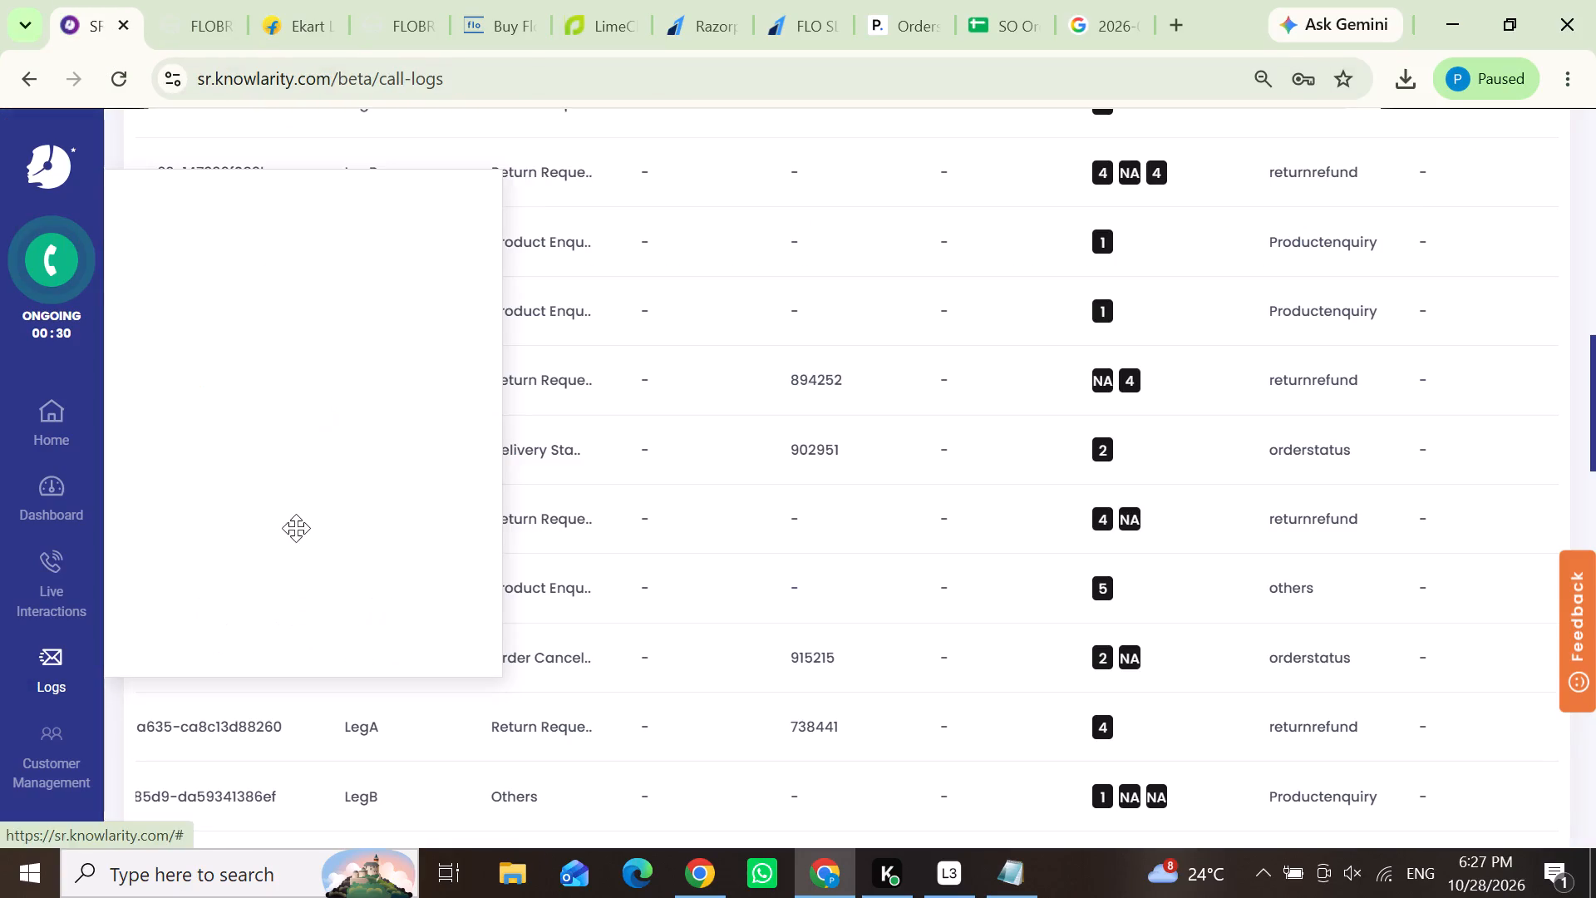
pyautogui.scroll(-1, 296, 527)
pyautogui.click(271, 525)
pyautogui.moveTo(278, 592); pyautogui.dragTo(277, 595)
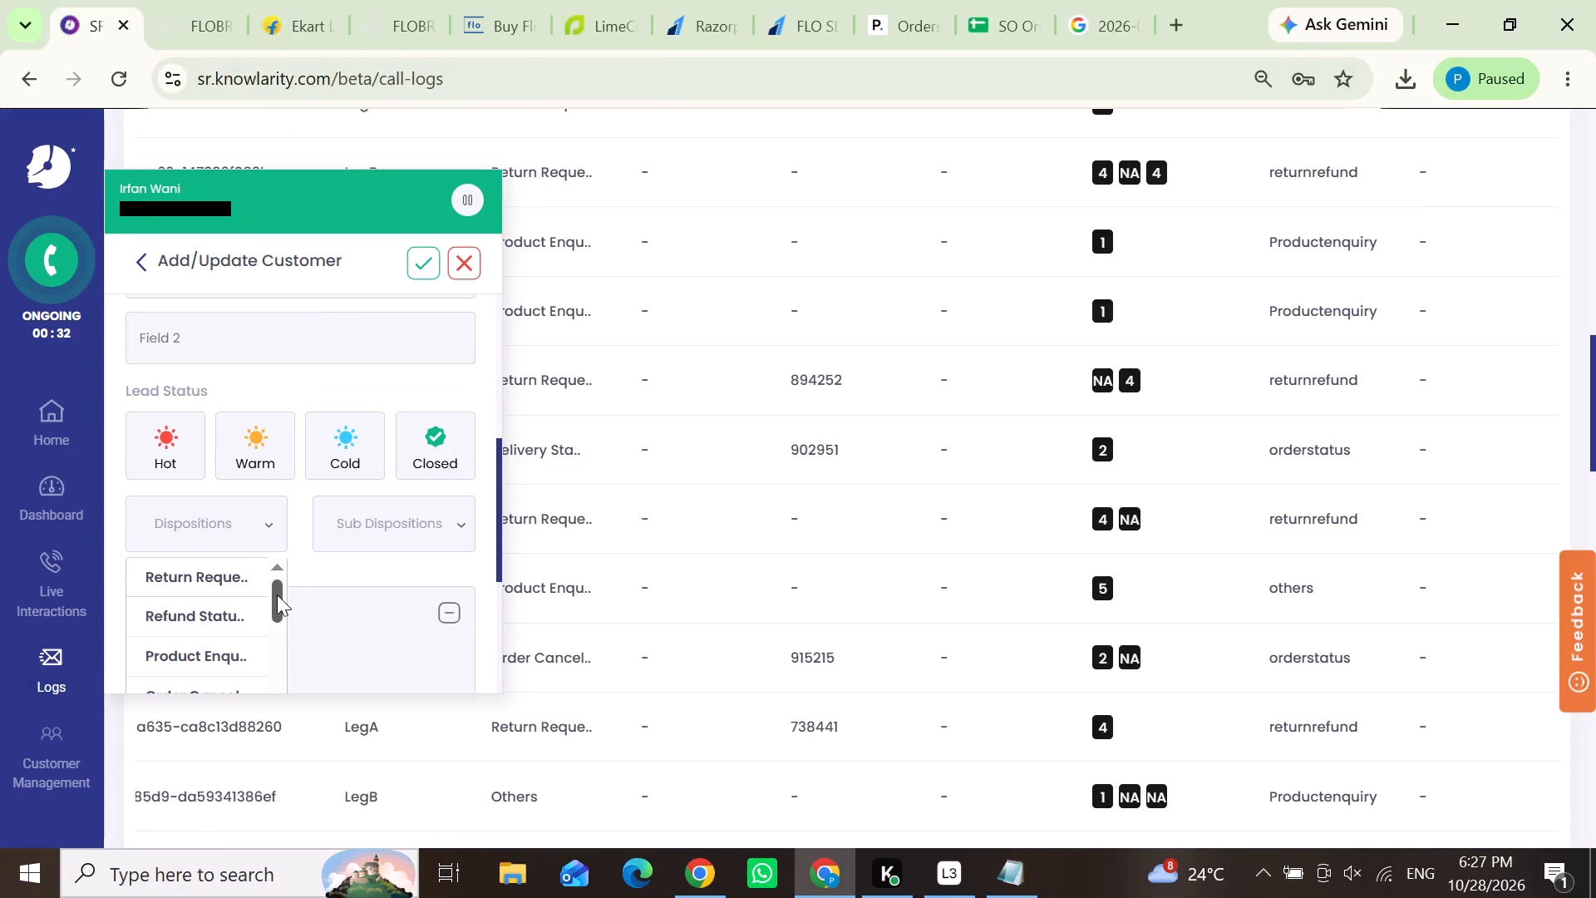
pyautogui.moveTo(277, 595); pyautogui.dragTo(277, 609)
pyautogui.click(190, 652)
pyautogui.click(209, 655)
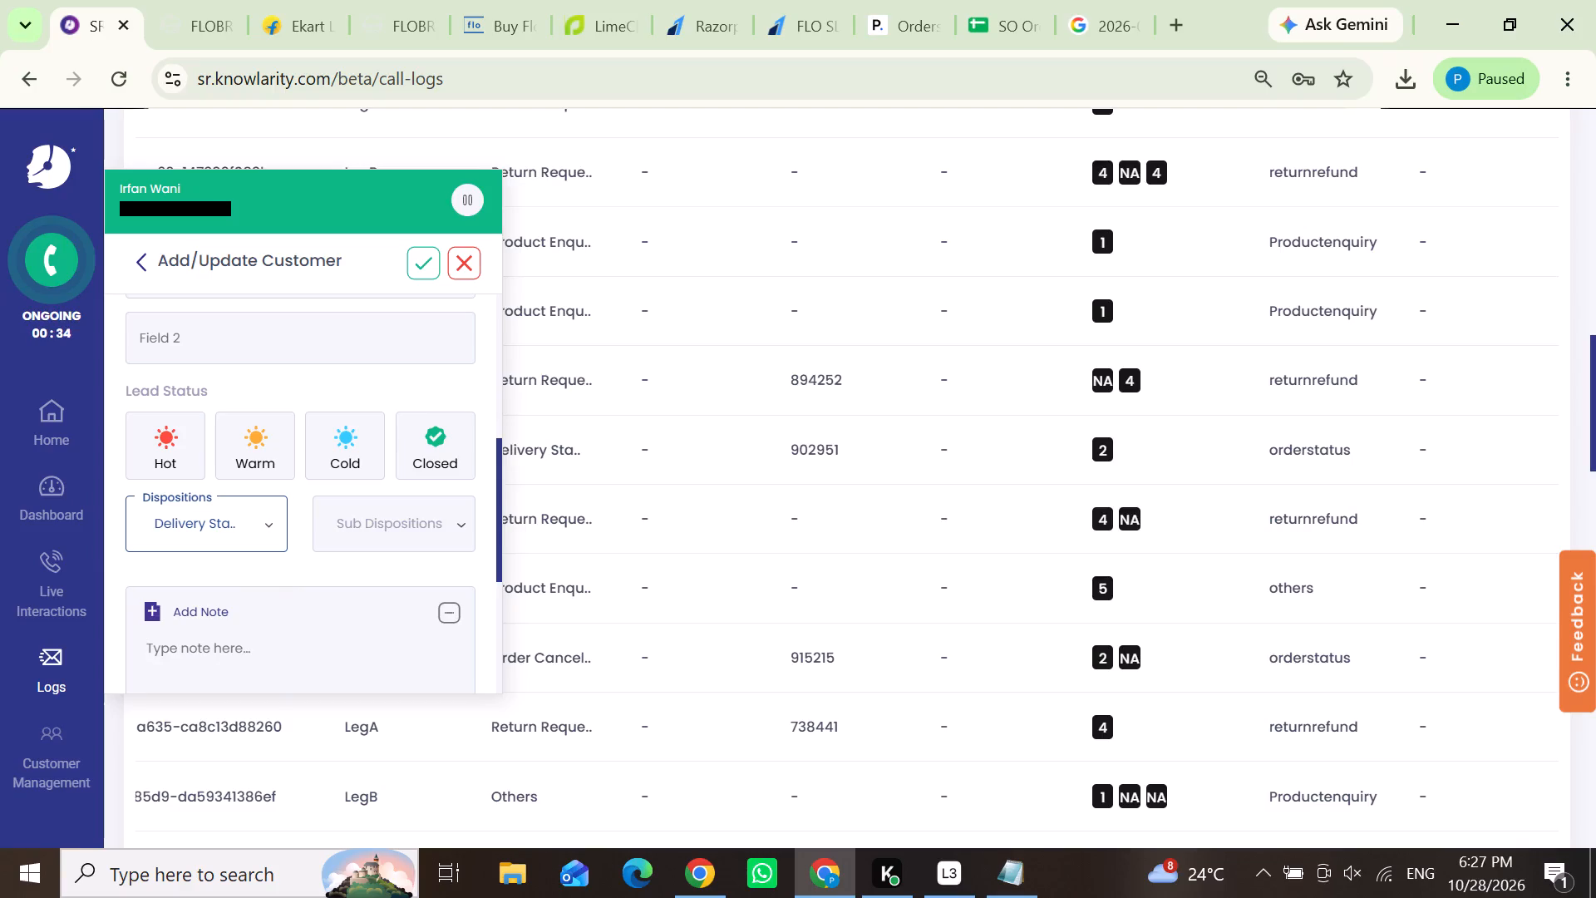
pyautogui.hotkey('ctrl', 'v')
pyautogui.click(426, 254)
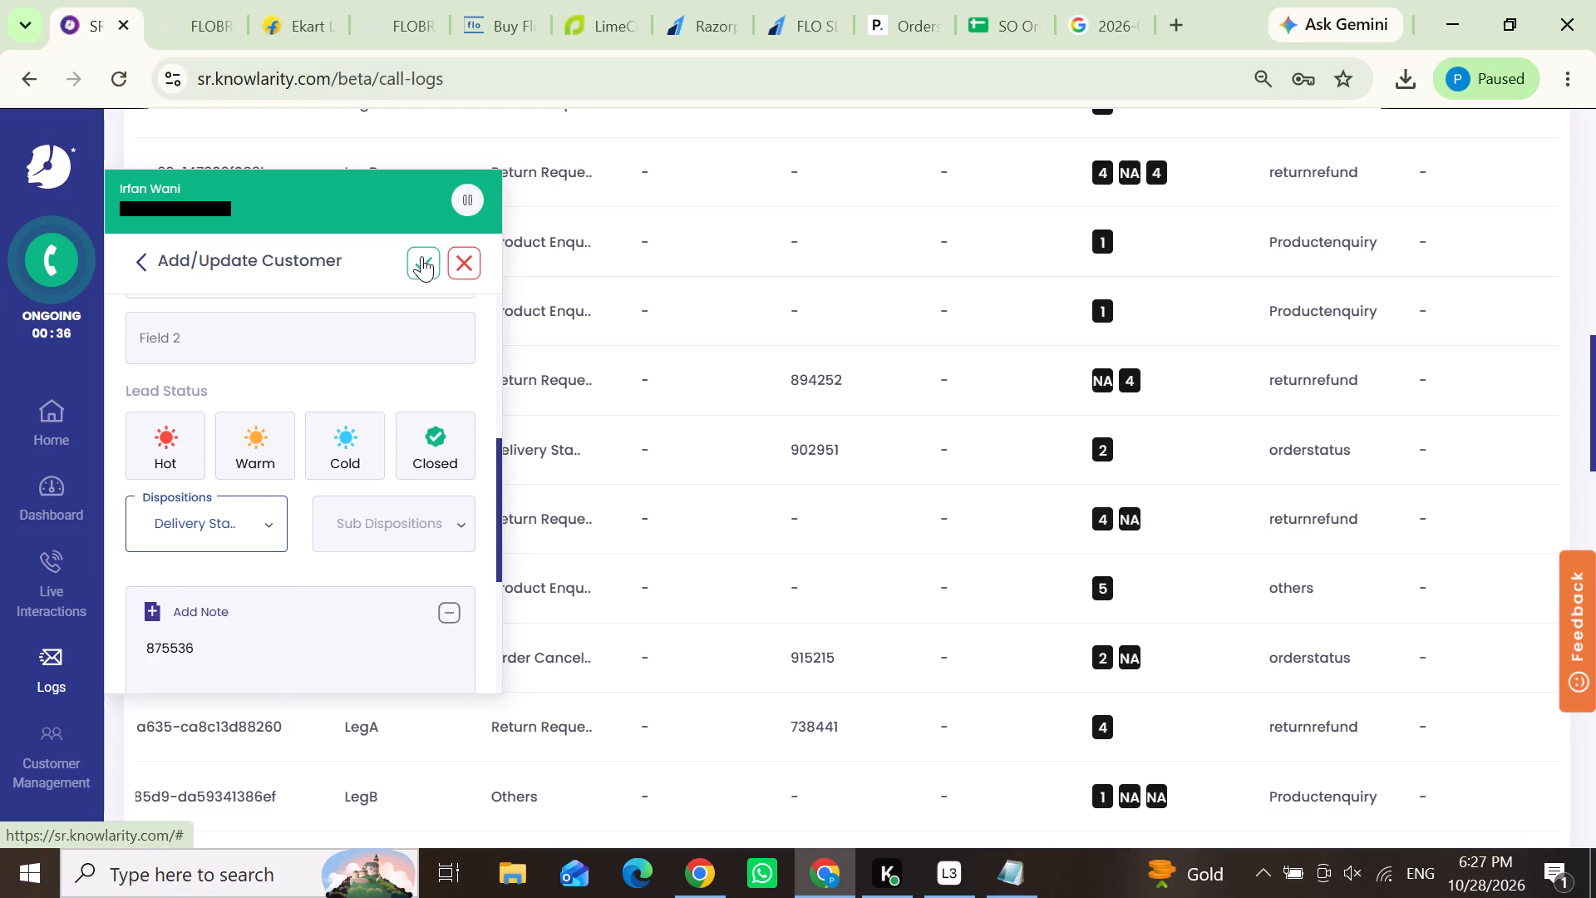
pyautogui.click(216, 23)
pyautogui.click(300, 26)
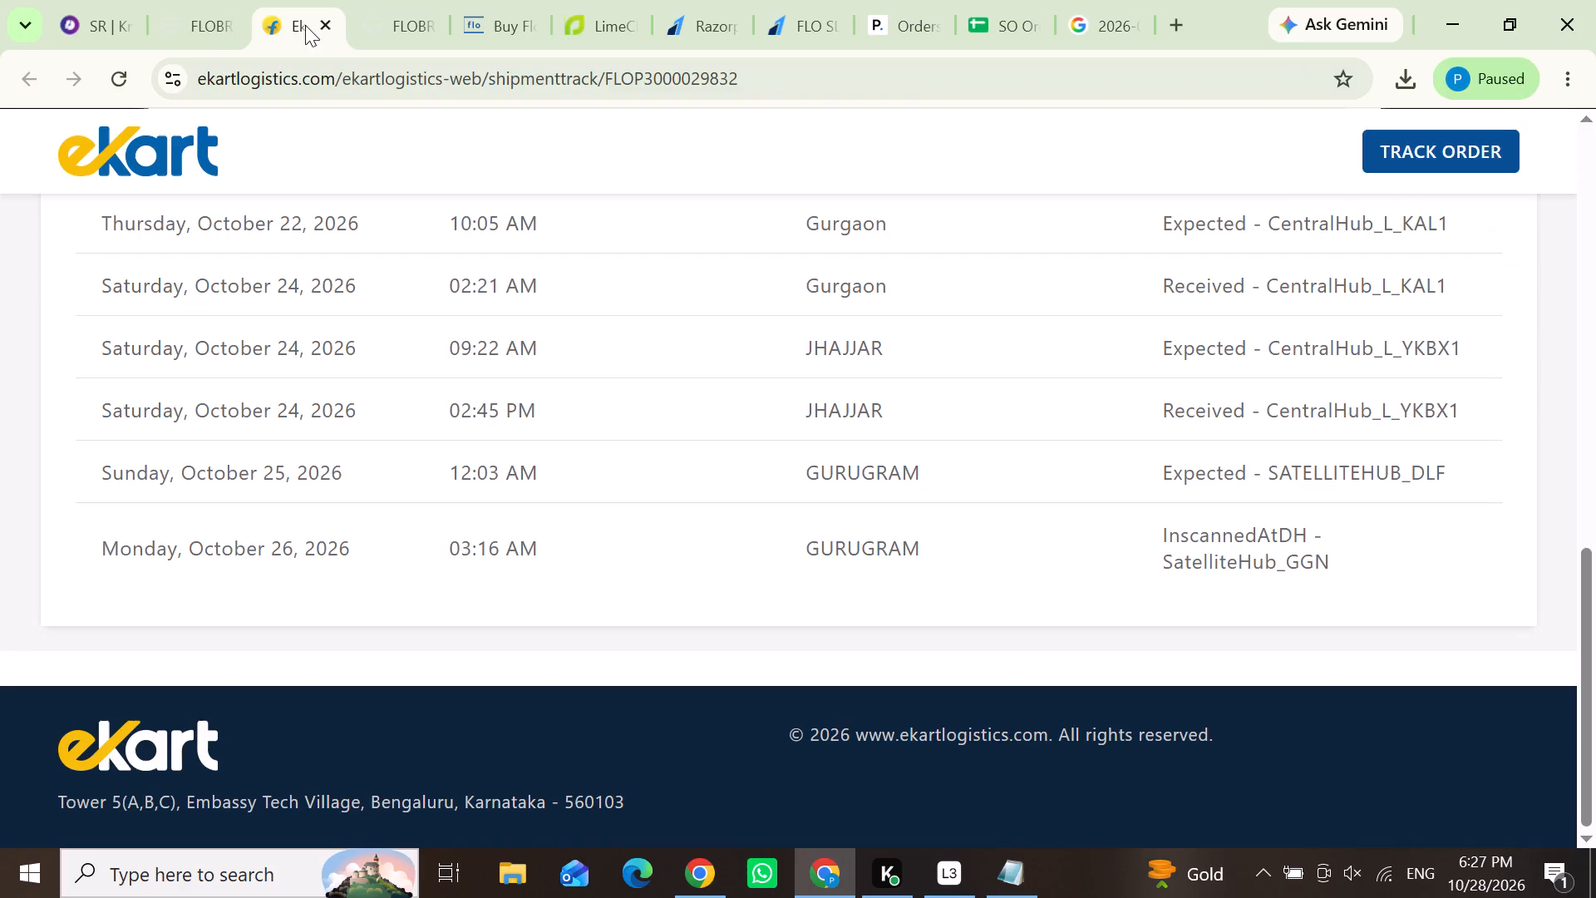
pyautogui.click(196, 28)
pyautogui.click(577, 461)
pyautogui.scroll(-2, 661, 507)
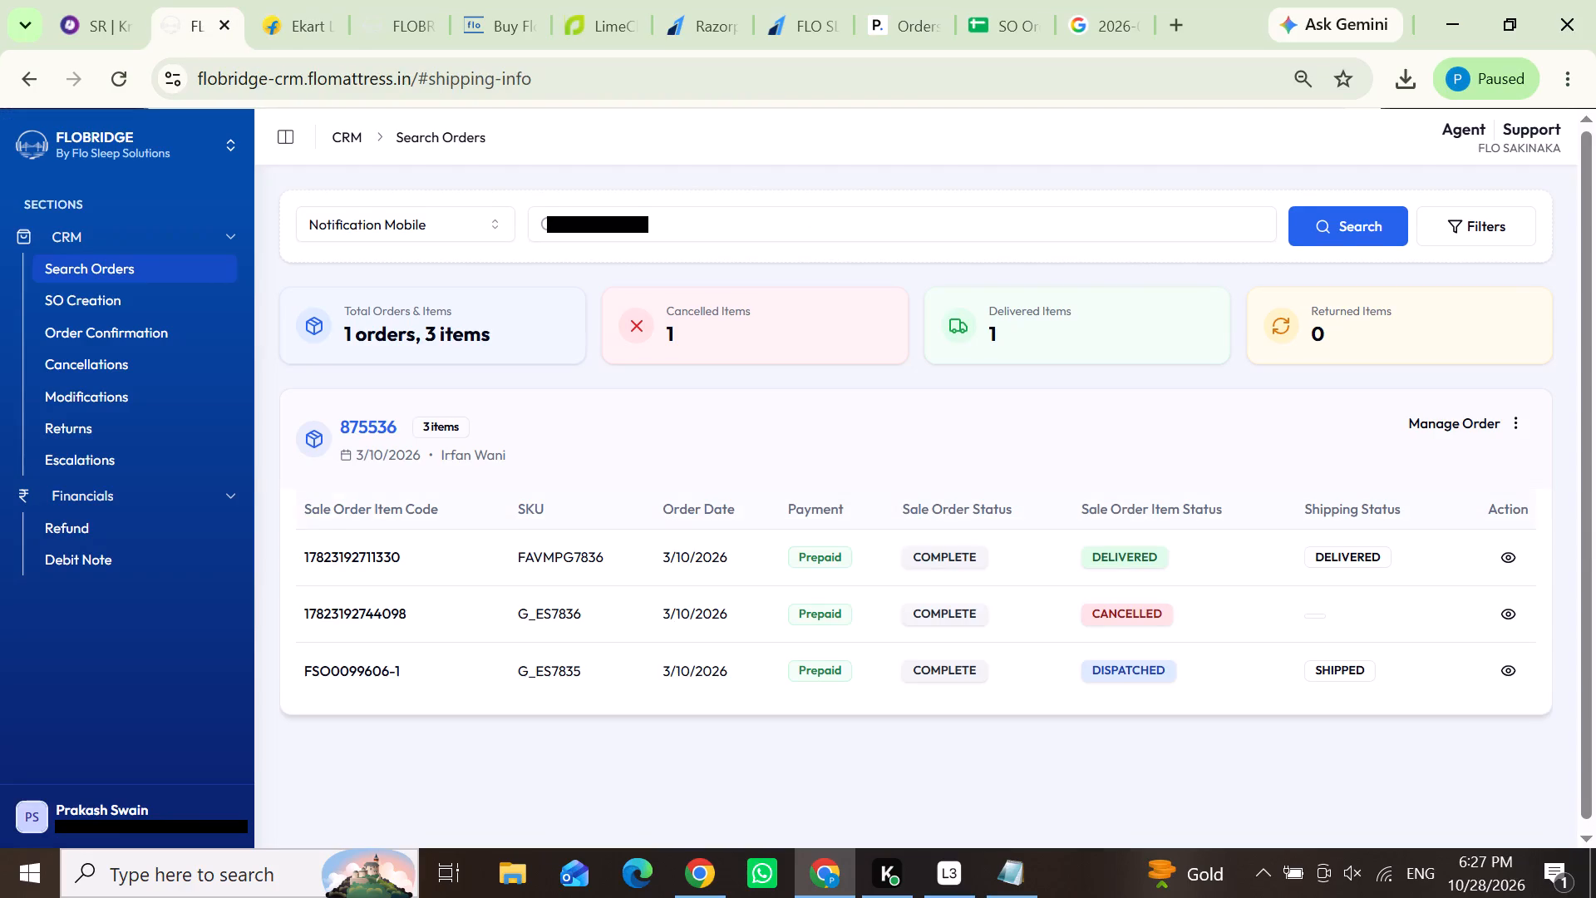
pyautogui.click(1505, 670)
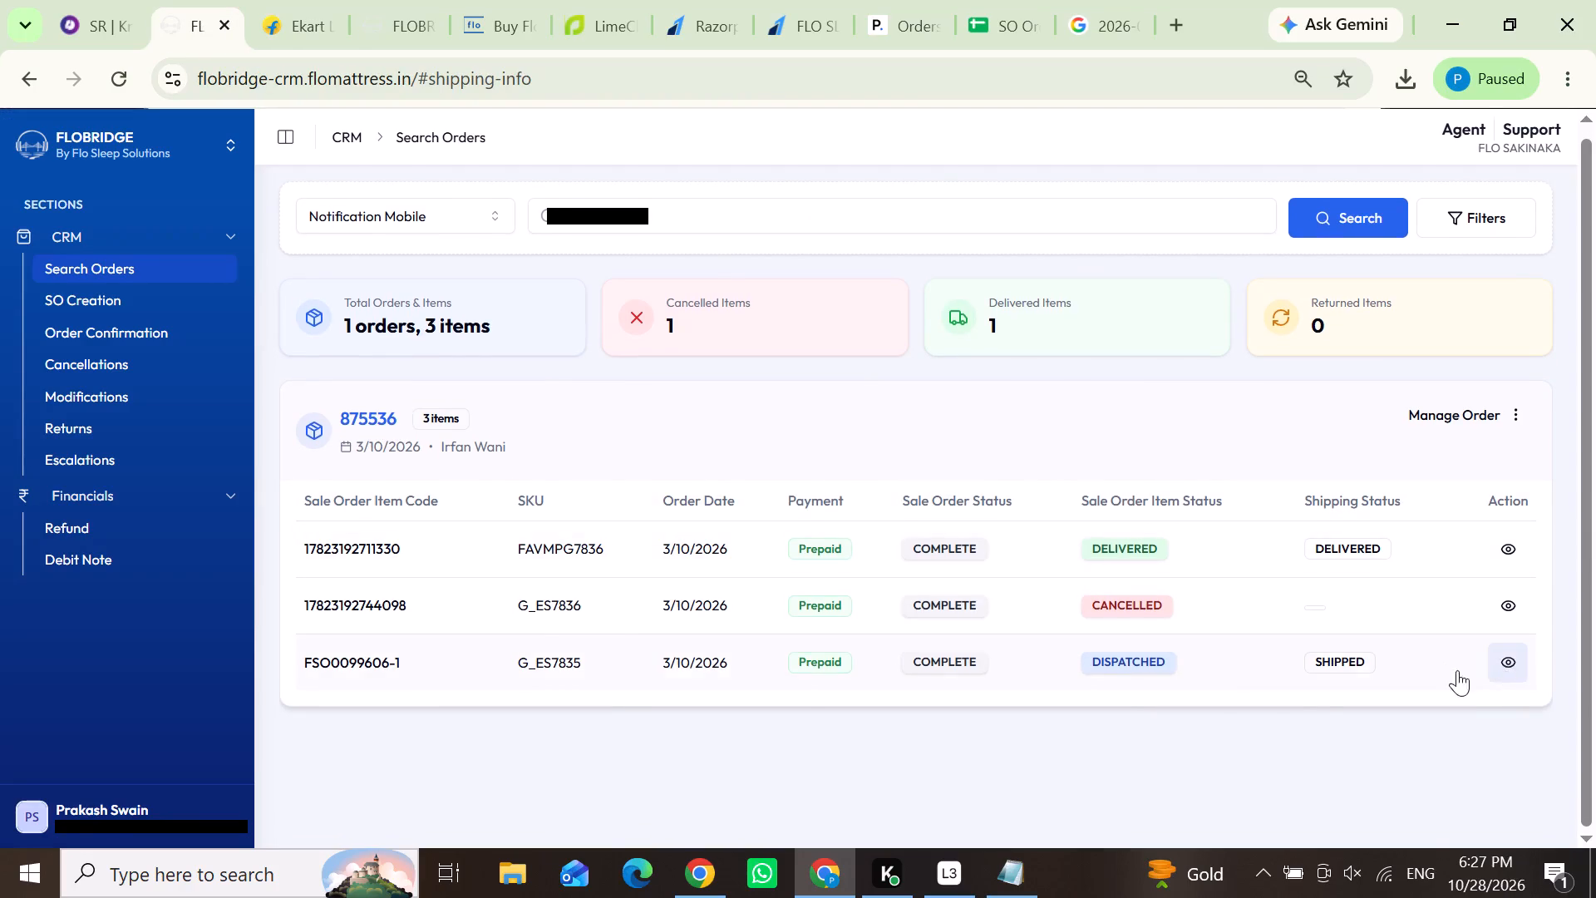
pyautogui.click(598, 476)
pyautogui.scroll(-2, 667, 723)
pyautogui.click(622, 802)
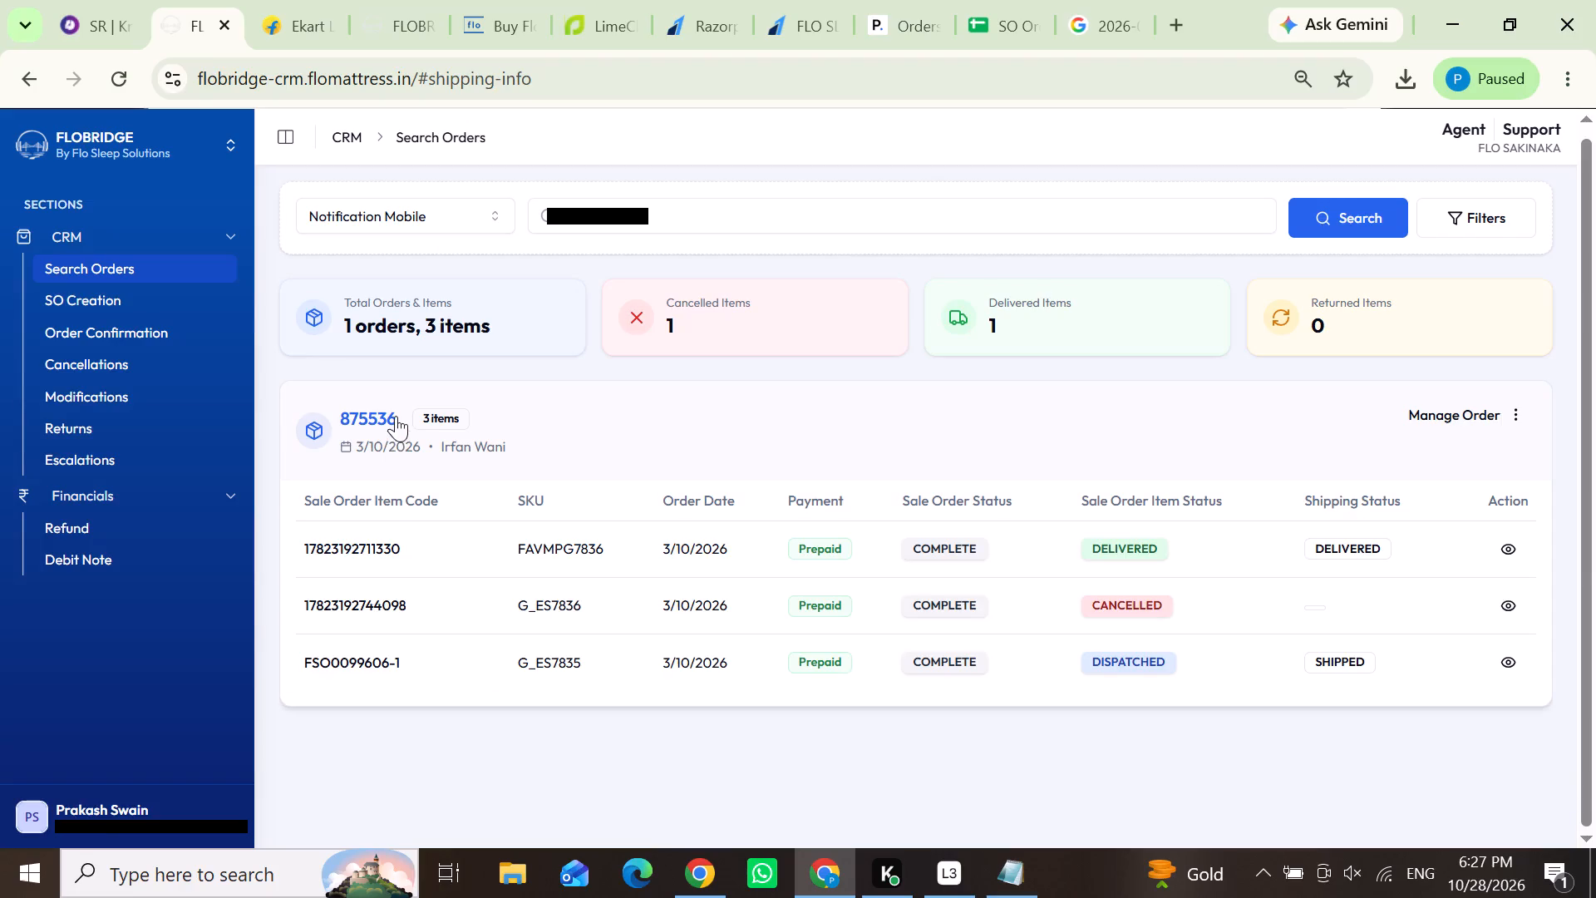
pyautogui.click(299, 22)
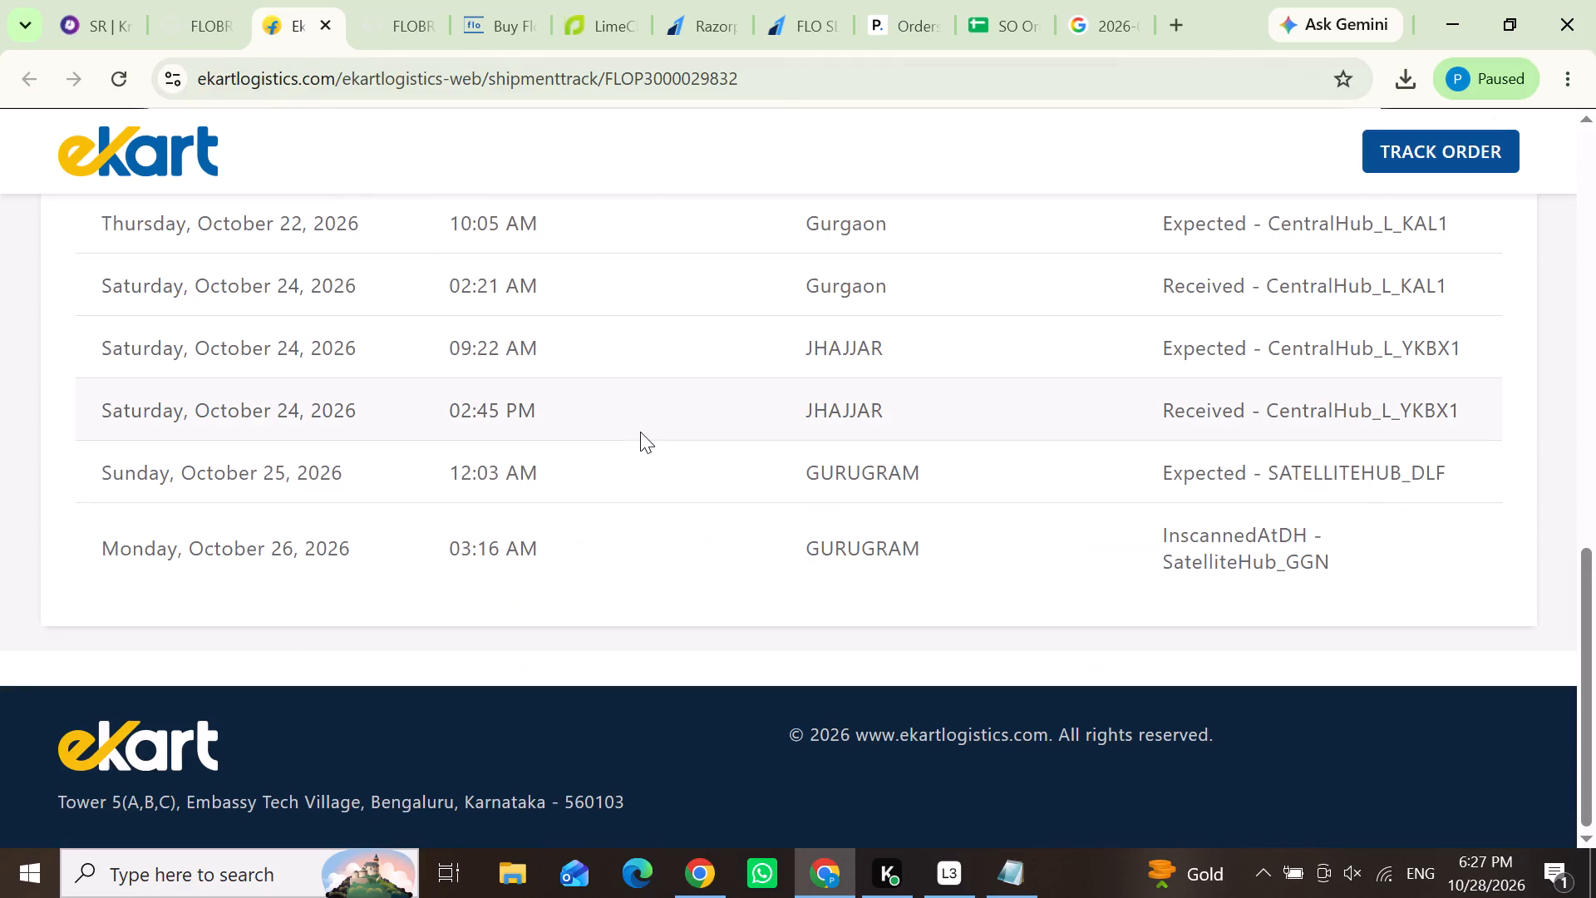
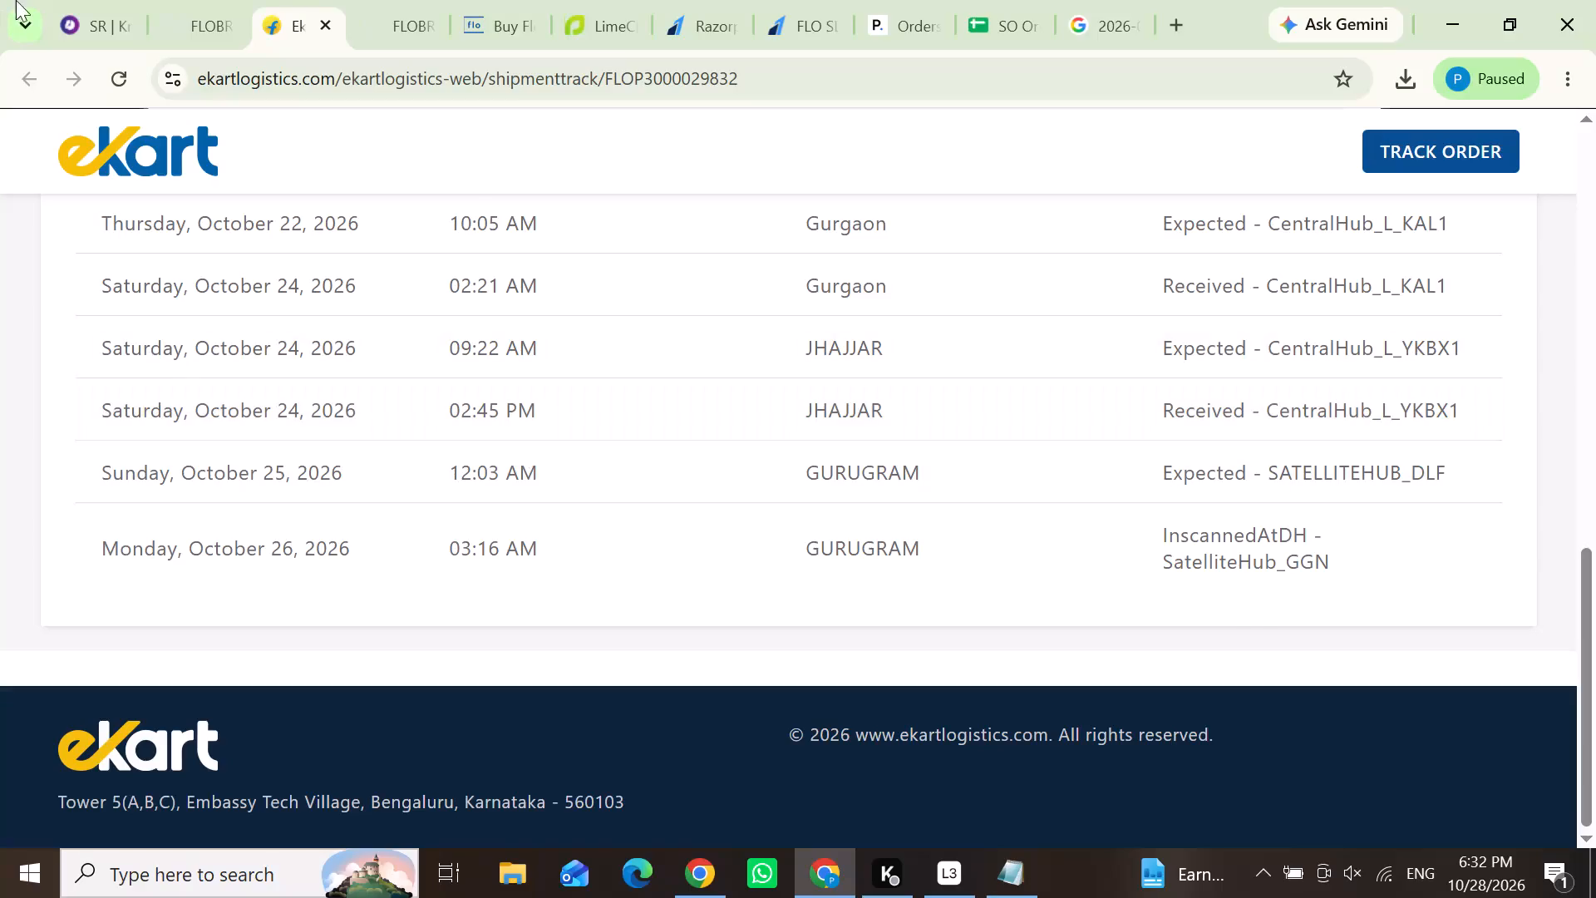
# Search FloBridge orders by the new caller's notification mobile number, copied from Knowlarity, and review the order's item and shipping statuses.
pyautogui.click(70, 0)
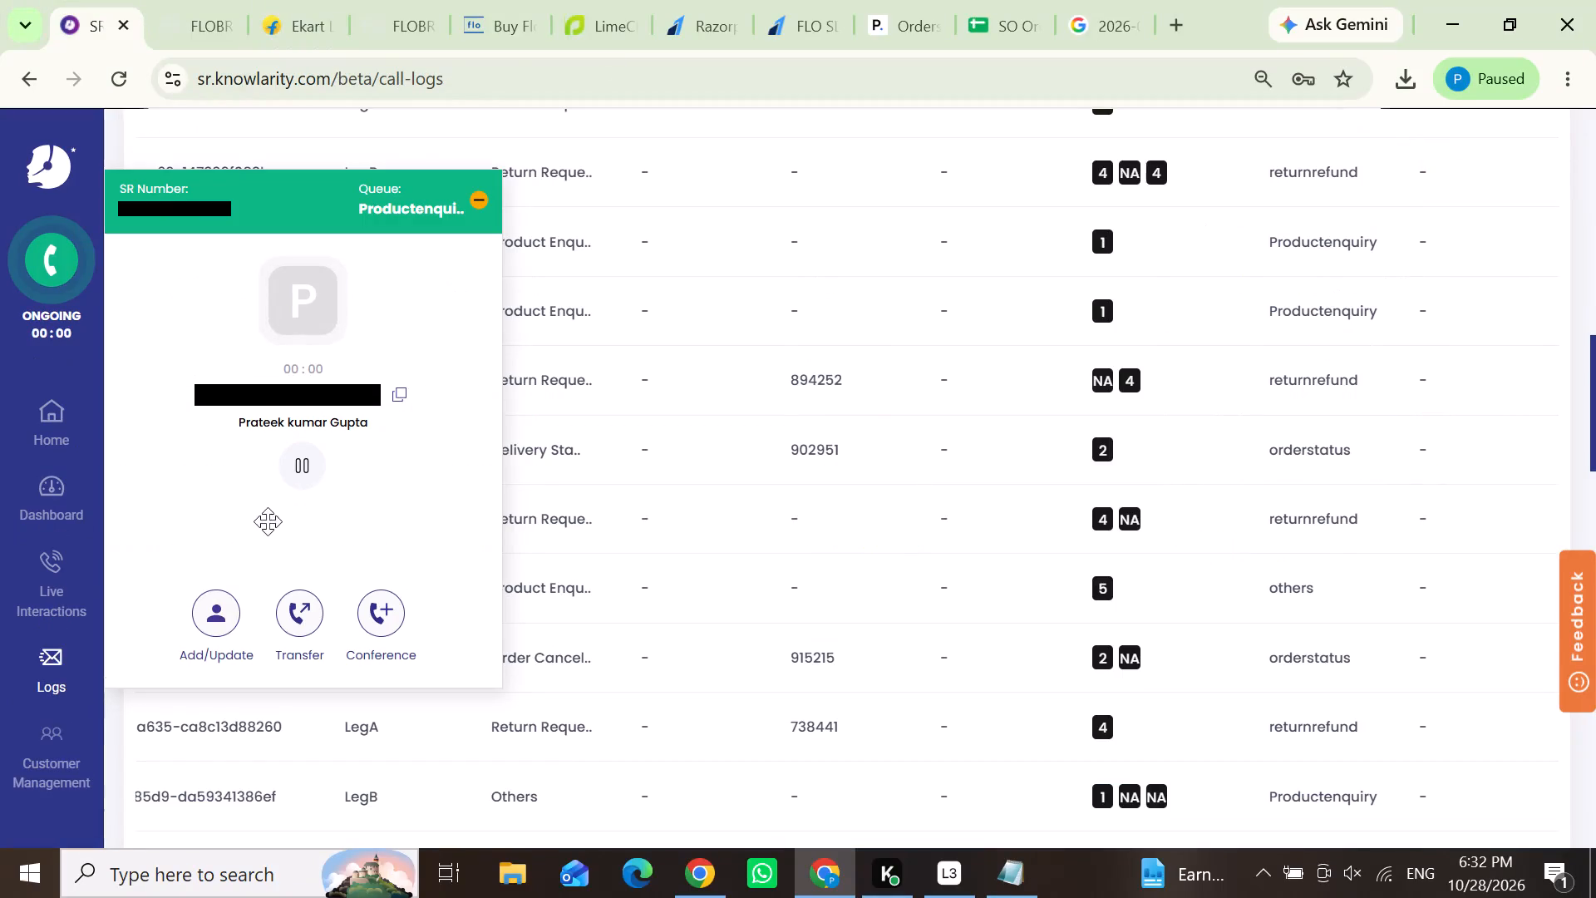
pyautogui.click(403, 397)
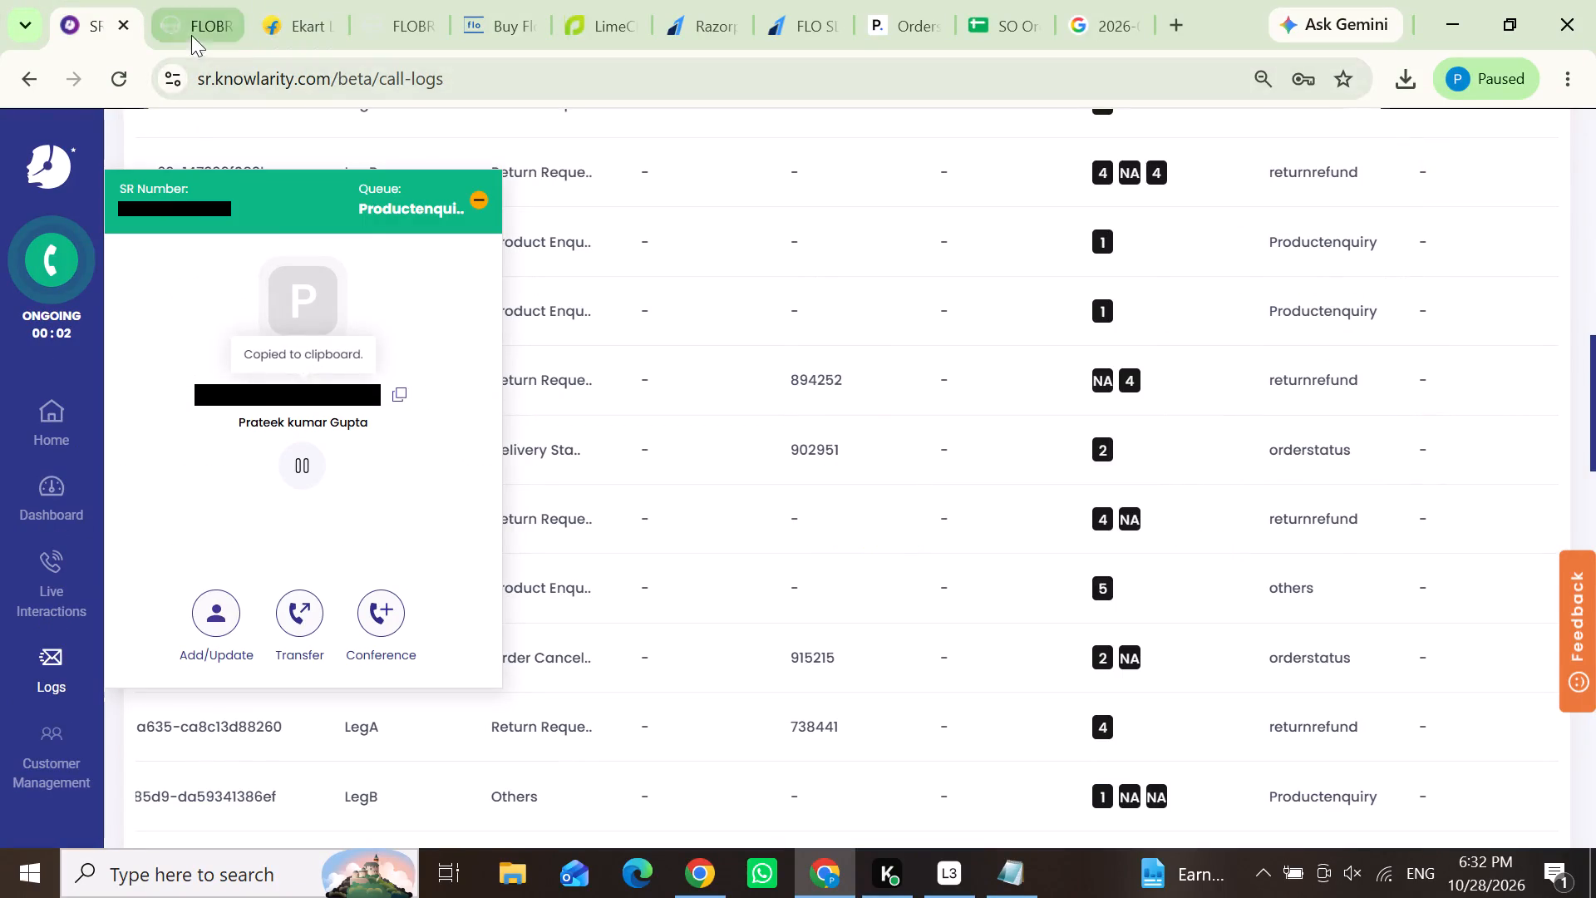
pyautogui.click(191, 32)
pyautogui.moveTo(663, 203); pyautogui.dragTo(536, 215)
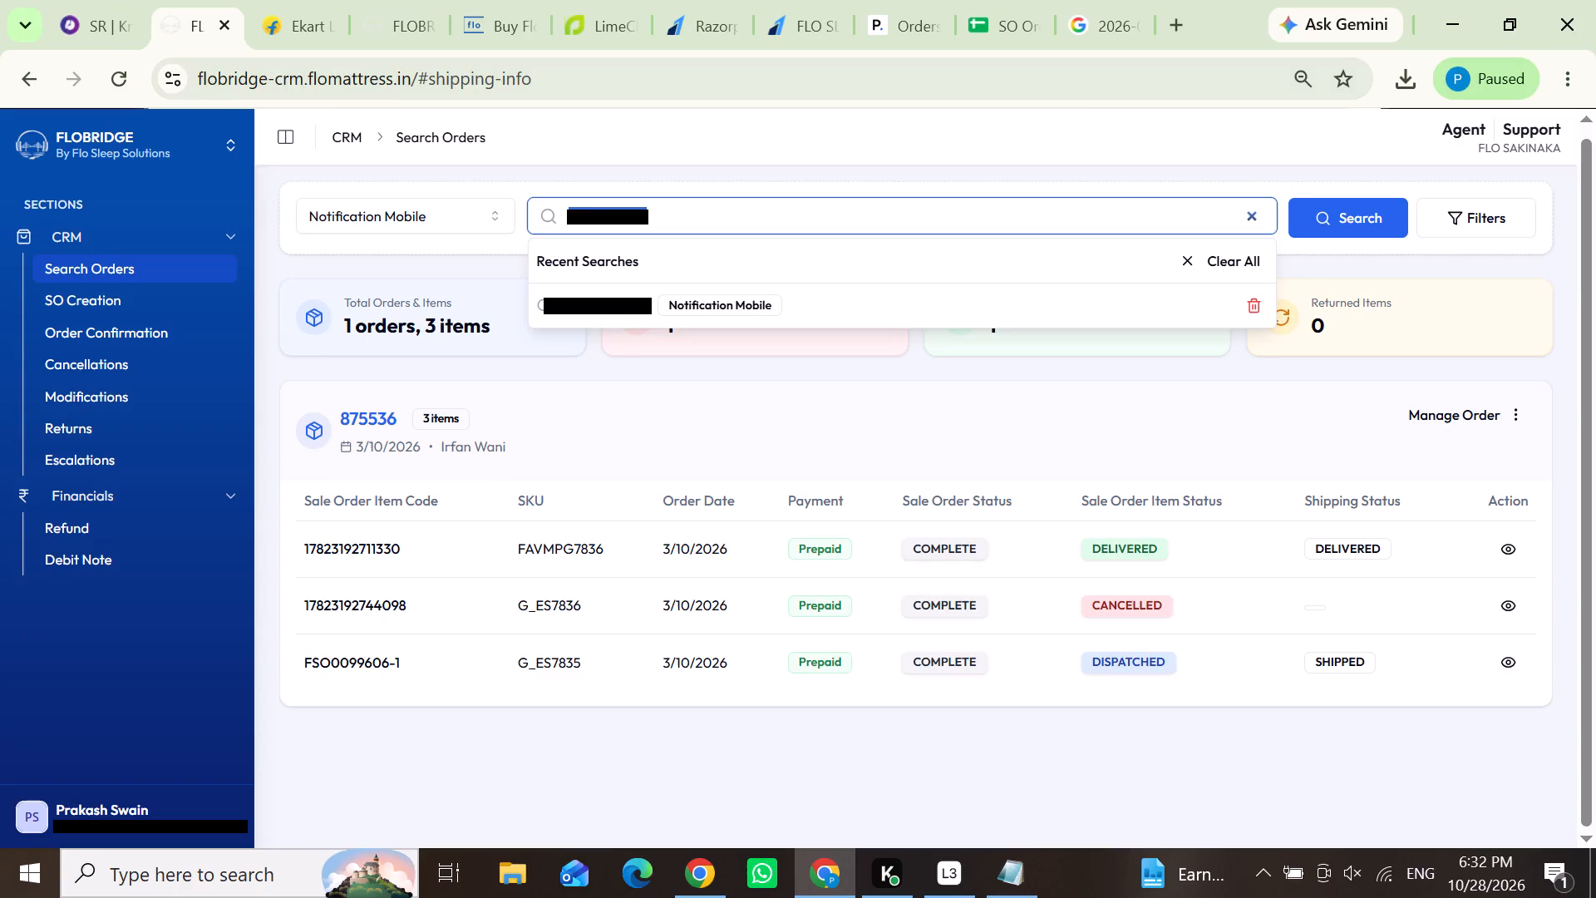
pyautogui.hotkey('ctrl', 'v')
pyautogui.moveTo(589, 213); pyautogui.dragTo(541, 216)
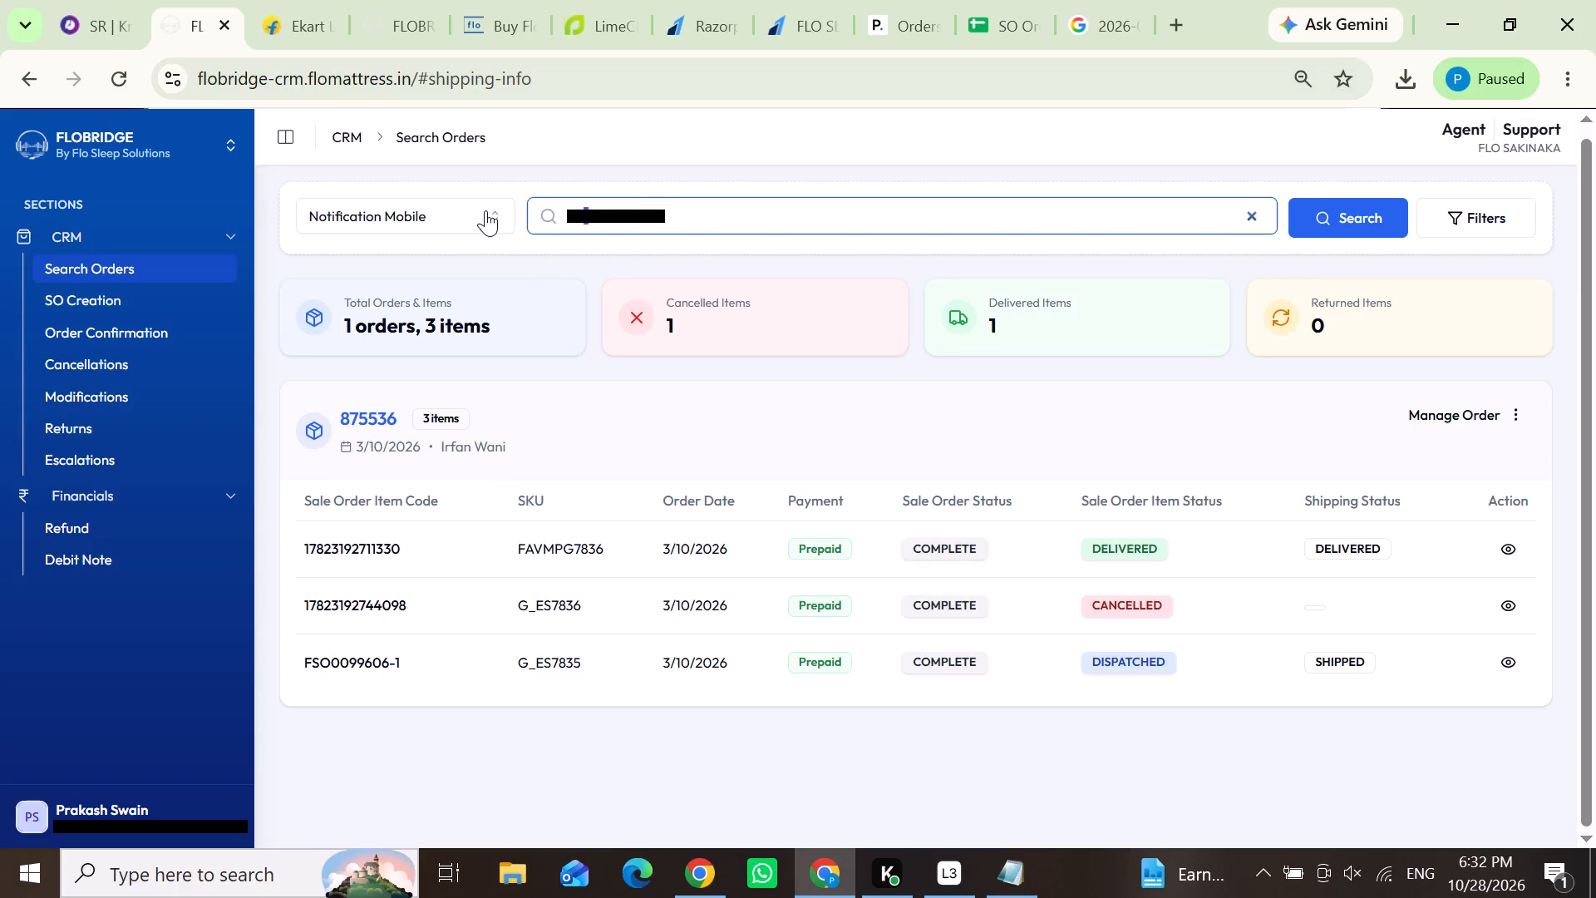
pyautogui.press('BackSpace')
pyautogui.click(1361, 205)
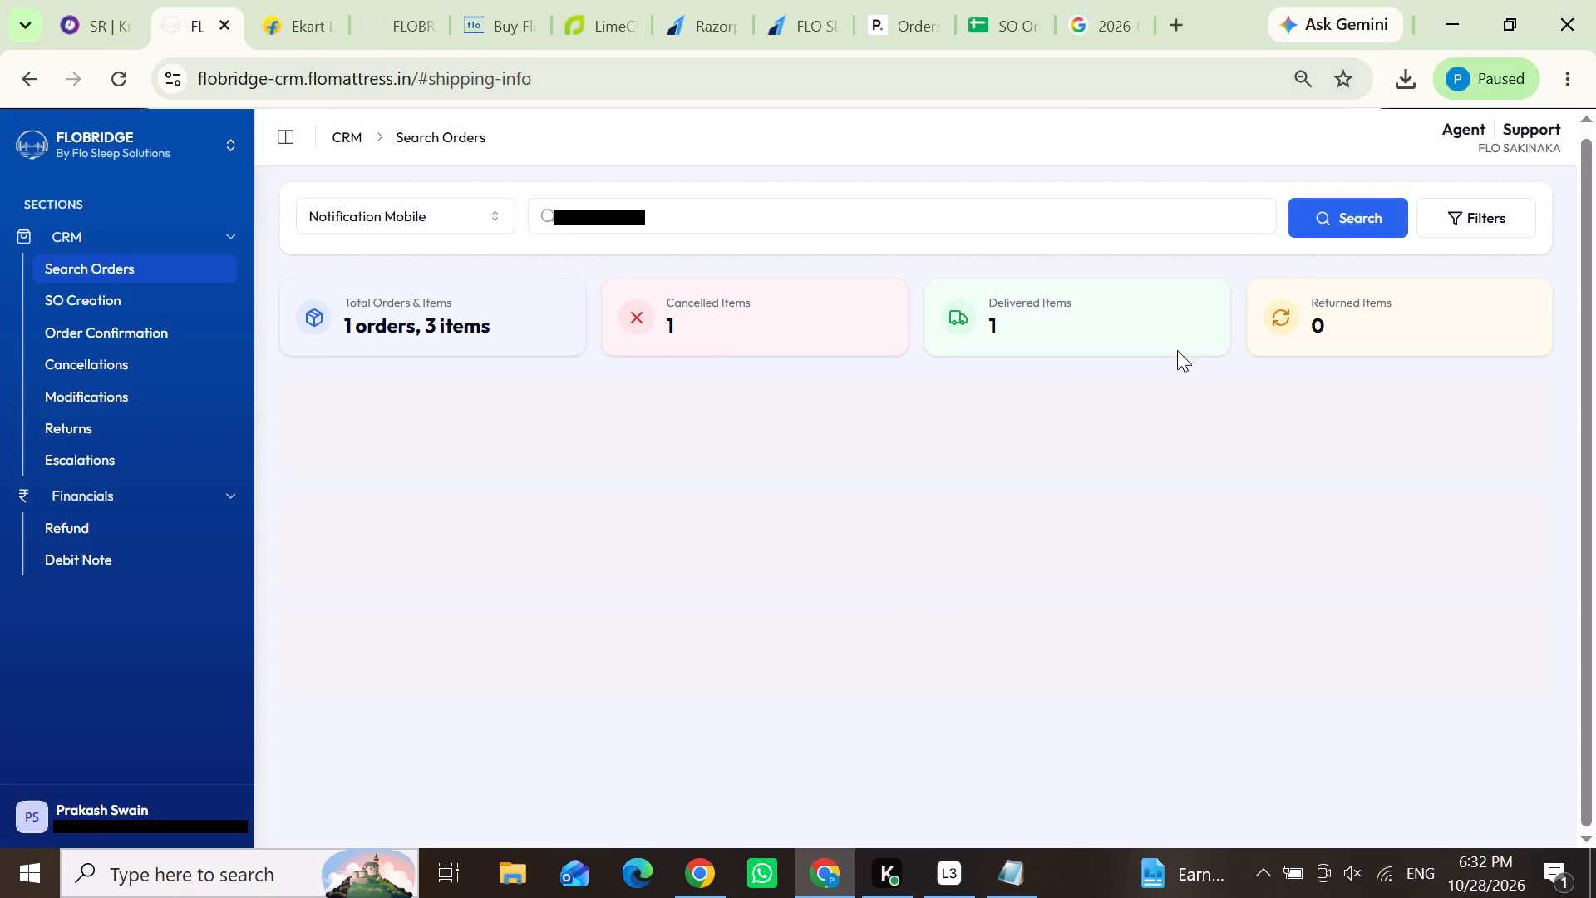
pyautogui.scroll(-3, 920, 602)
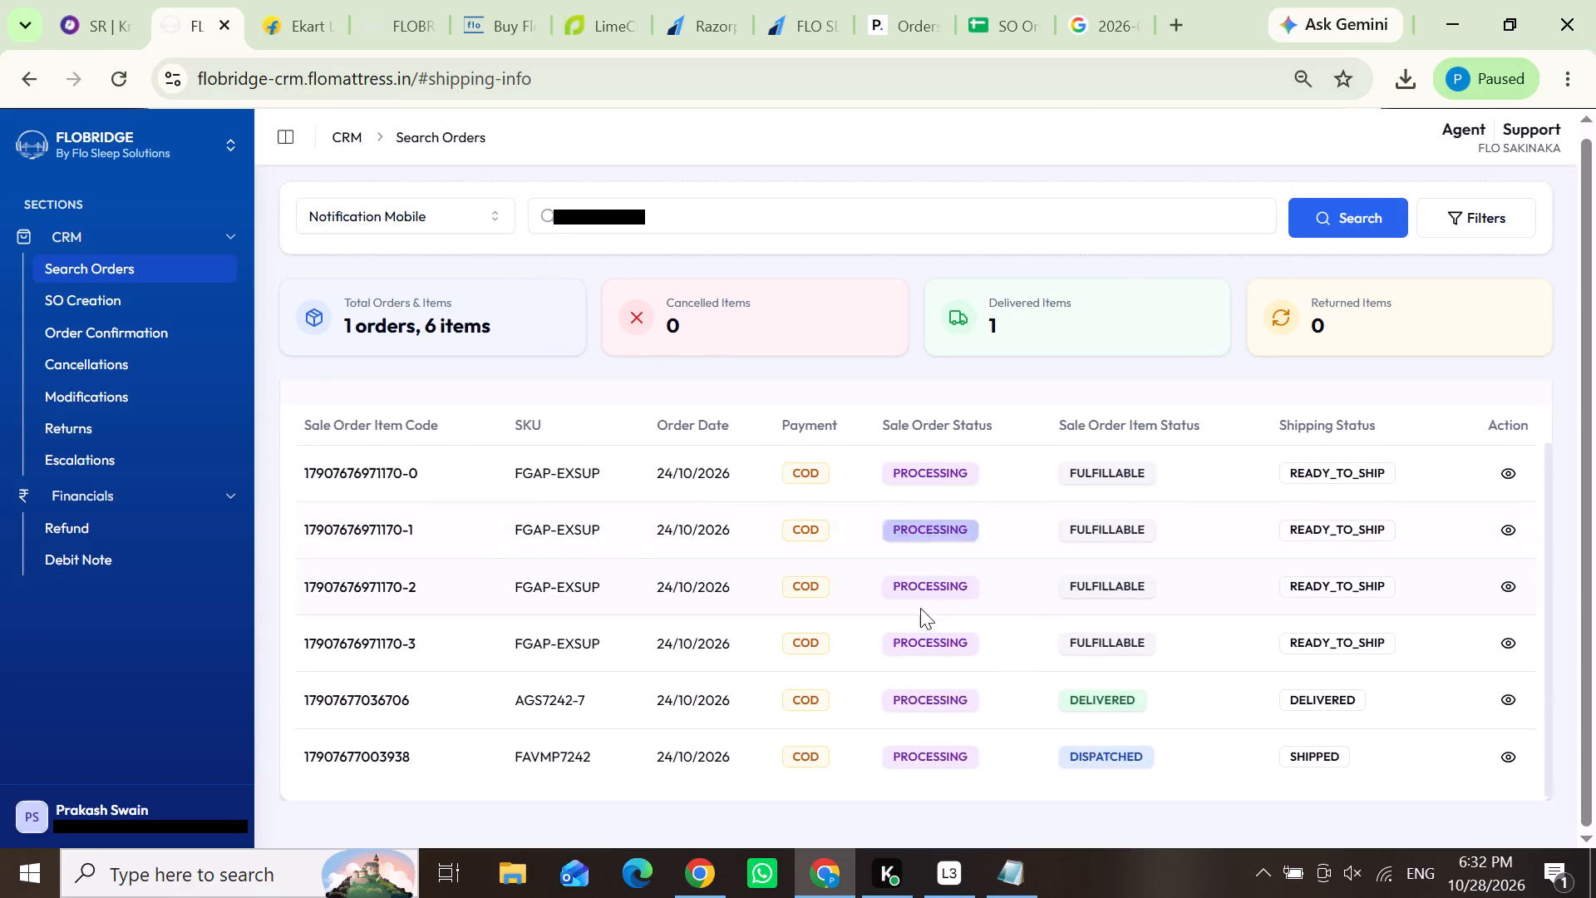
pyautogui.scroll(-1, 906, 619)
pyautogui.scroll(3, 905, 619)
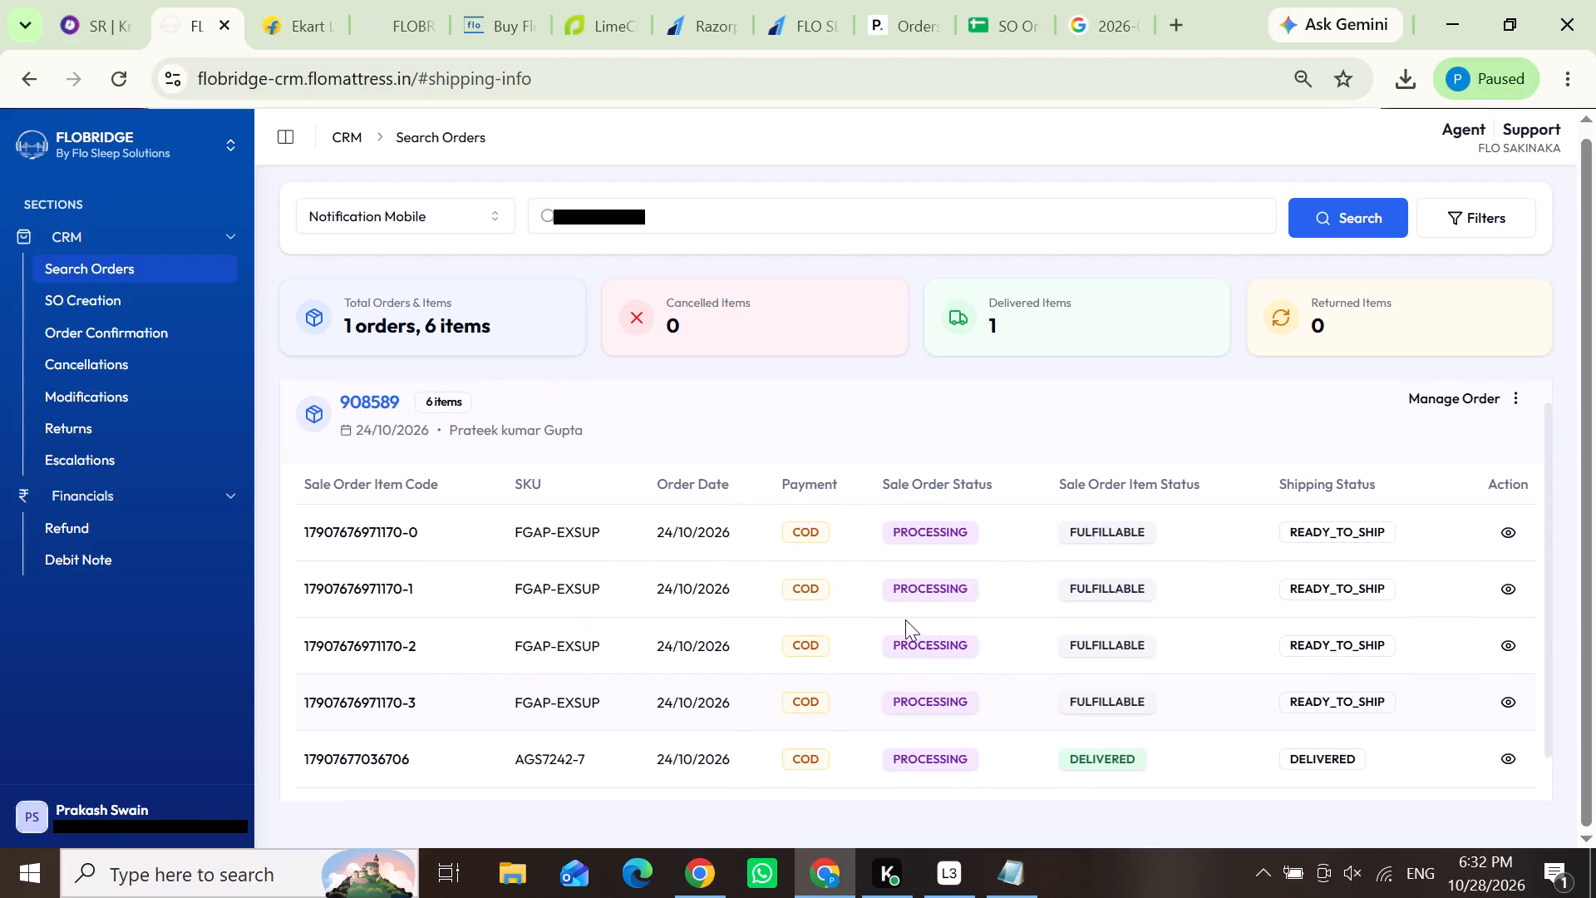
pyautogui.moveTo(400, 416); pyautogui.dragTo(311, 427)
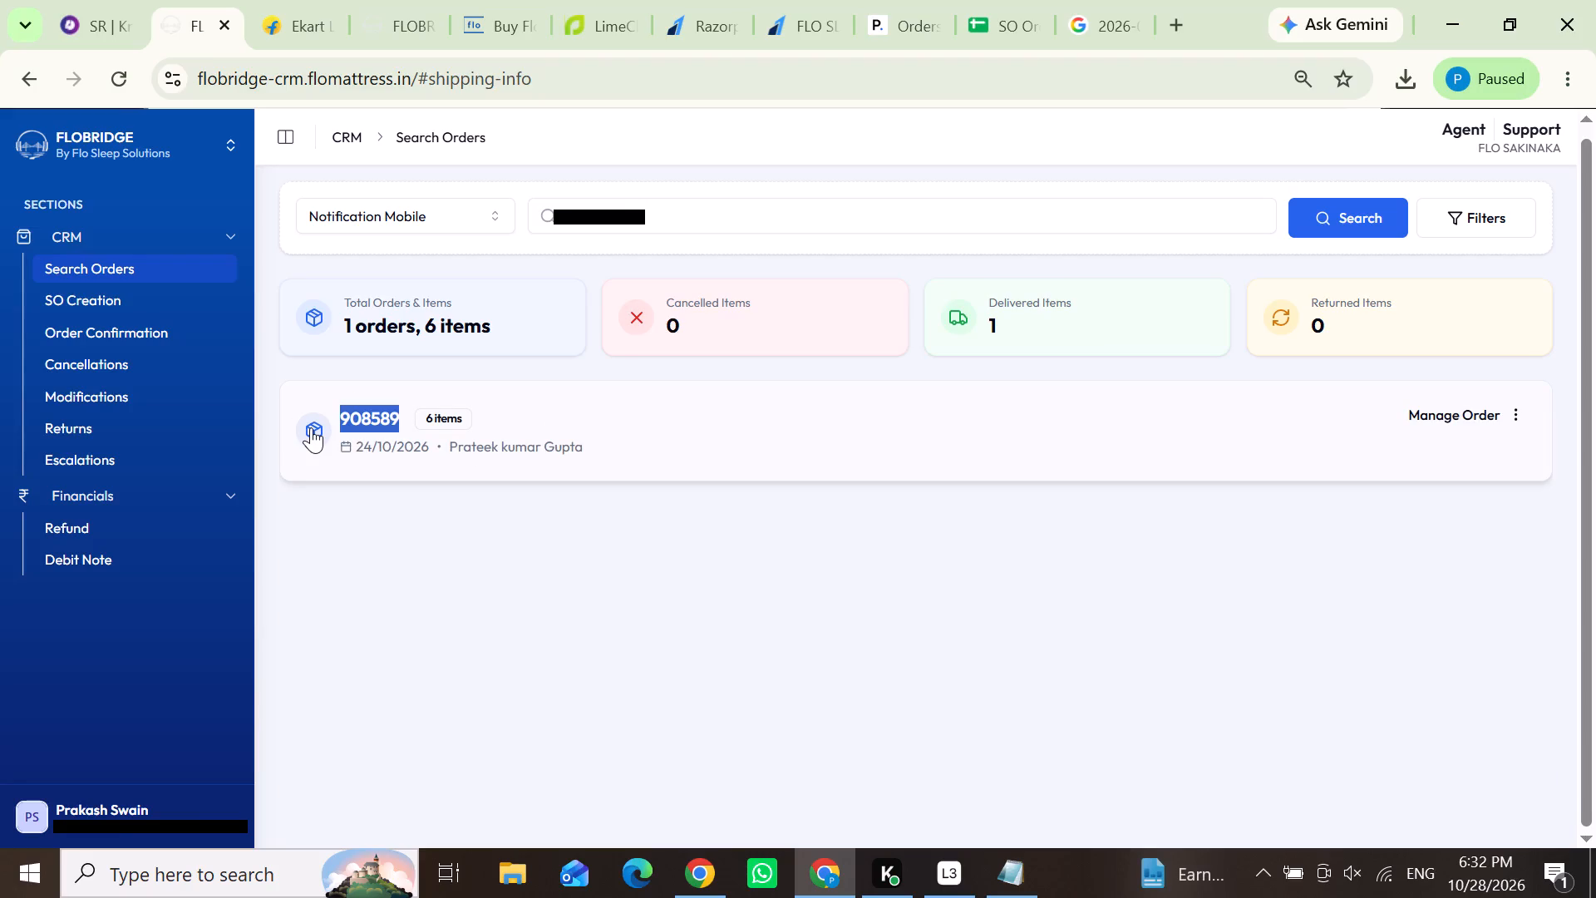
pyautogui.hotkey('ctrl', 'c')
pyautogui.click(736, 427)
pyautogui.click(71, 12)
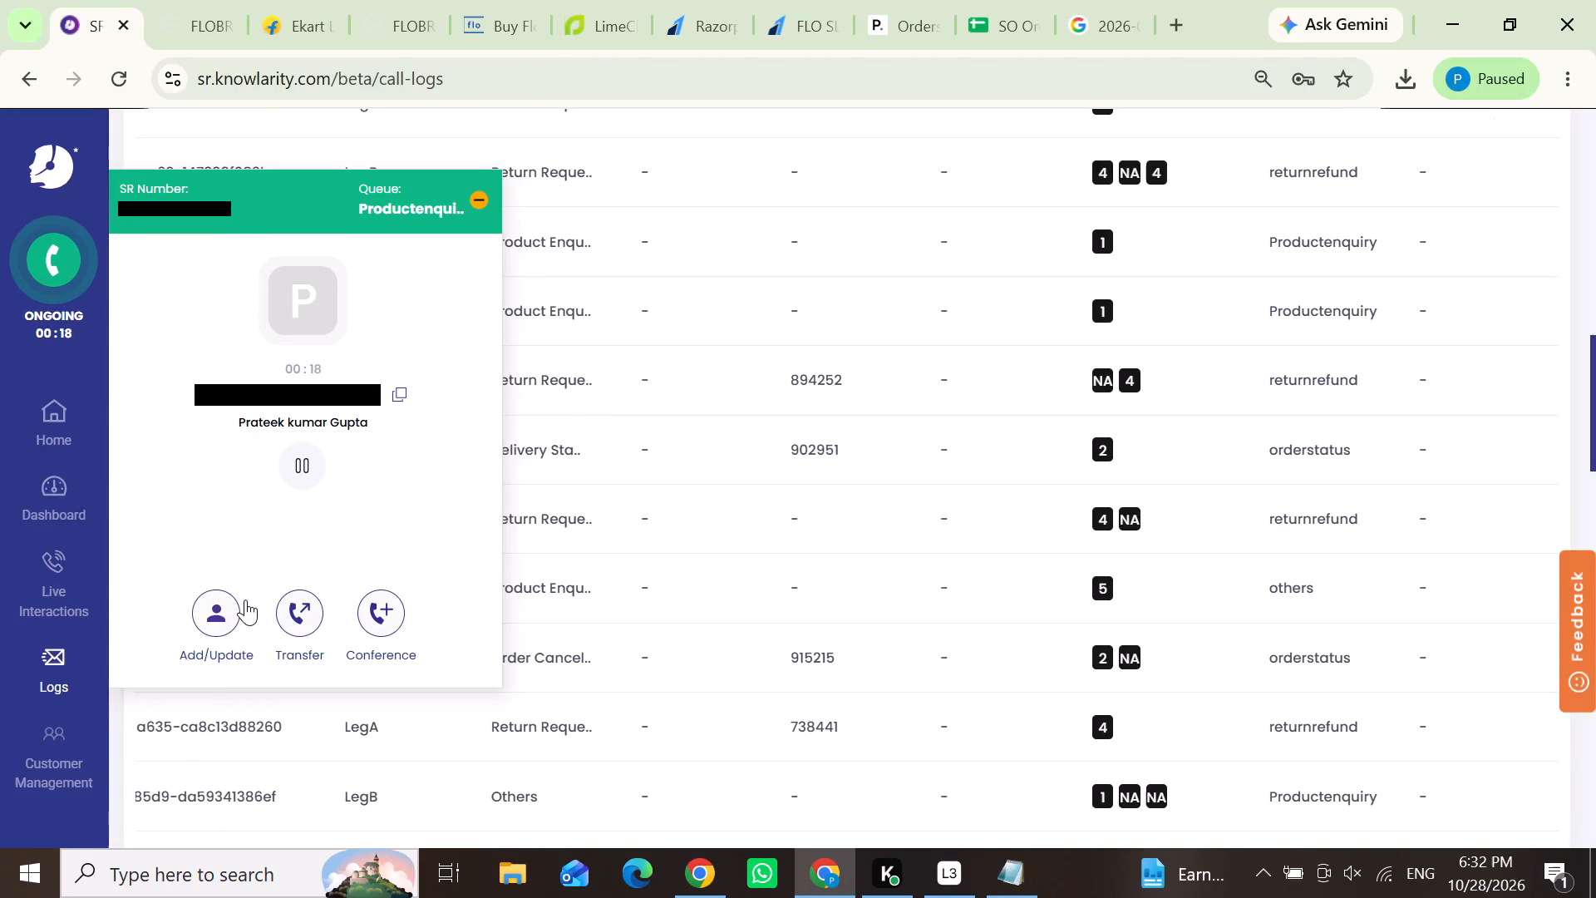
pyautogui.click(219, 609)
pyautogui.scroll(-1, 293, 471)
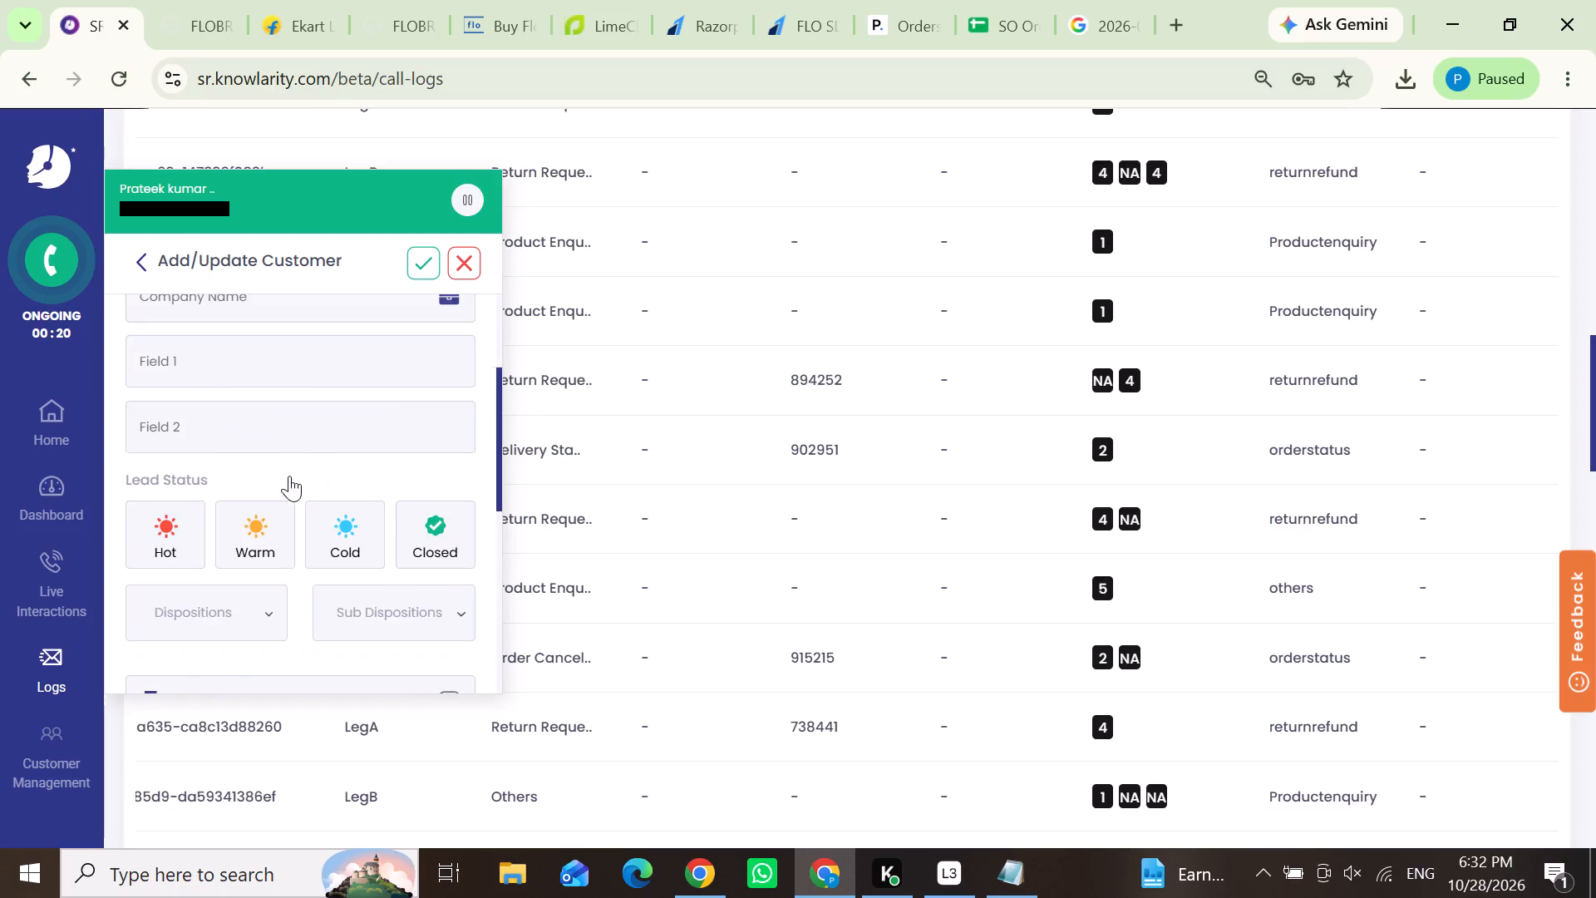
pyautogui.click(266, 520)
pyautogui.moveTo(276, 595); pyautogui.dragTo(274, 692)
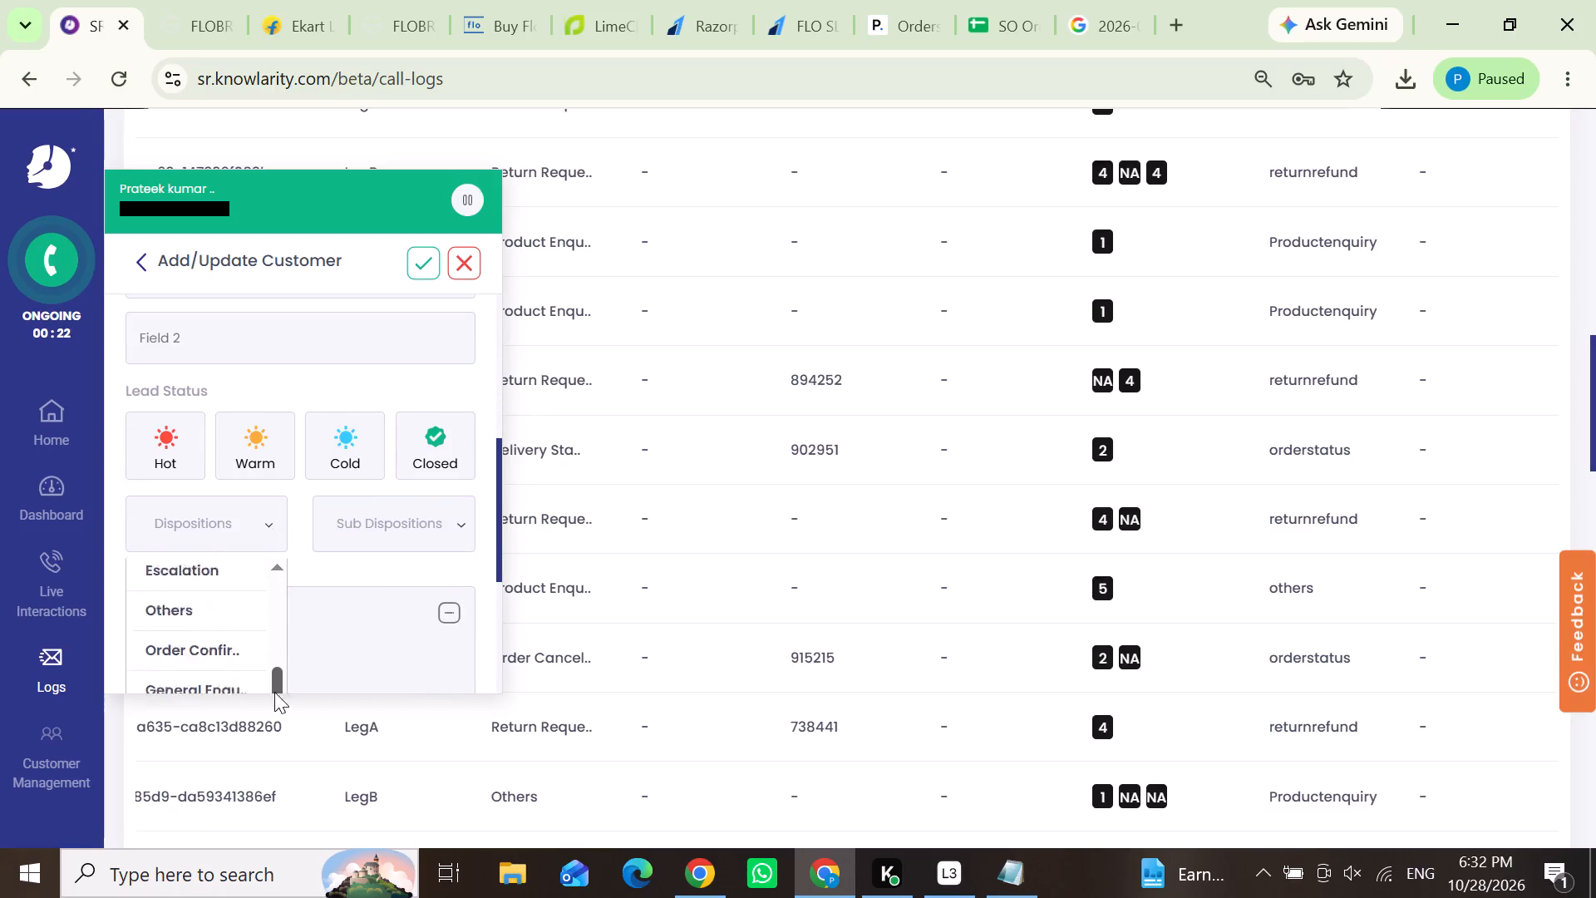
pyautogui.moveTo(274, 692); pyautogui.dragTo(273, 697)
pyautogui.scroll(-1, 351, 577)
pyautogui.click(194, 420)
pyautogui.click(248, 350)
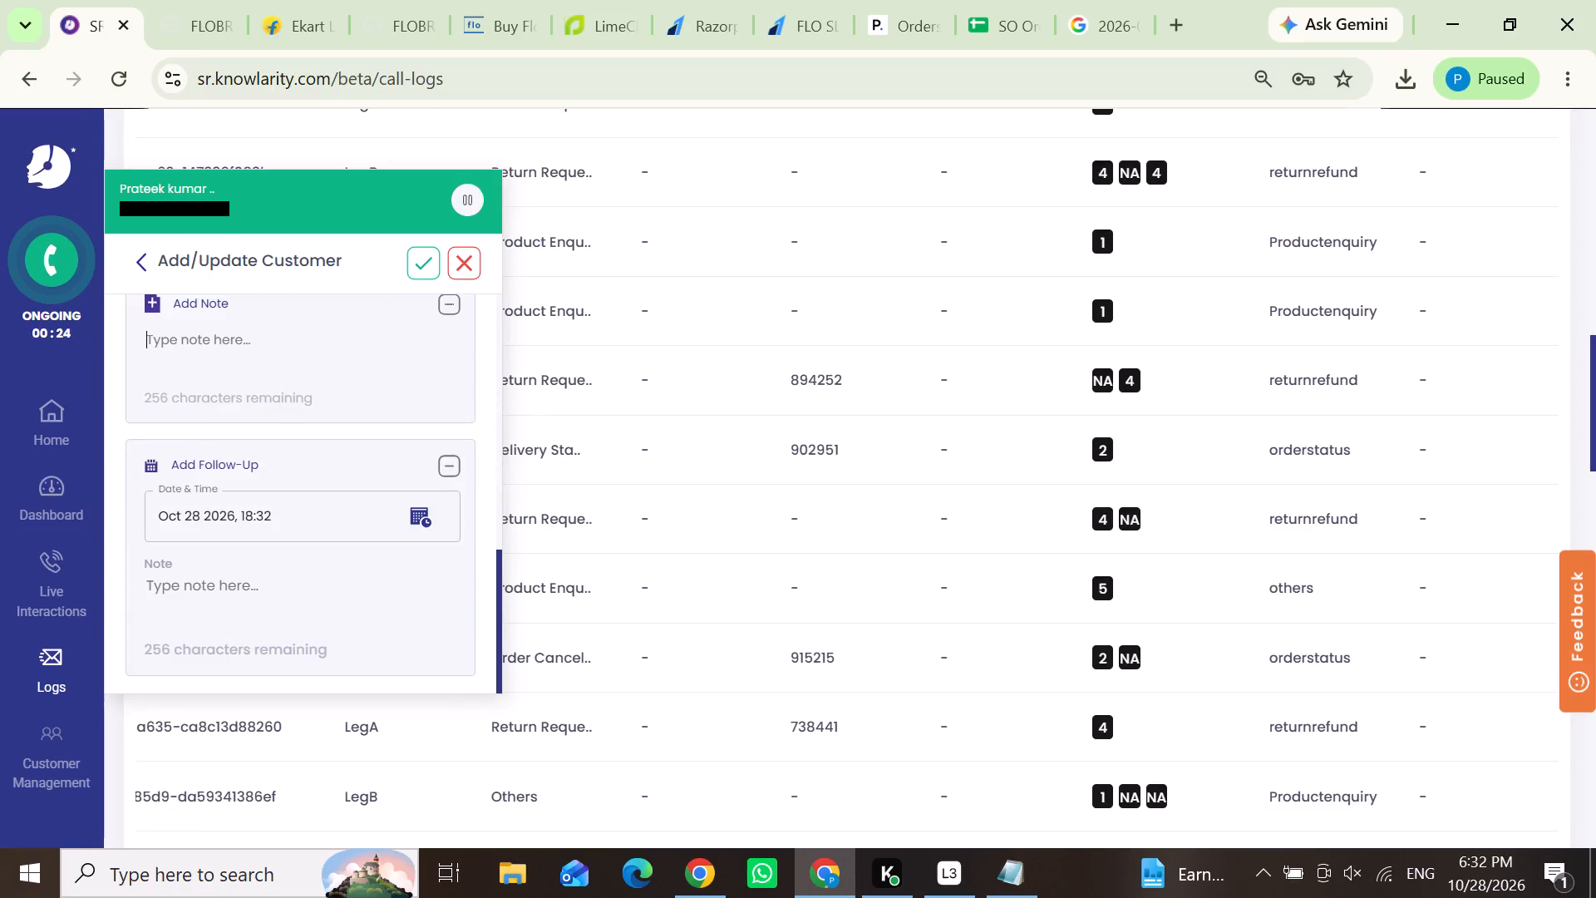
pyautogui.hotkey('ctrl', 'v')
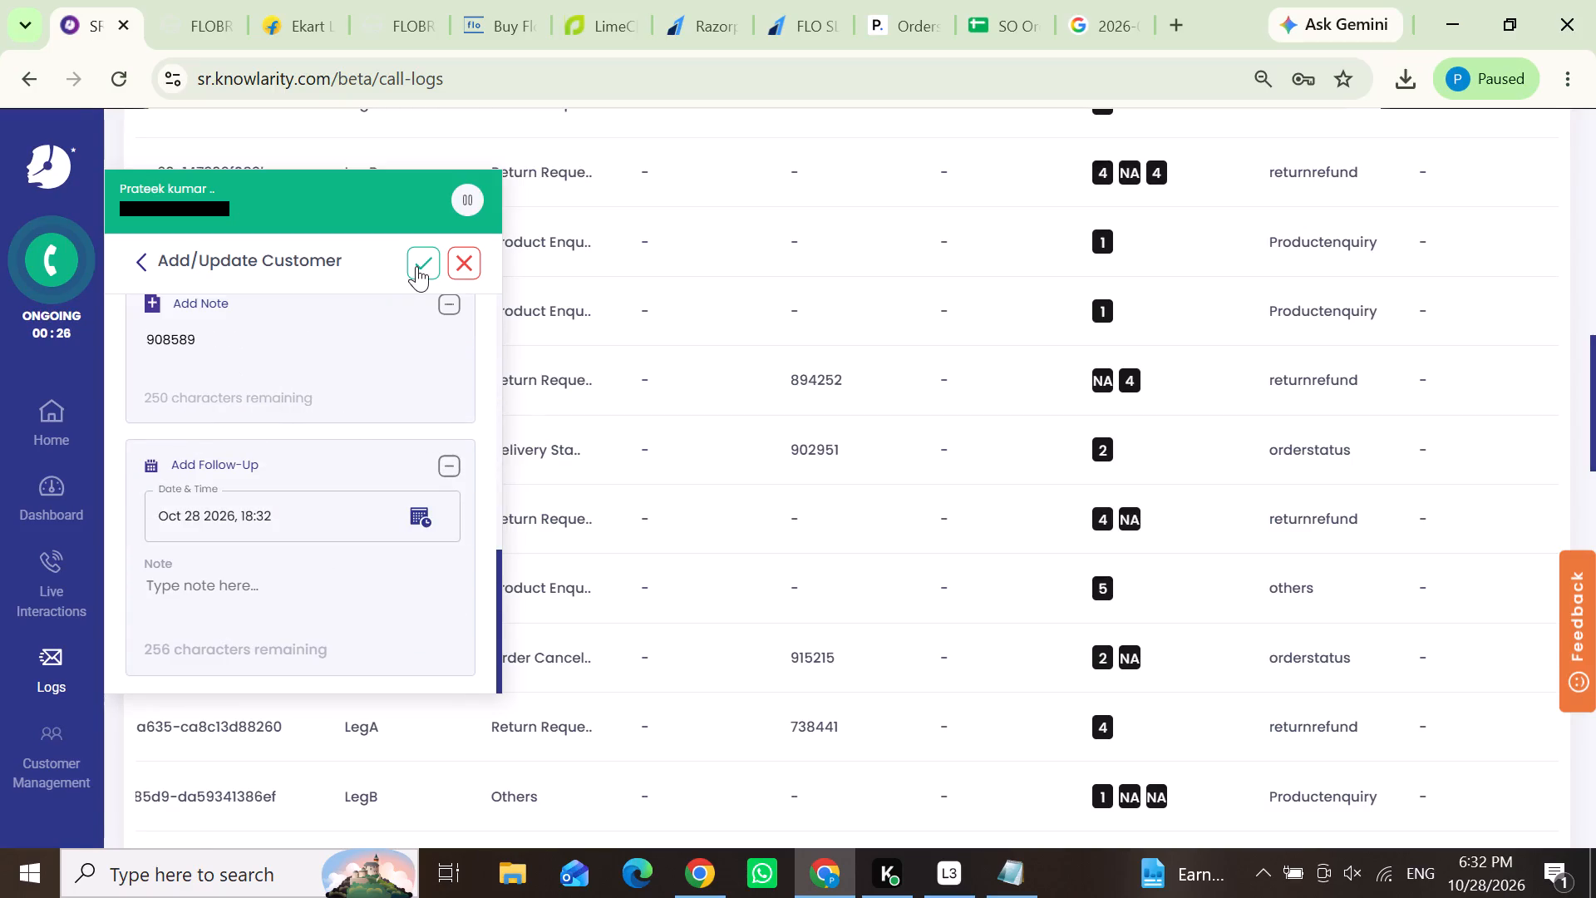
pyautogui.click(416, 266)
# Refresh the call logs and save a disposition for the 28 Oct 2026 18:20:21 call that lacks one.
pyautogui.scroll(2, 819, 333)
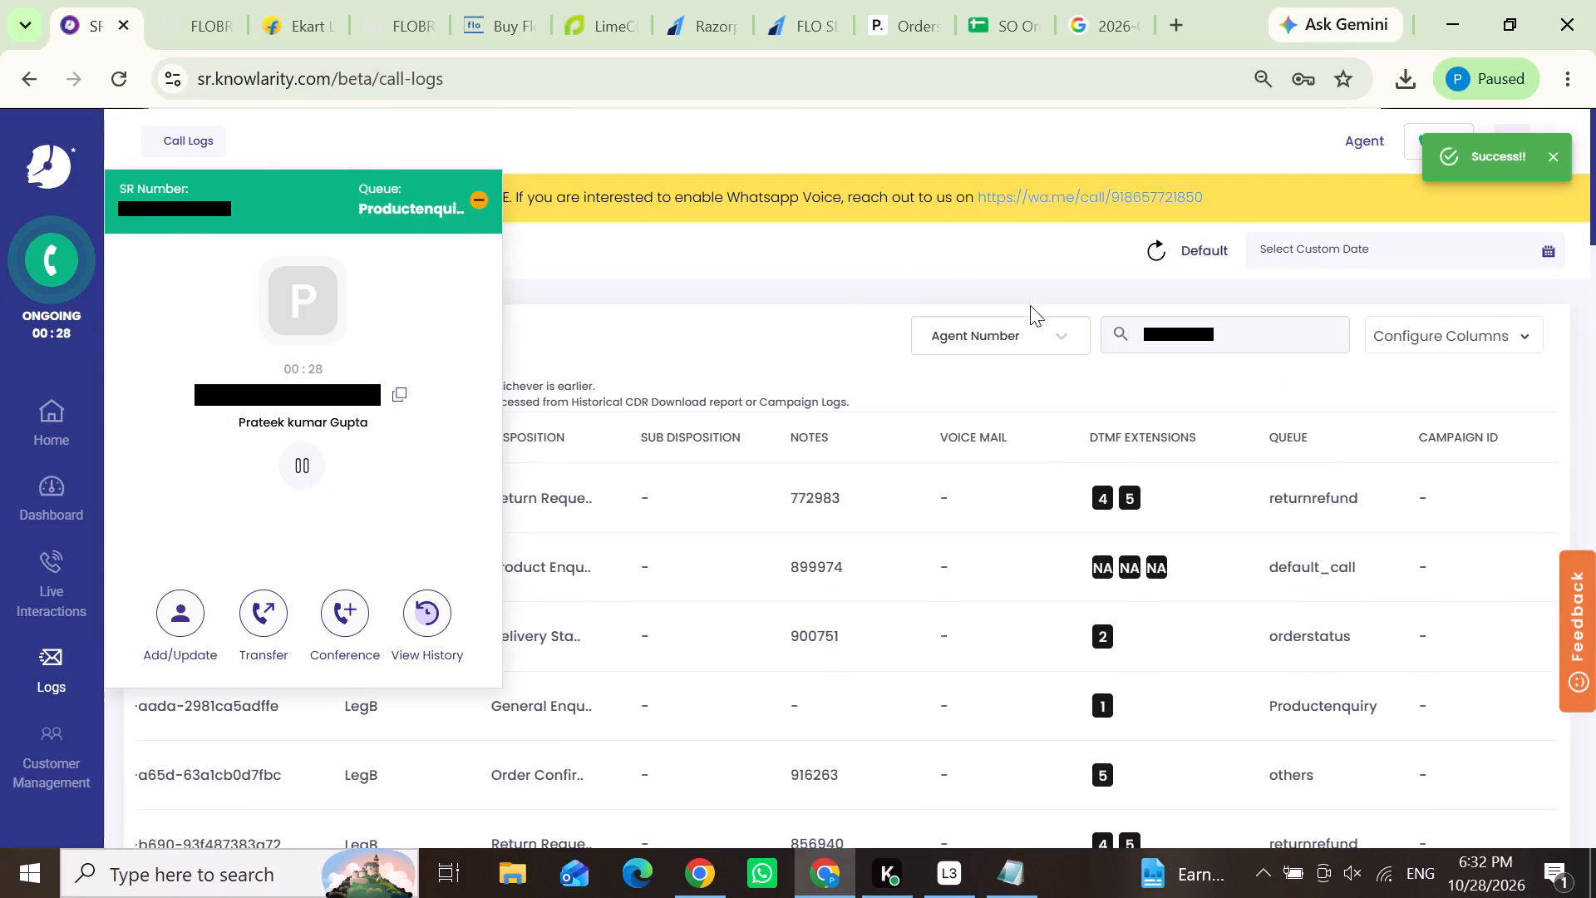
pyautogui.click(1187, 248)
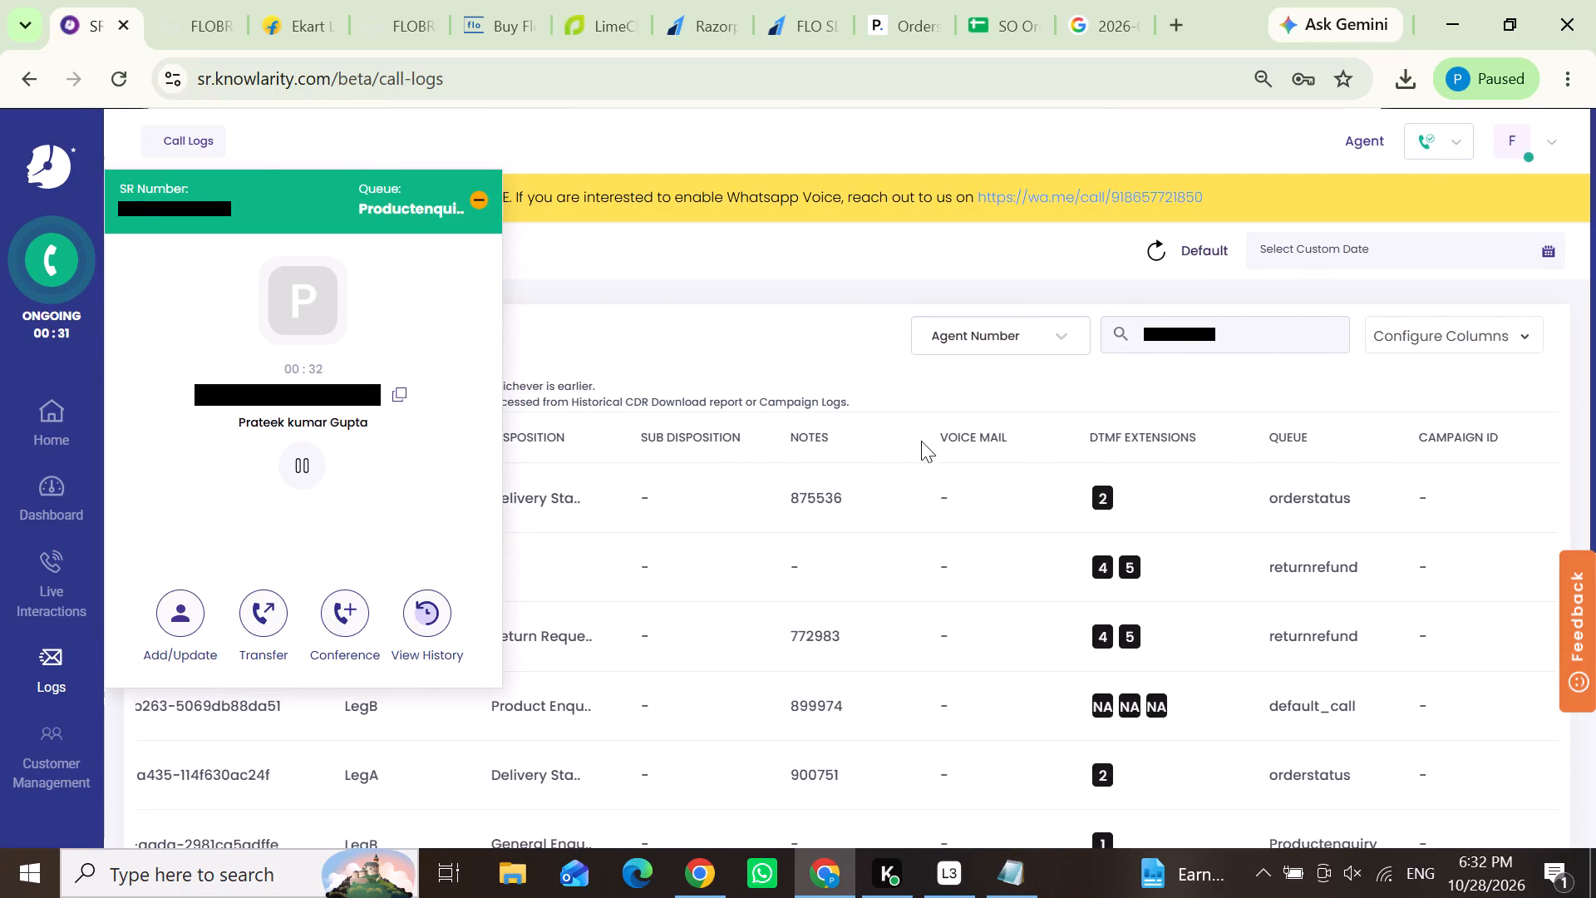
pyautogui.click(480, 200)
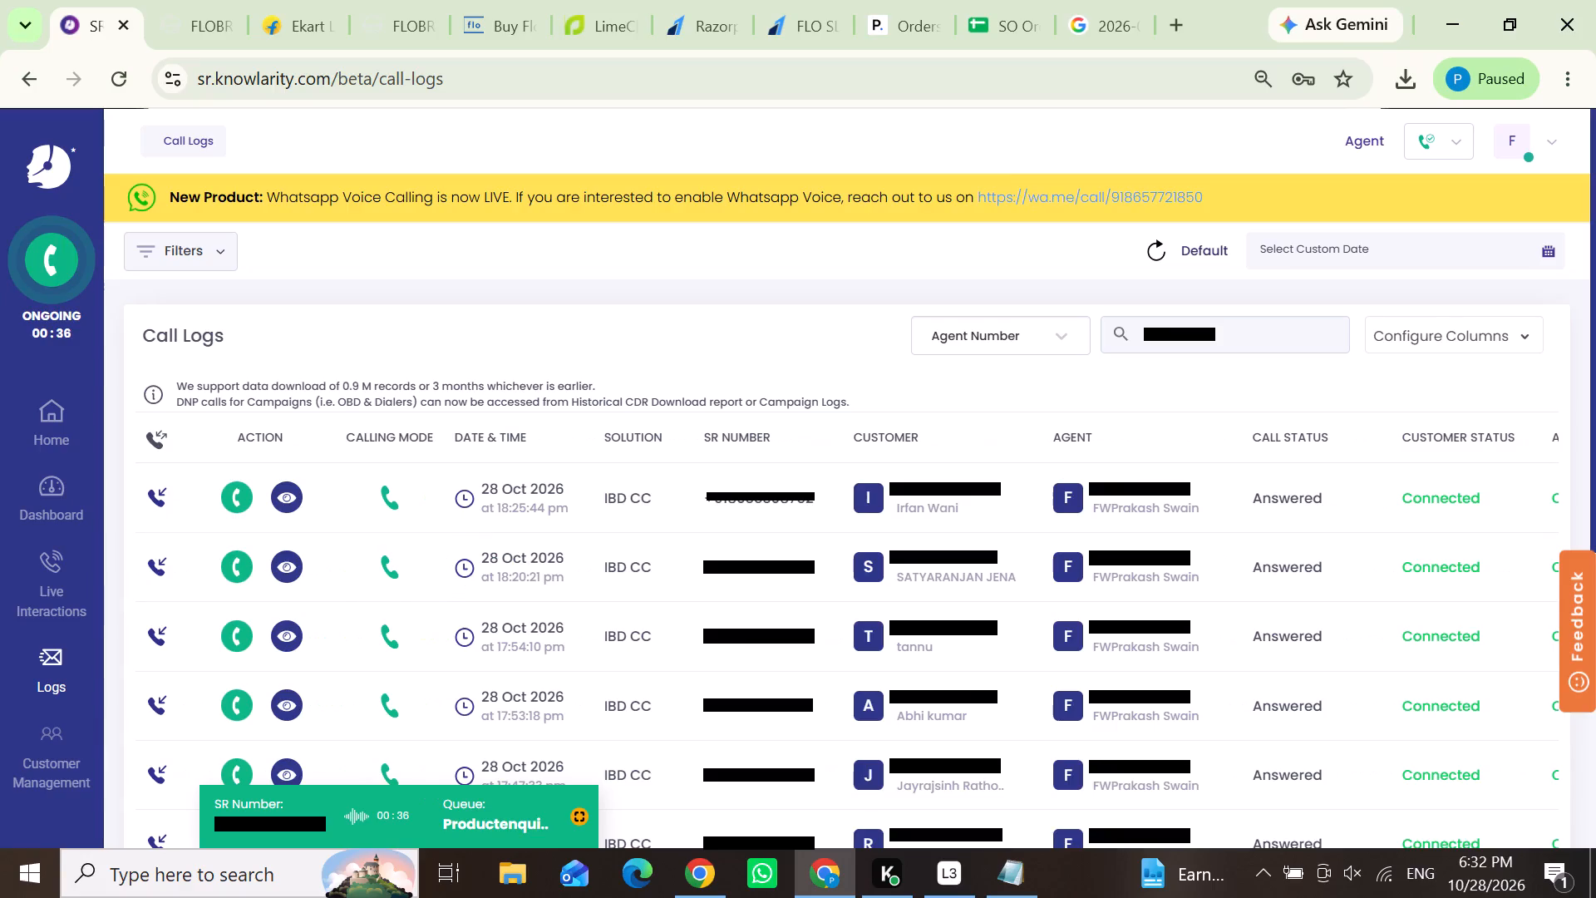
pyautogui.click(280, 570)
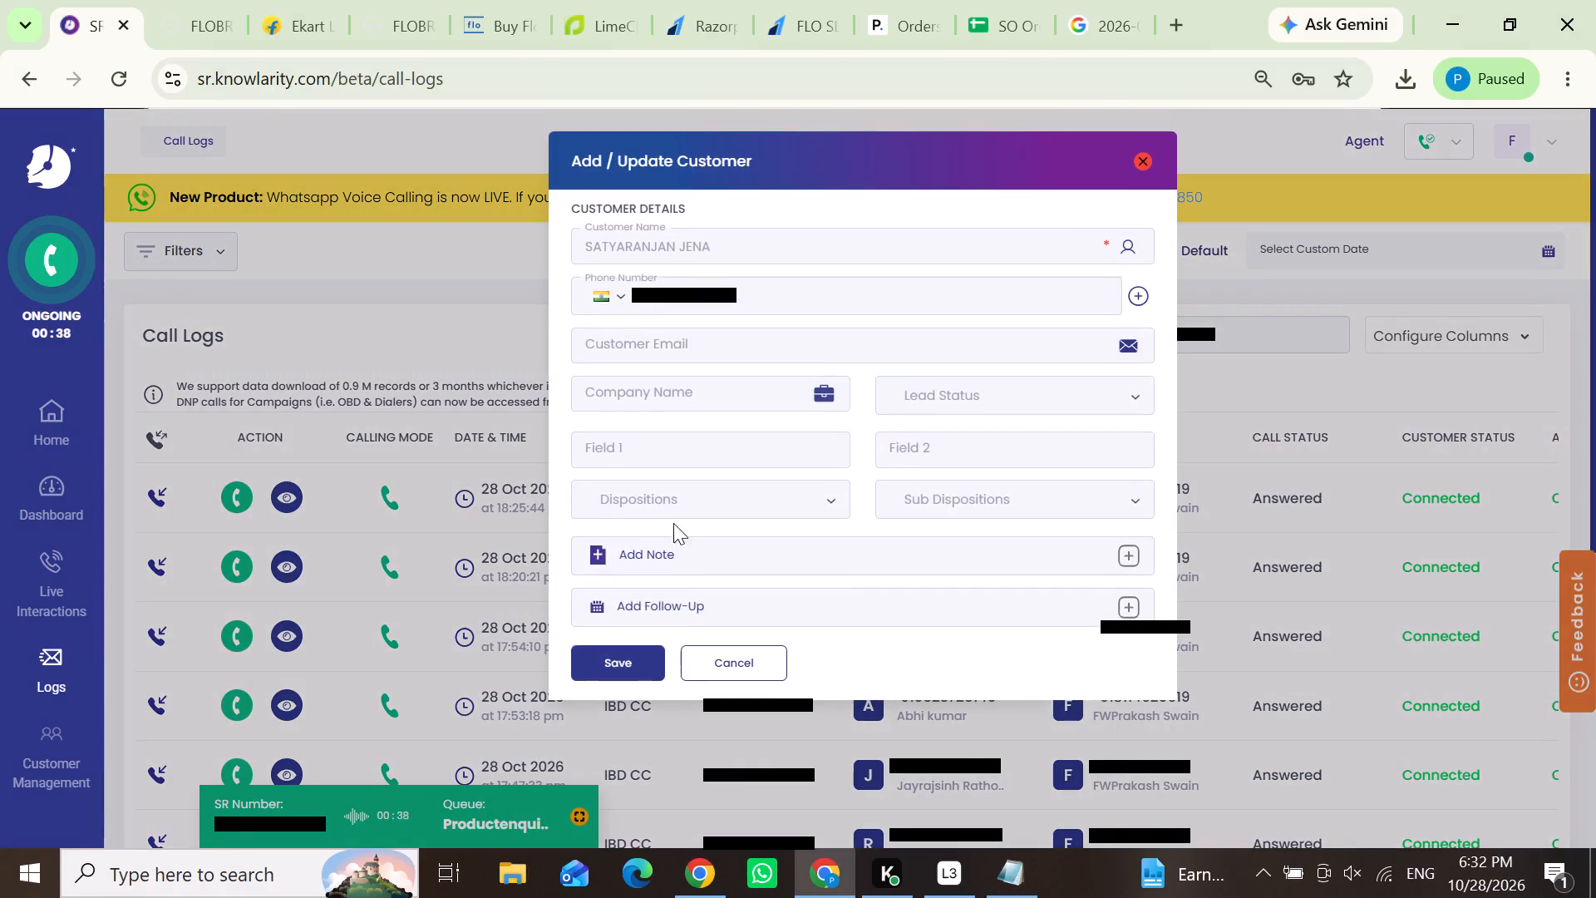
pyautogui.click(674, 516)
pyautogui.click(618, 599)
pyautogui.click(618, 654)
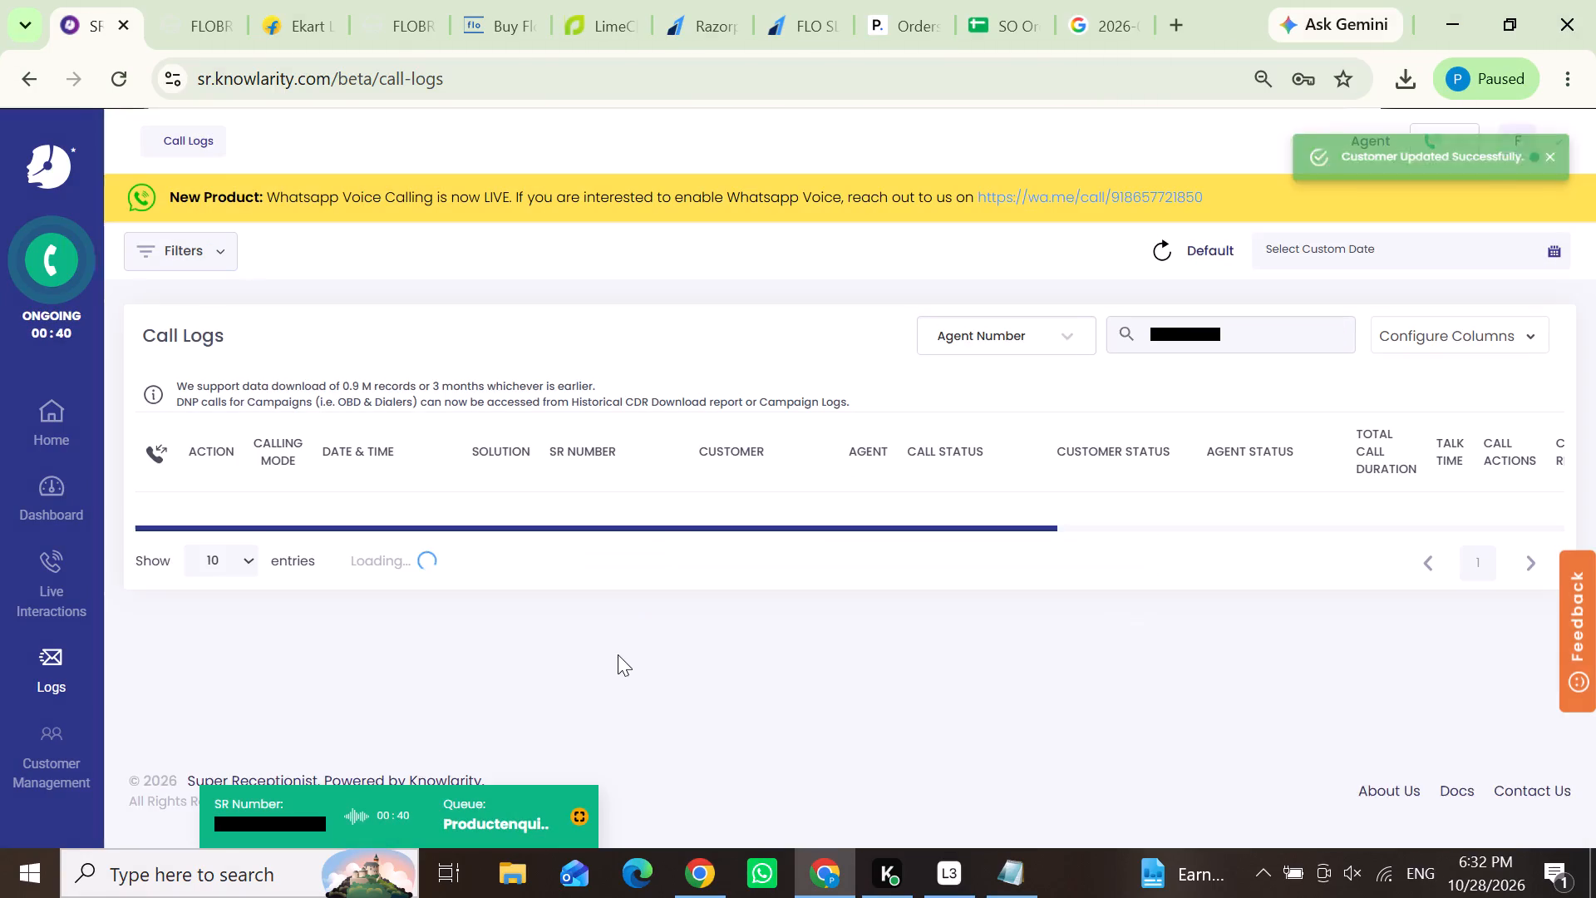
# Show 50 call log entries and check their Disposition and Notes columns for missing values.
pyautogui.scroll(-5, 811, 593)
pyautogui.click(220, 711)
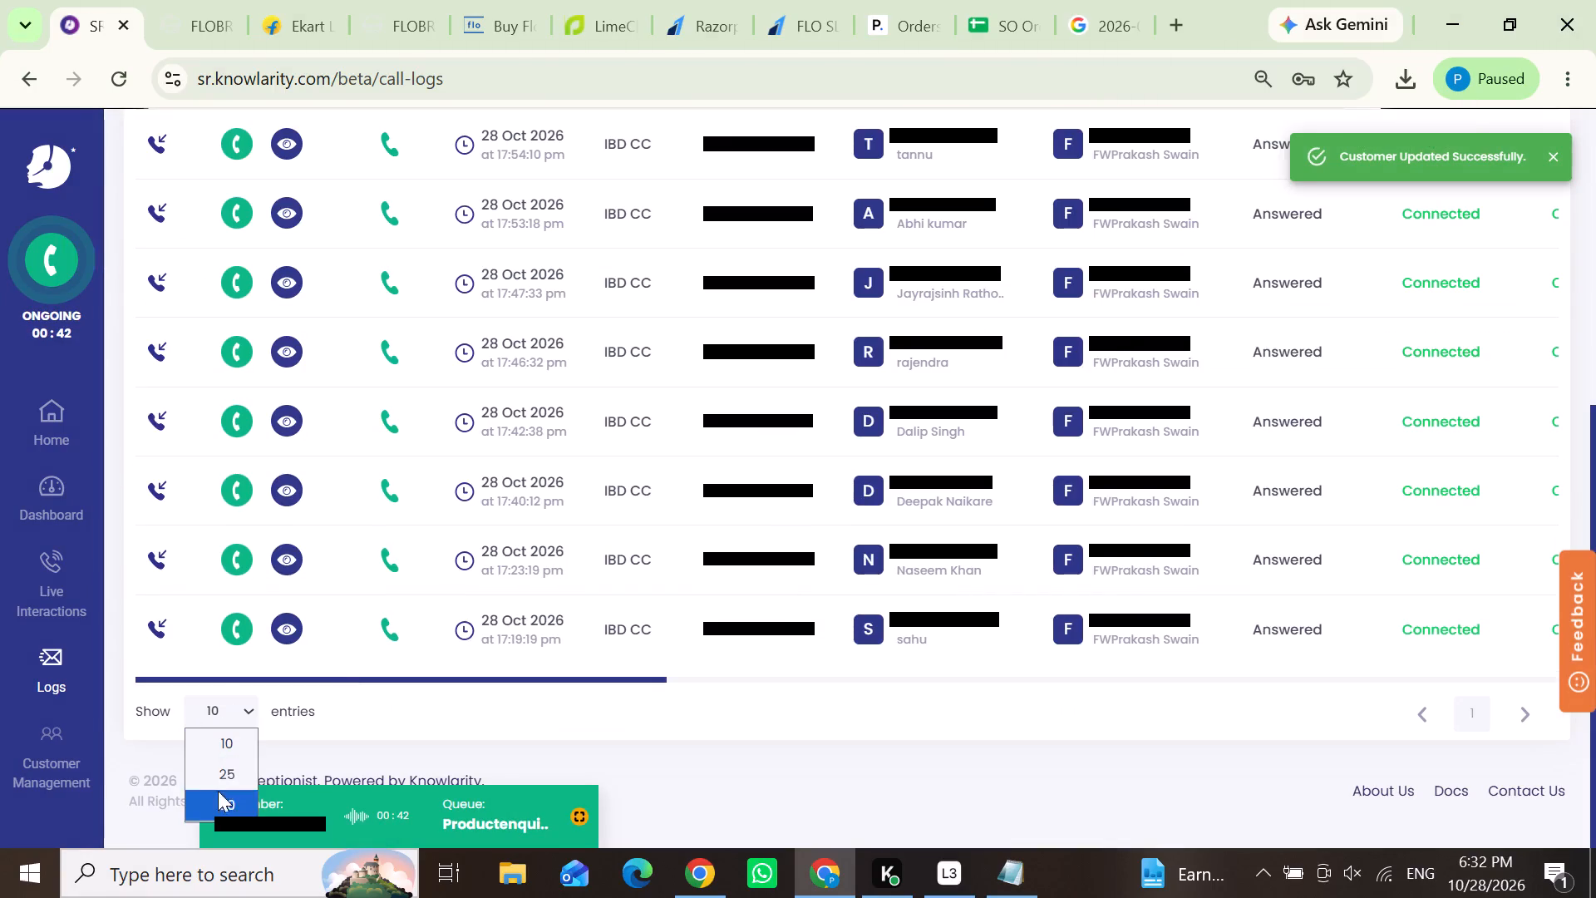
pyautogui.click(218, 792)
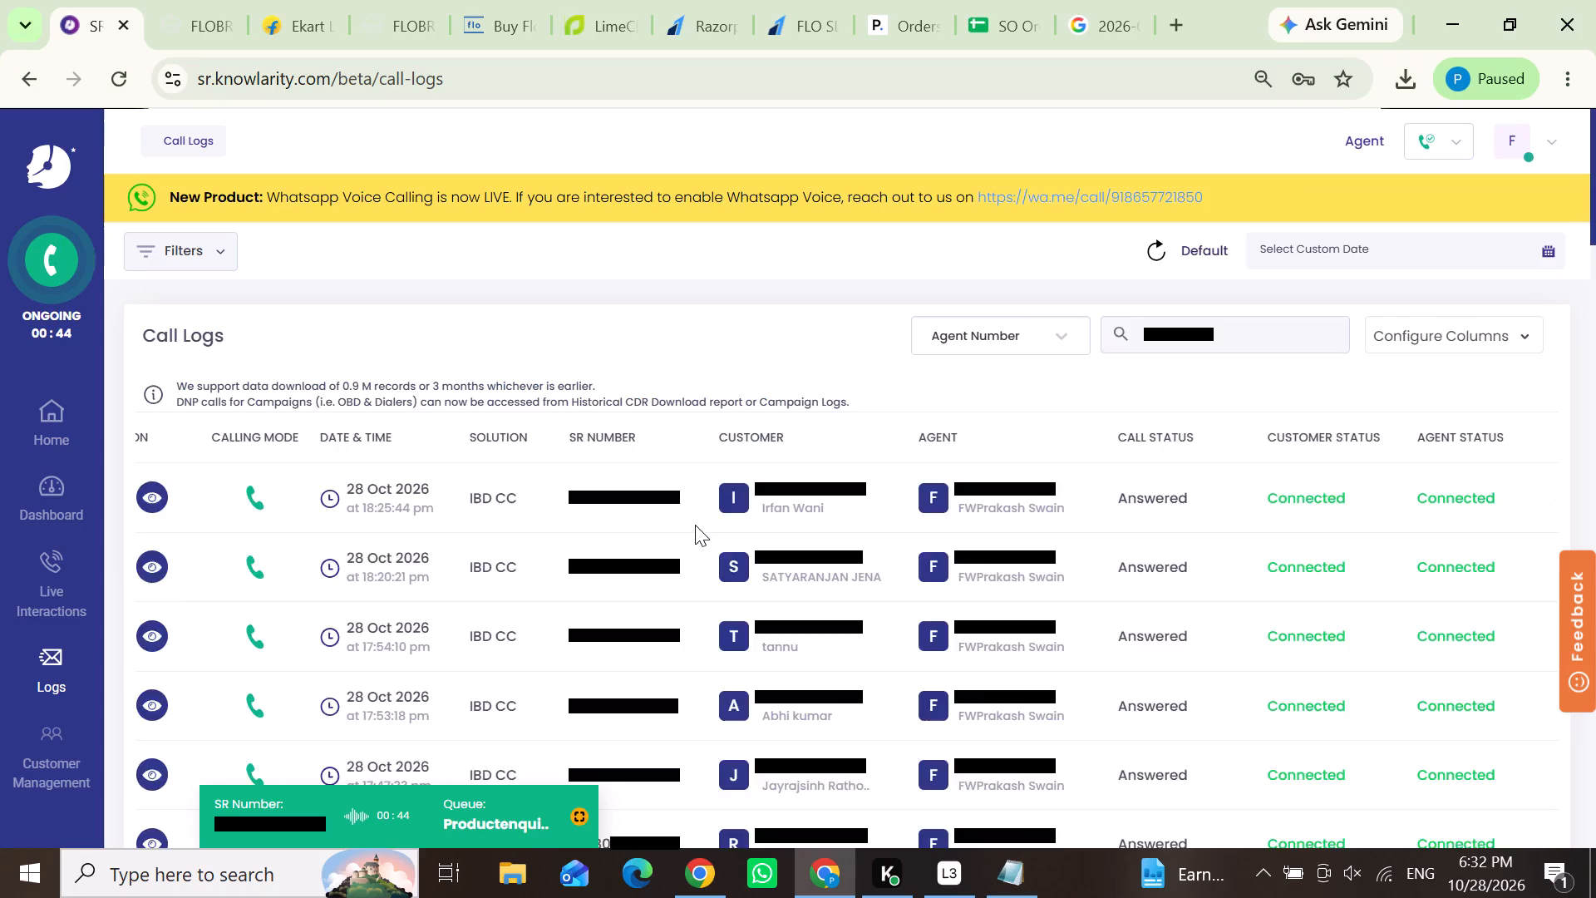
pyautogui.scroll(-1, 695, 525)
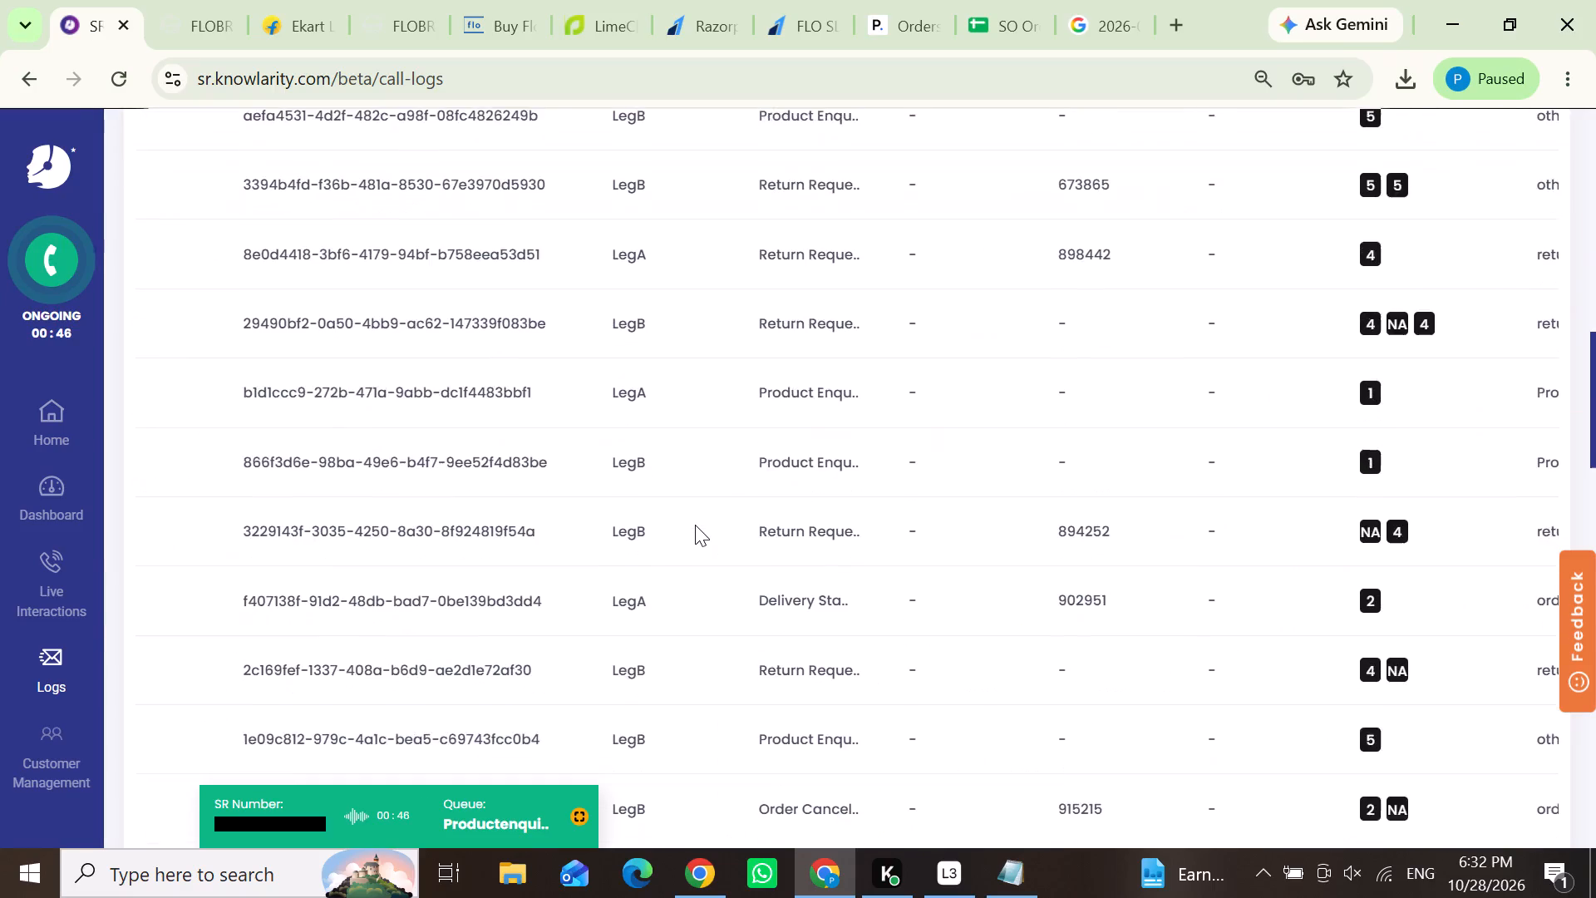
pyautogui.scroll(-5, 695, 525)
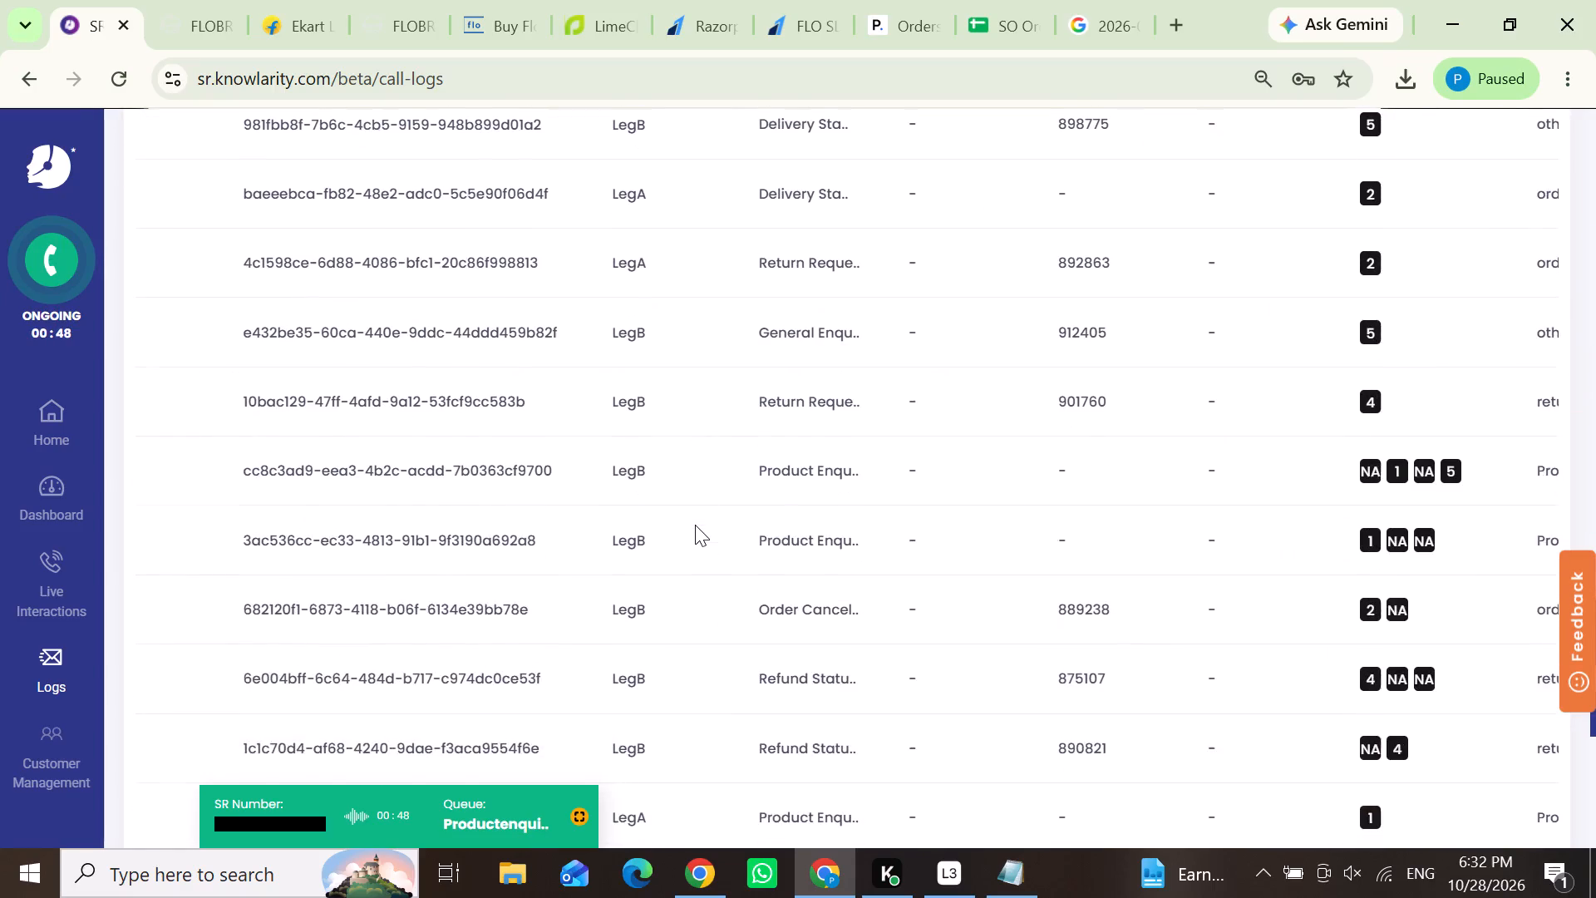
pyautogui.scroll(-6, 695, 525)
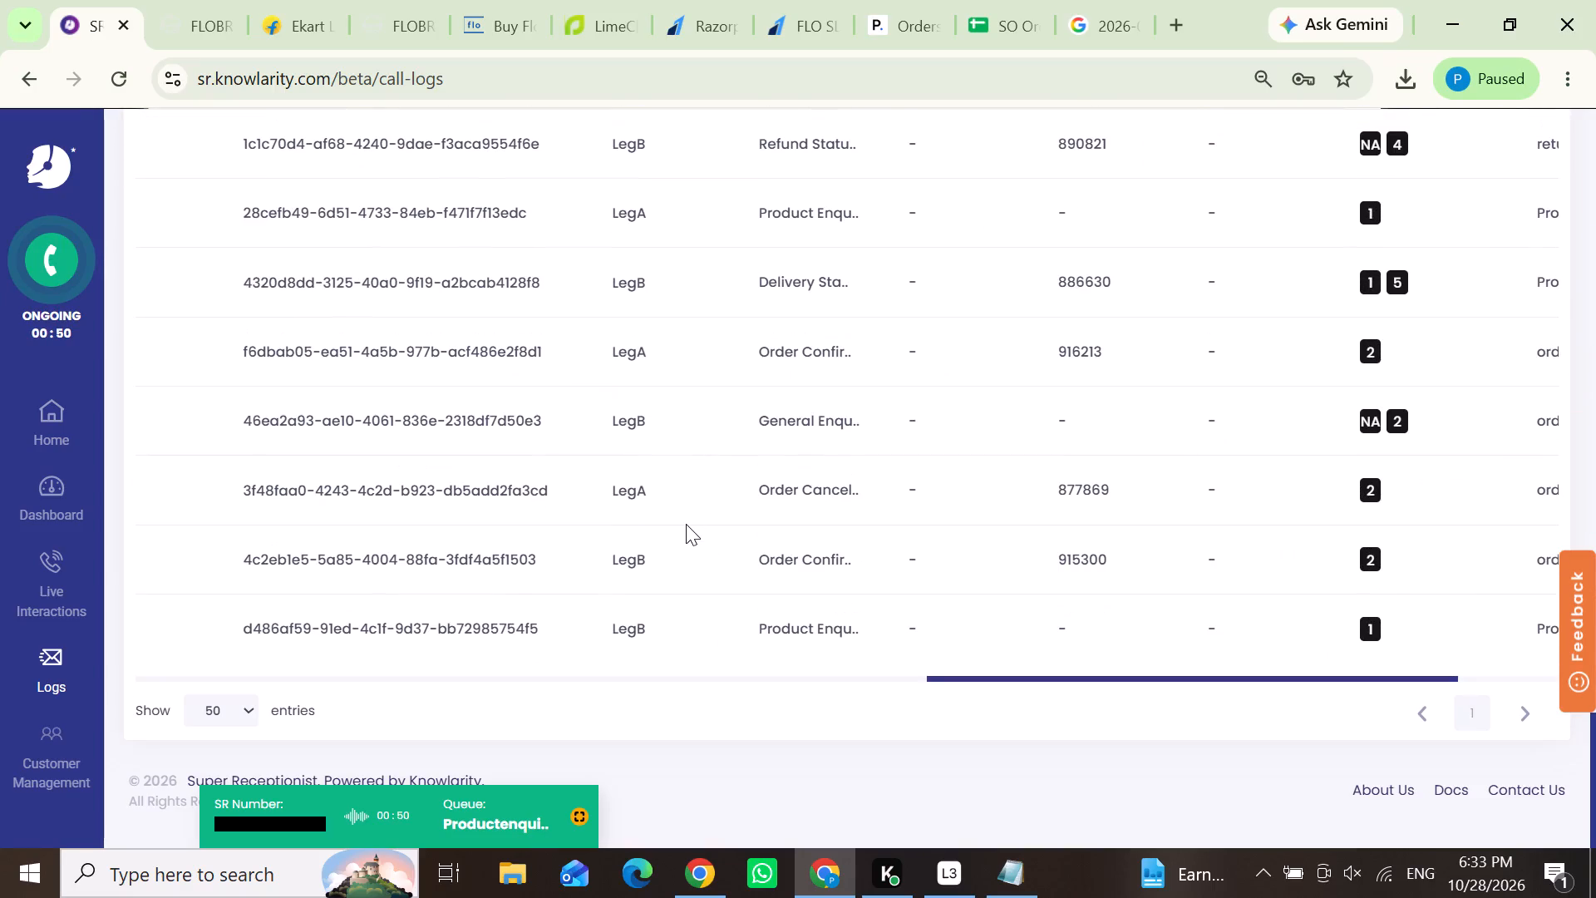
pyautogui.scroll(2, 675, 521)
# Change the ongoing call's disposition to Others and save its customer record.
pyautogui.click(580, 813)
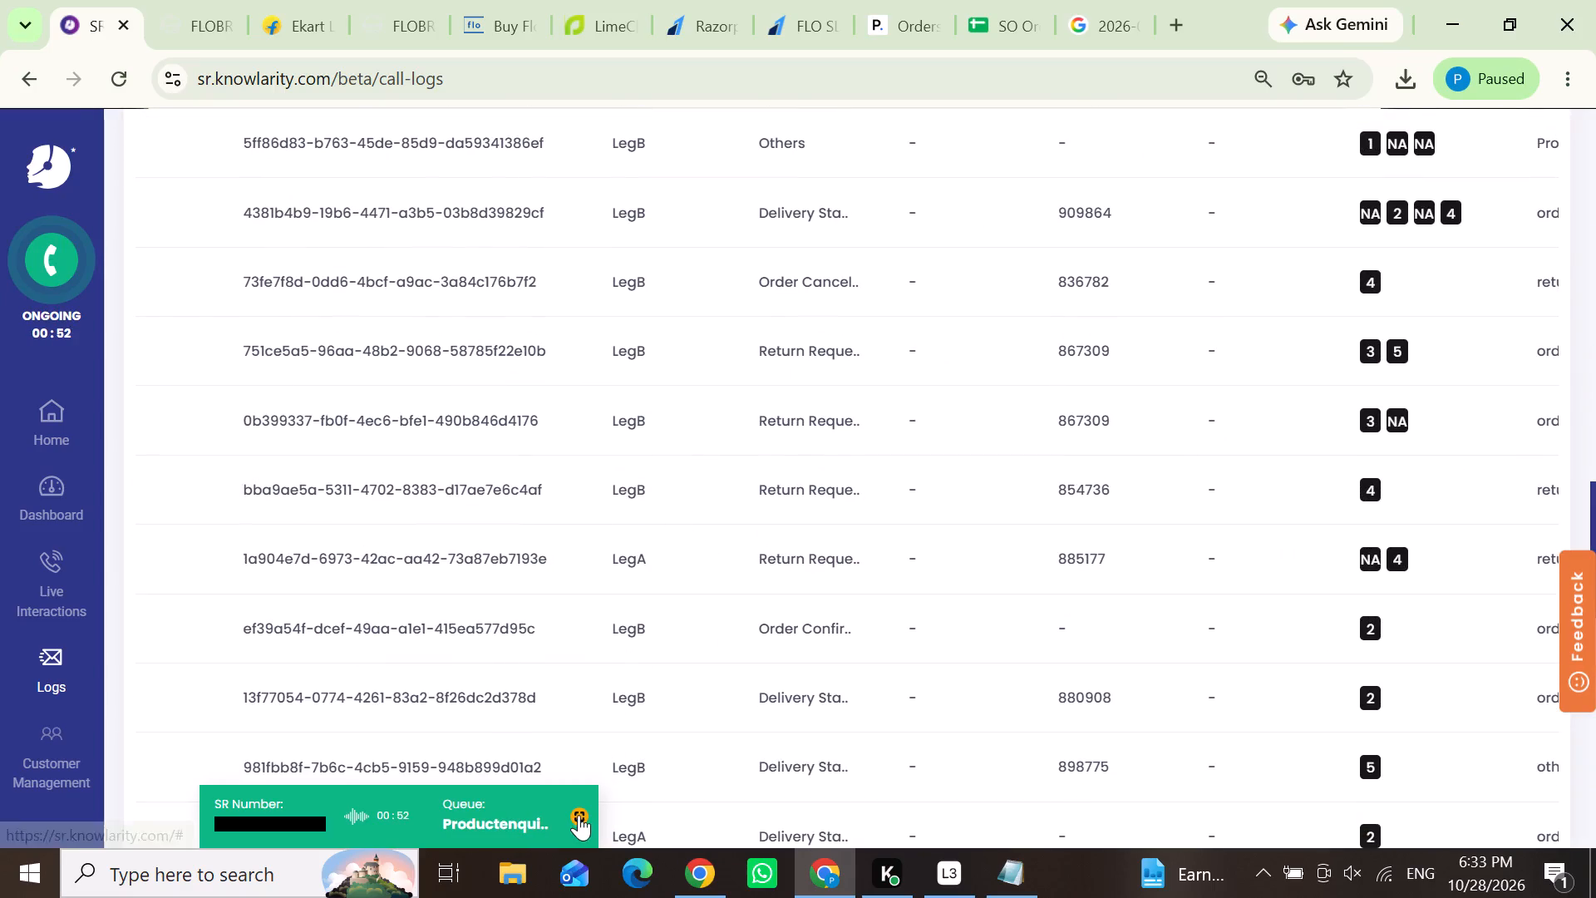
pyautogui.click(193, 616)
pyautogui.scroll(-1, 257, 569)
pyautogui.click(253, 528)
pyautogui.moveTo(271, 590); pyautogui.dragTo(259, 711)
pyautogui.click(177, 586)
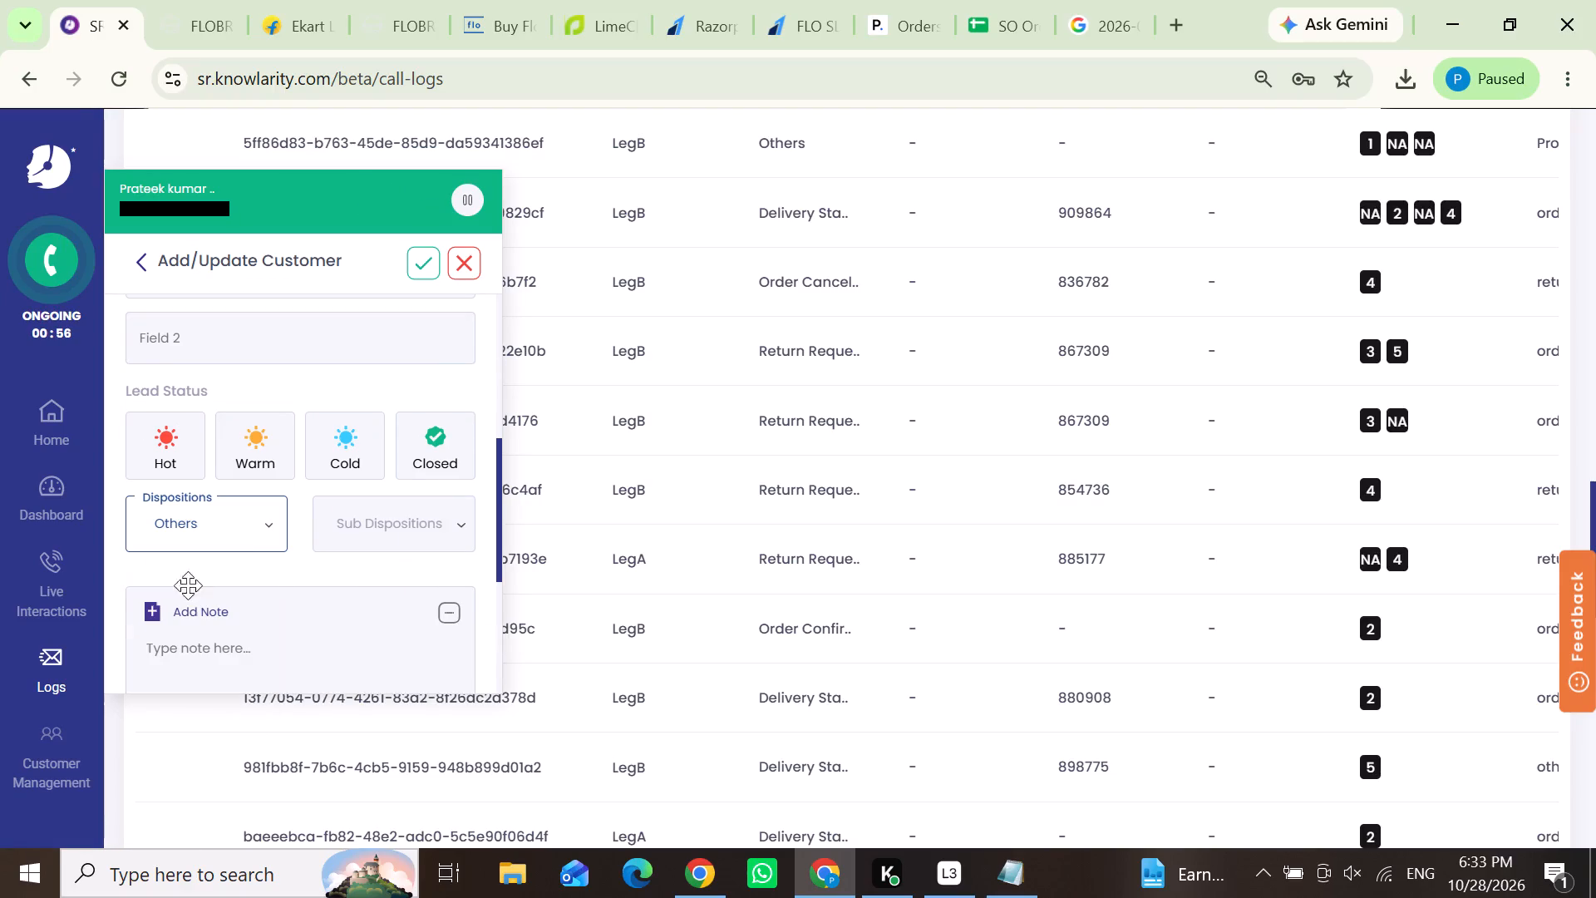
pyautogui.click(420, 269)
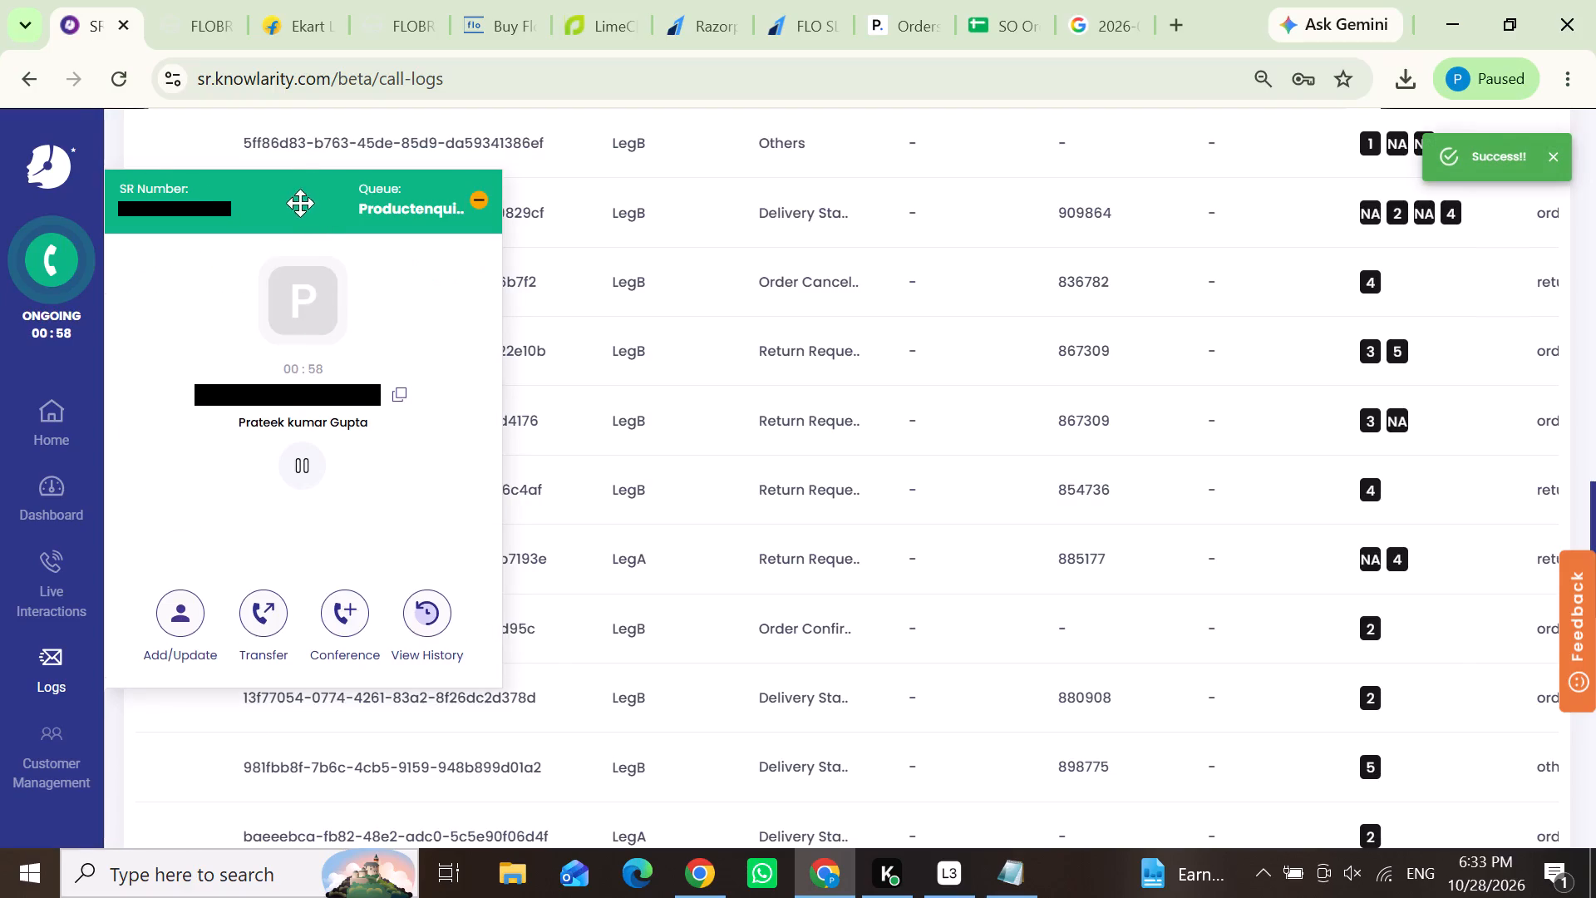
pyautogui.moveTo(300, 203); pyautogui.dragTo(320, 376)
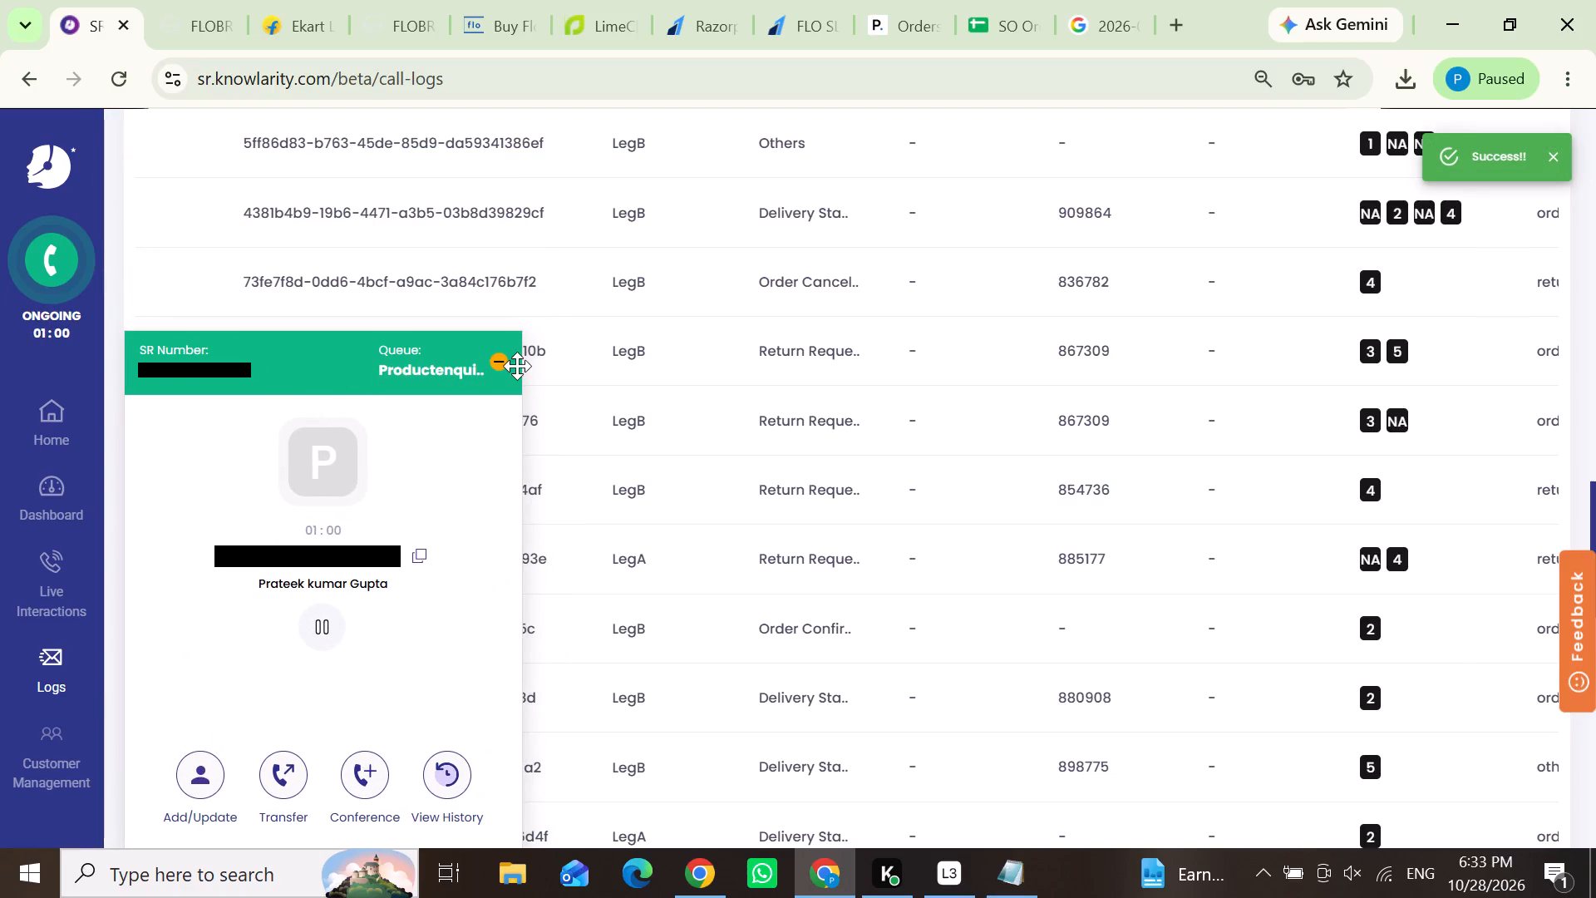
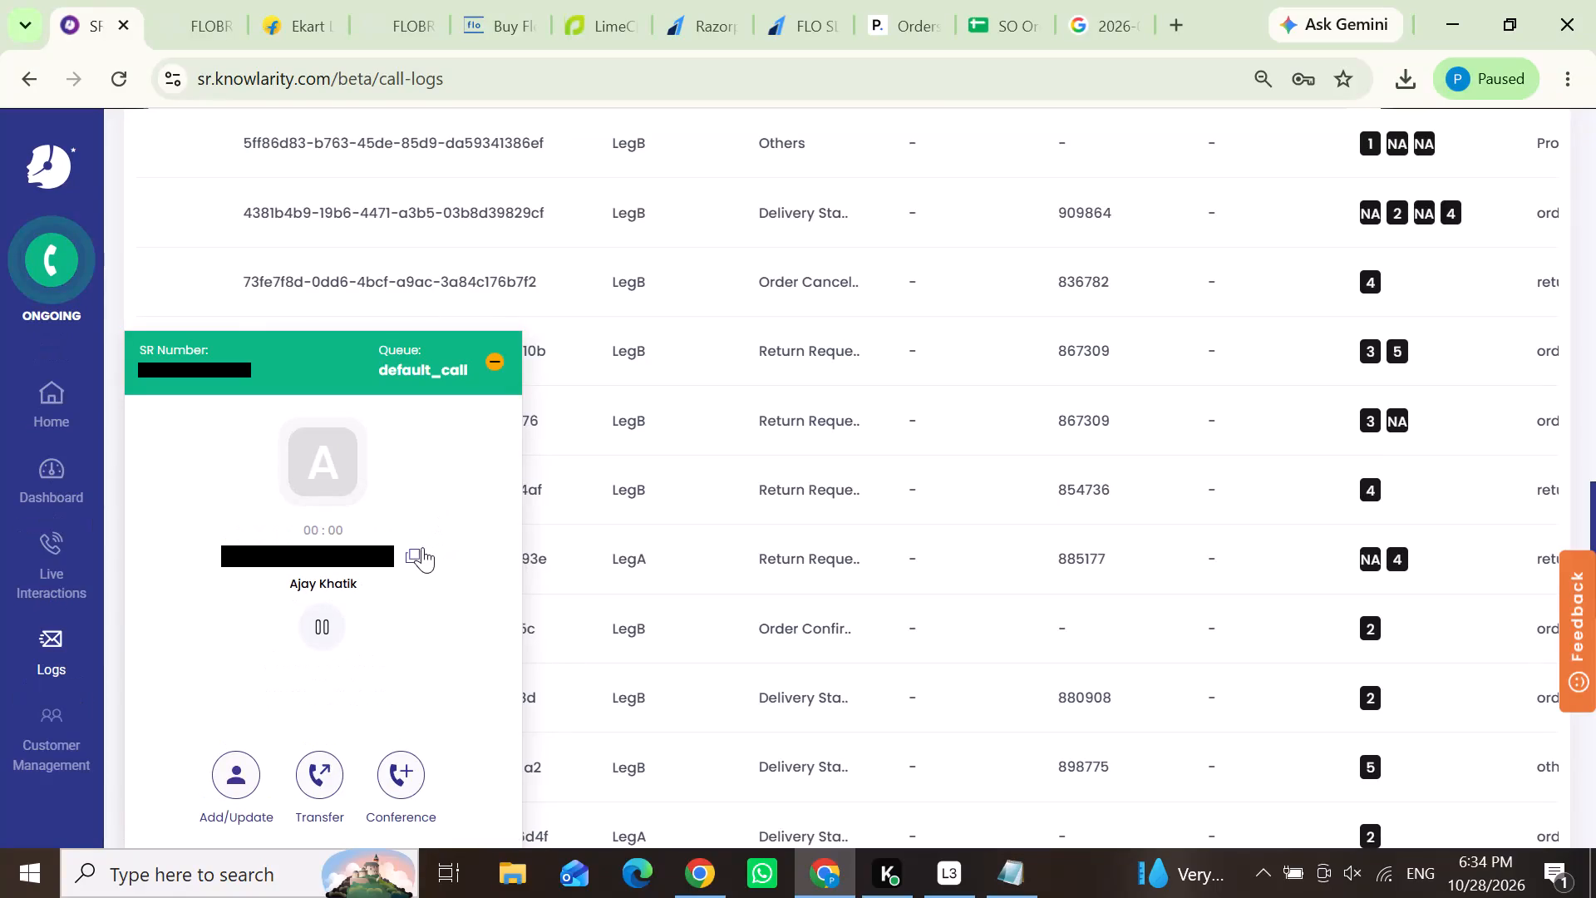
# Copy the ongoing caller's number from Knowlarity and search FloBridge orders by Notification Mobile with it, without the country prefix.
pyautogui.click(421, 547)
pyautogui.click(169, 25)
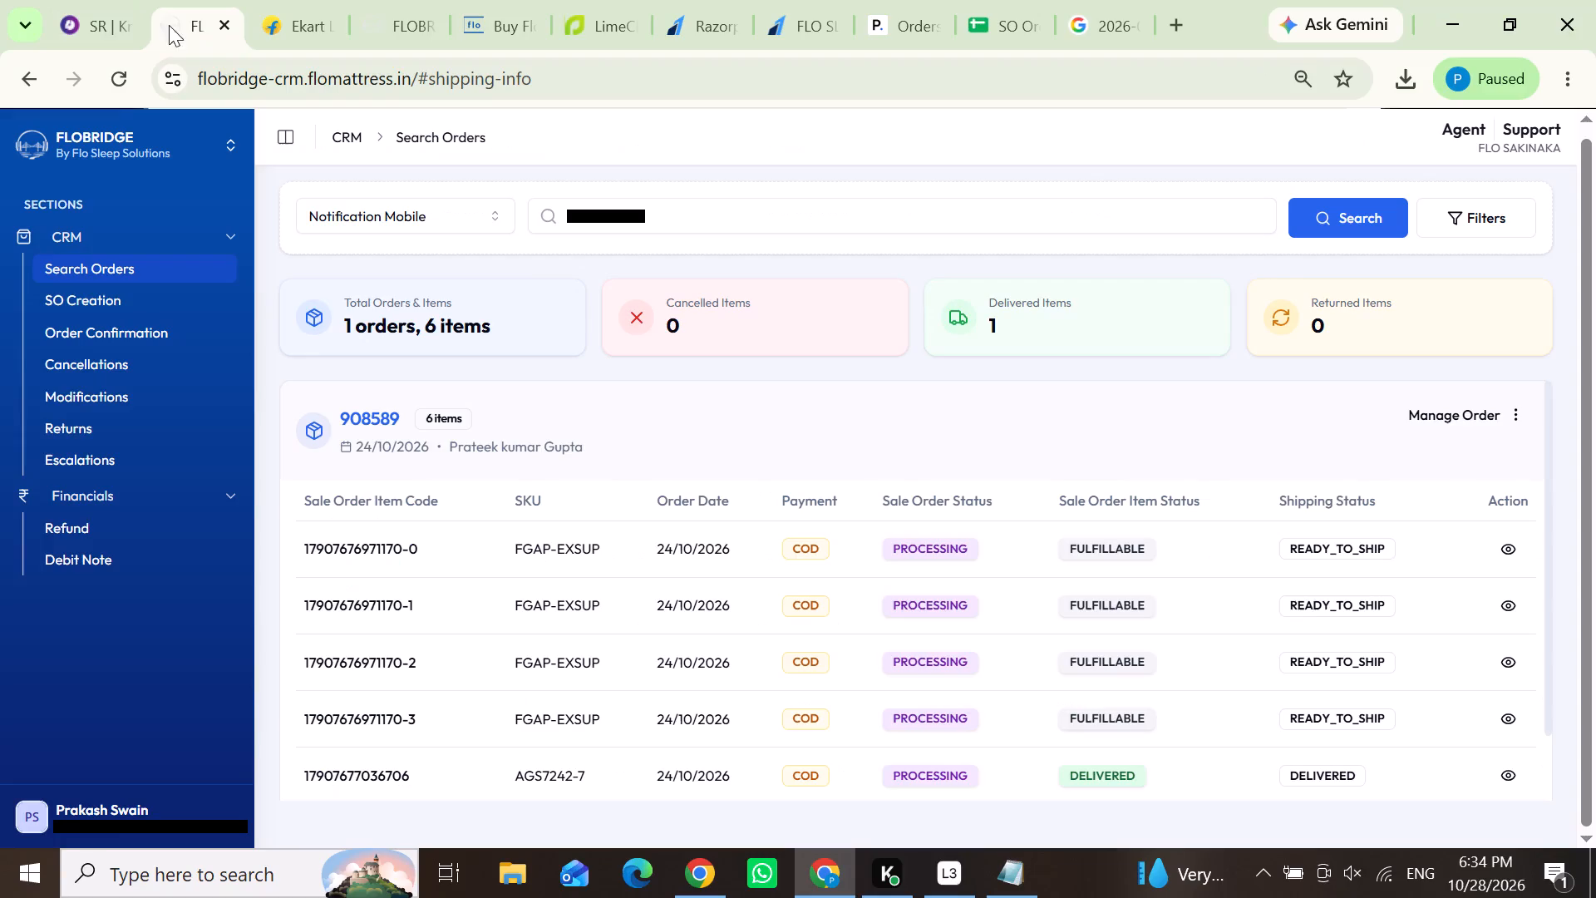
pyautogui.moveTo(646, 211); pyautogui.dragTo(463, 209)
pyautogui.hotkey('ctrl', 'v')
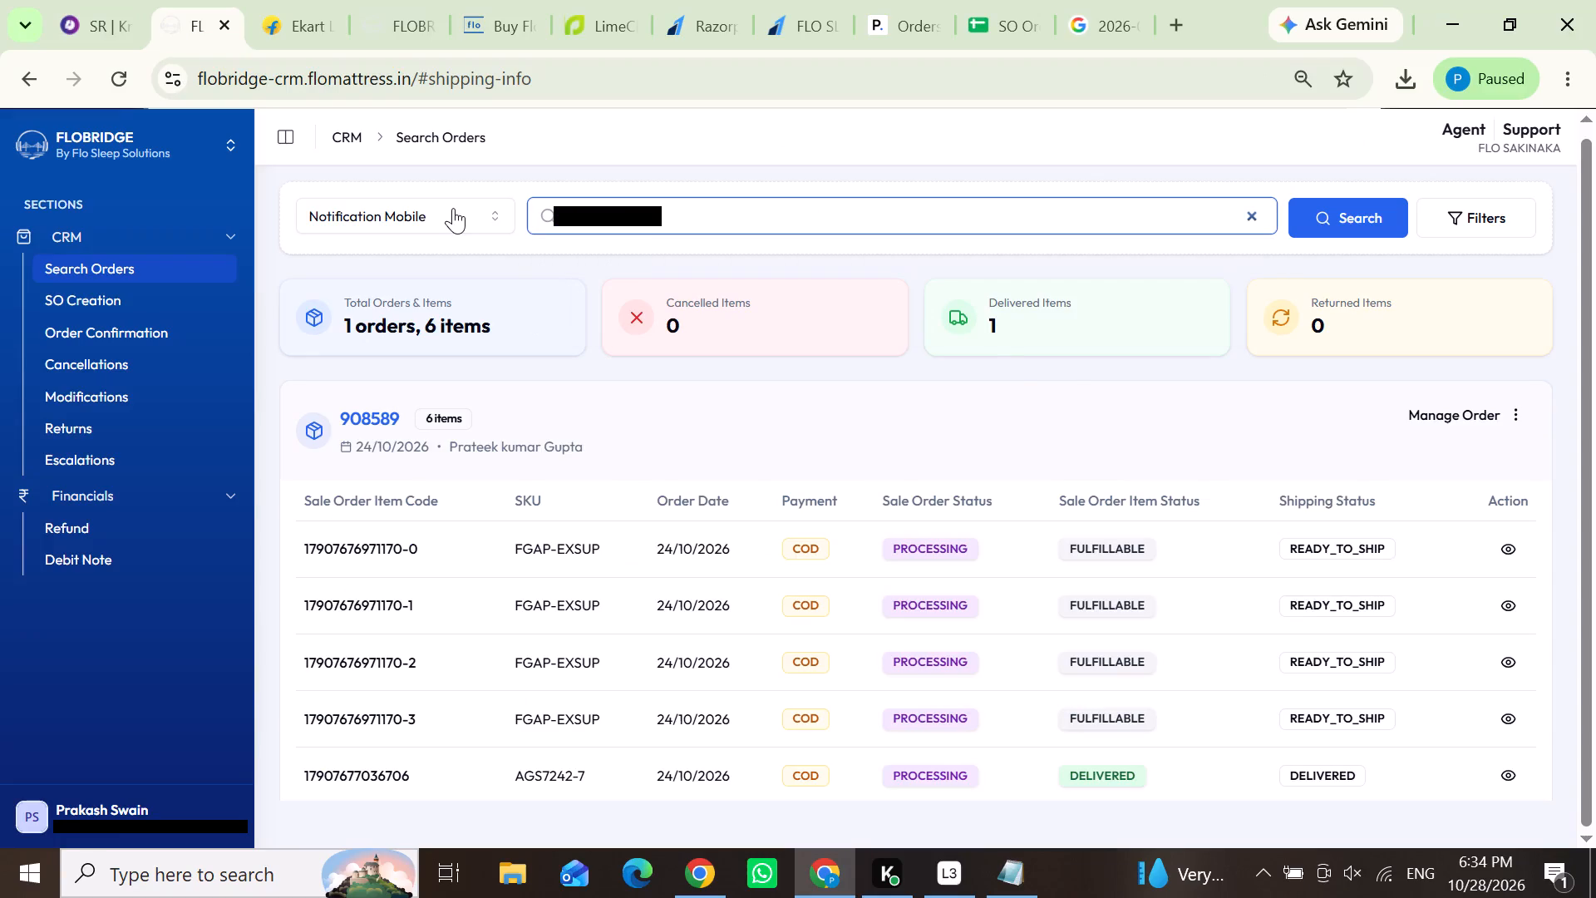
pyautogui.moveTo(589, 213); pyautogui.dragTo(544, 212)
pyautogui.press('BackSpace')
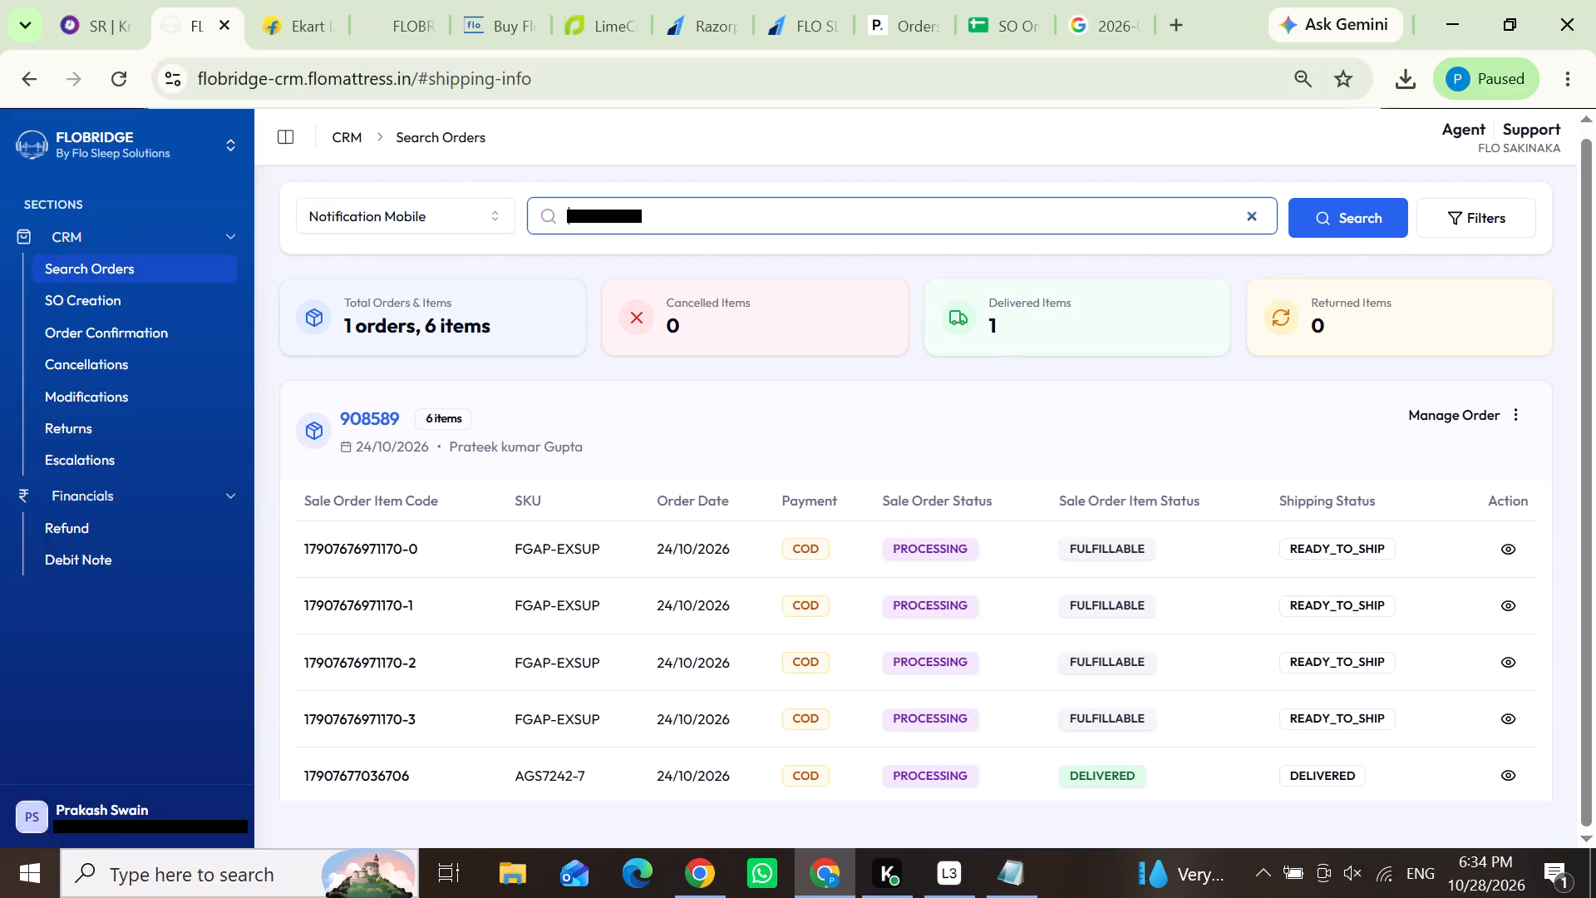
pyautogui.click(1322, 215)
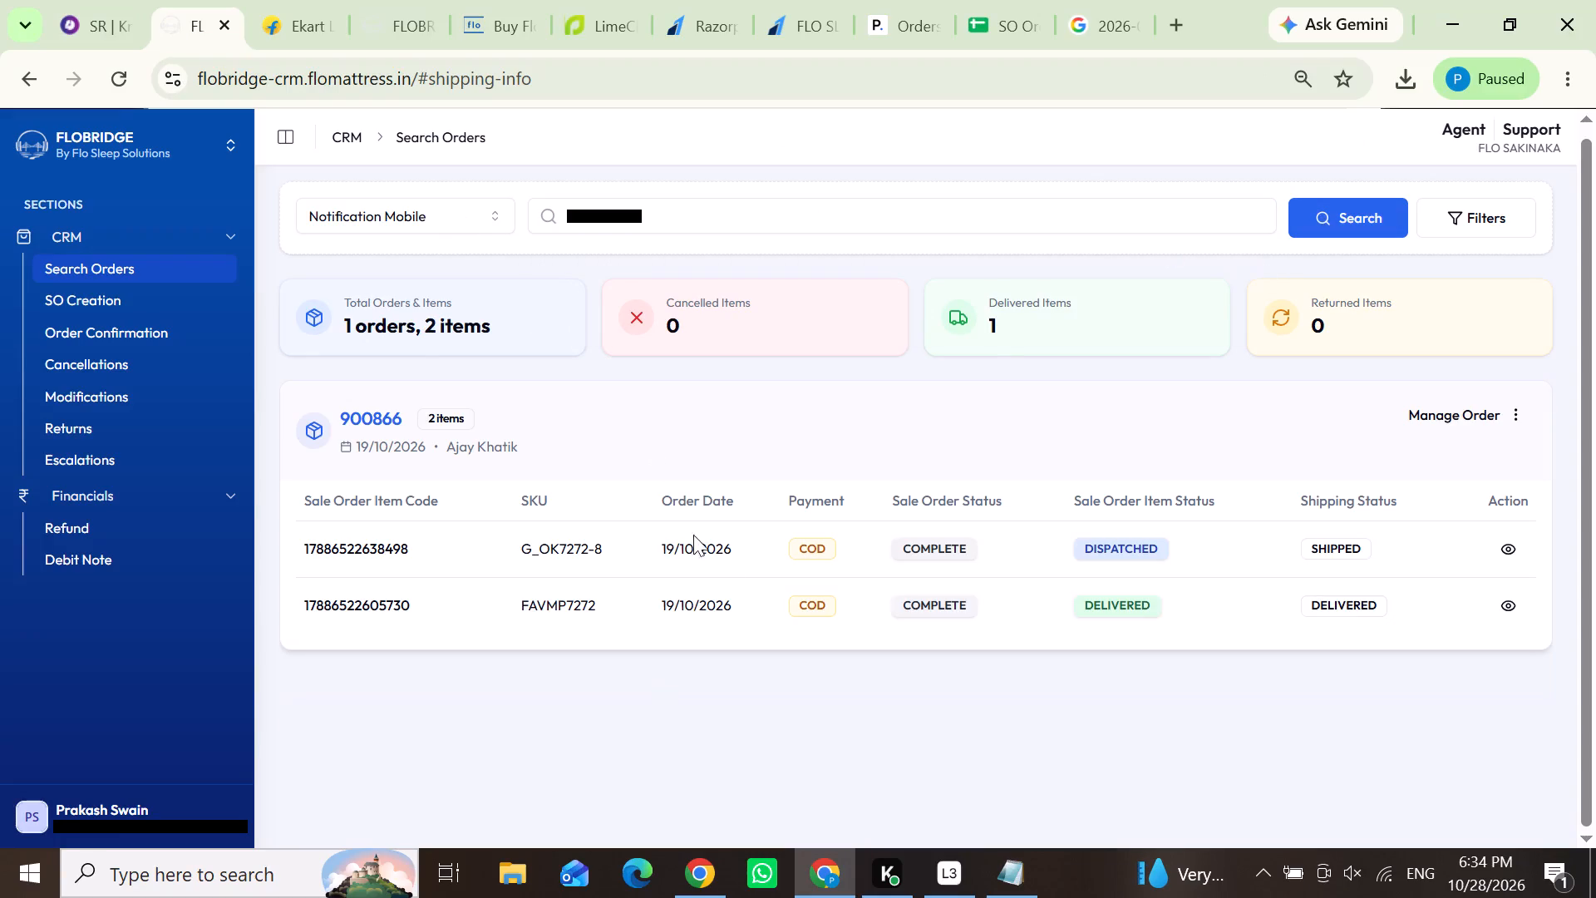
pyautogui.click(1475, 412)
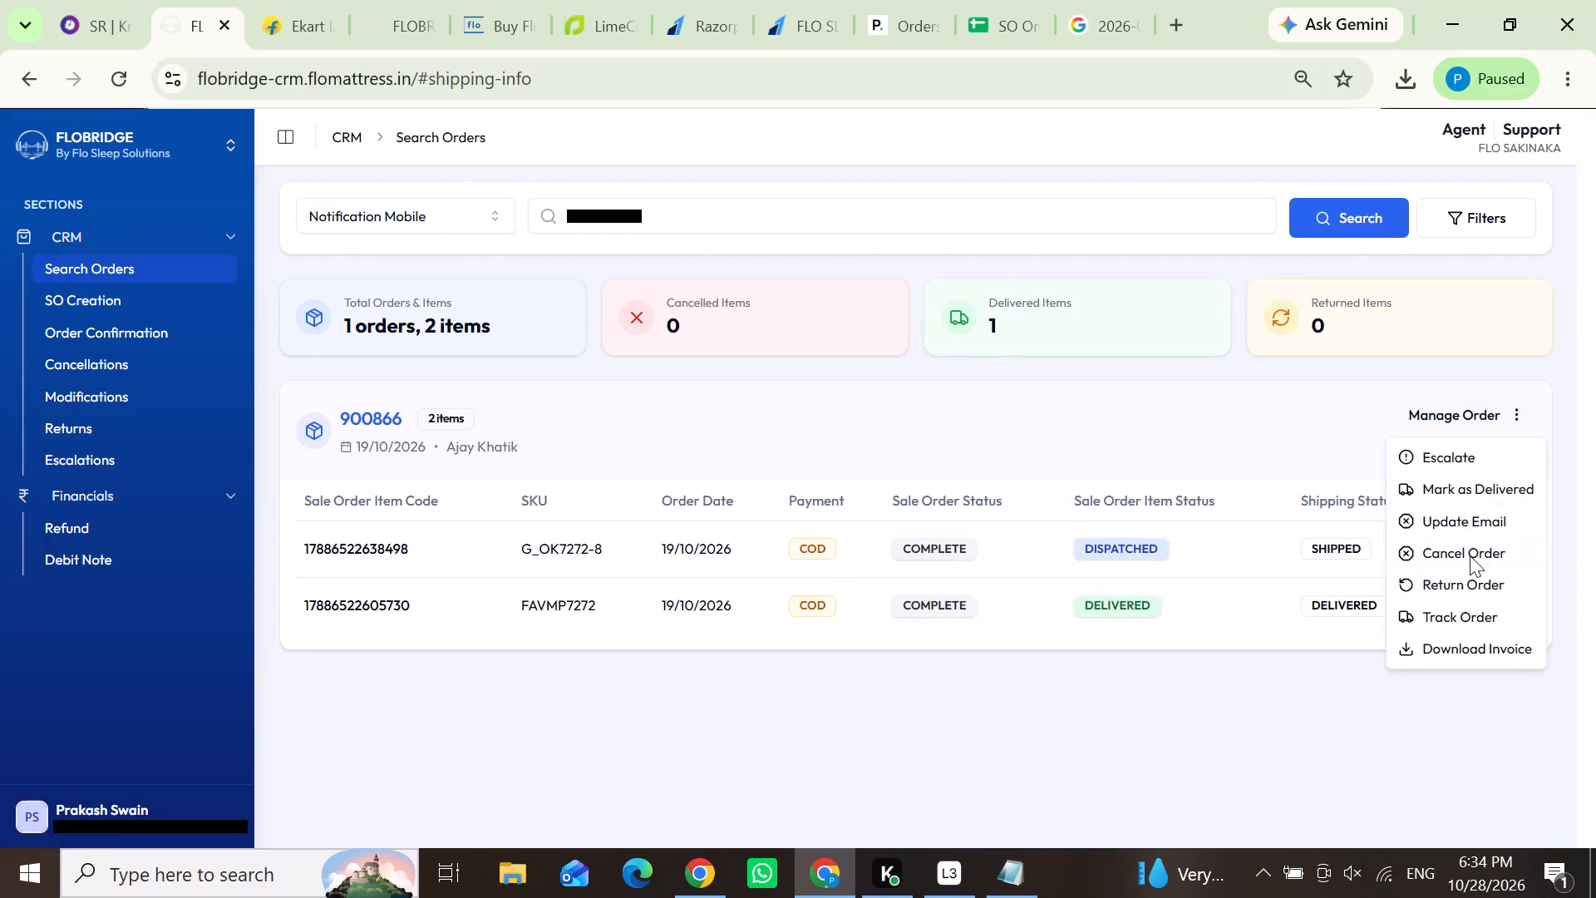
pyautogui.click(1450, 609)
pyautogui.click(884, 481)
pyautogui.click(851, 514)
pyautogui.click(819, 532)
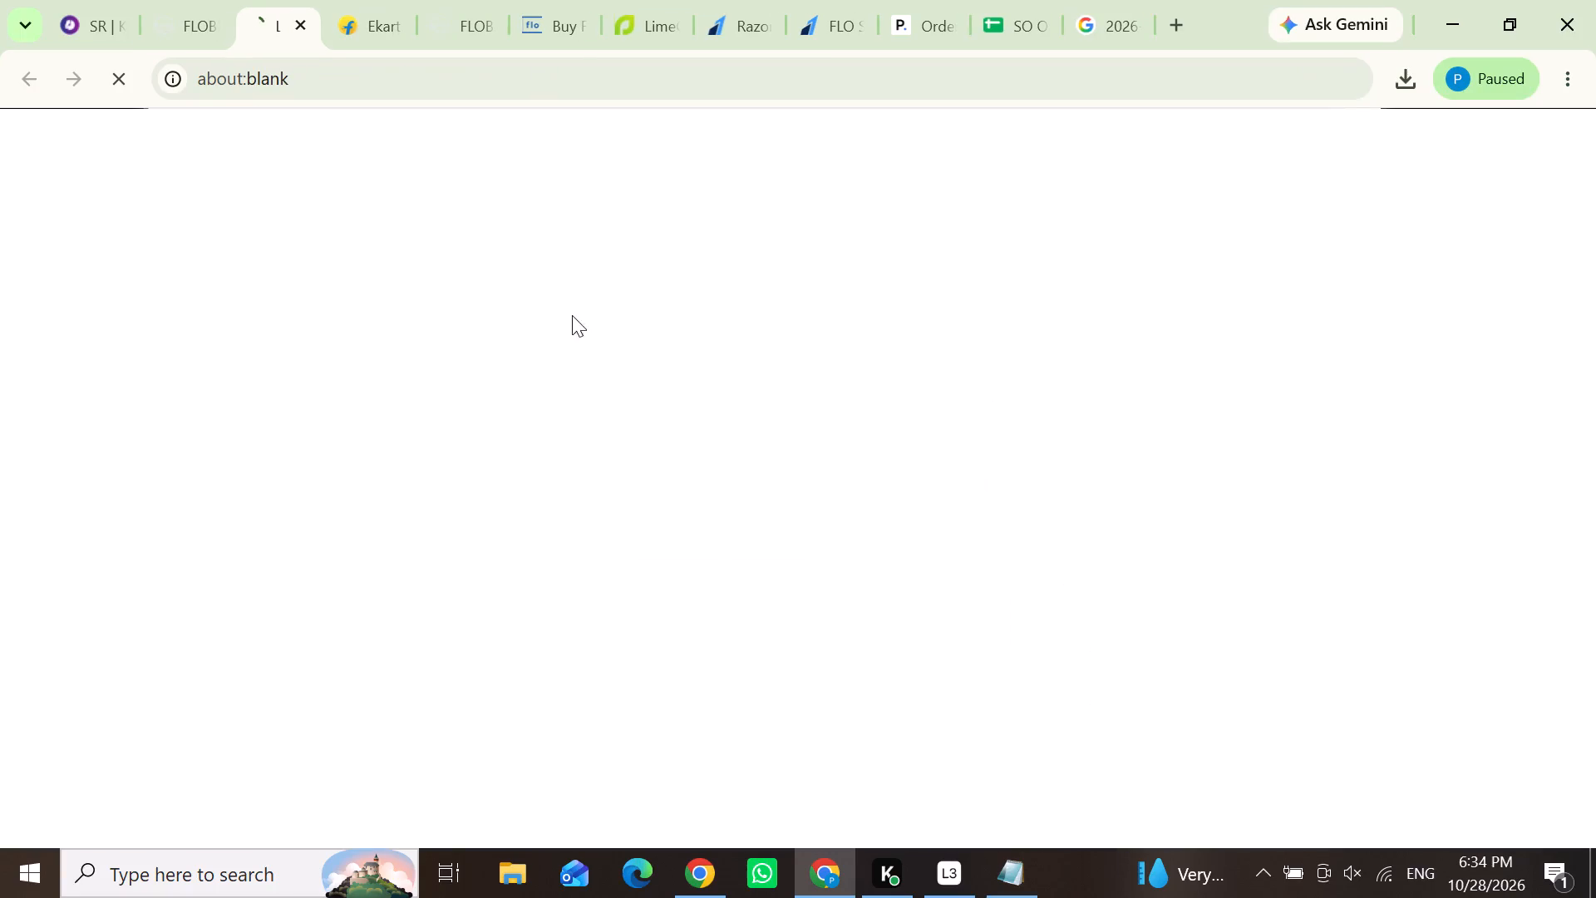
pyautogui.click(362, 27)
pyautogui.click(392, 24)
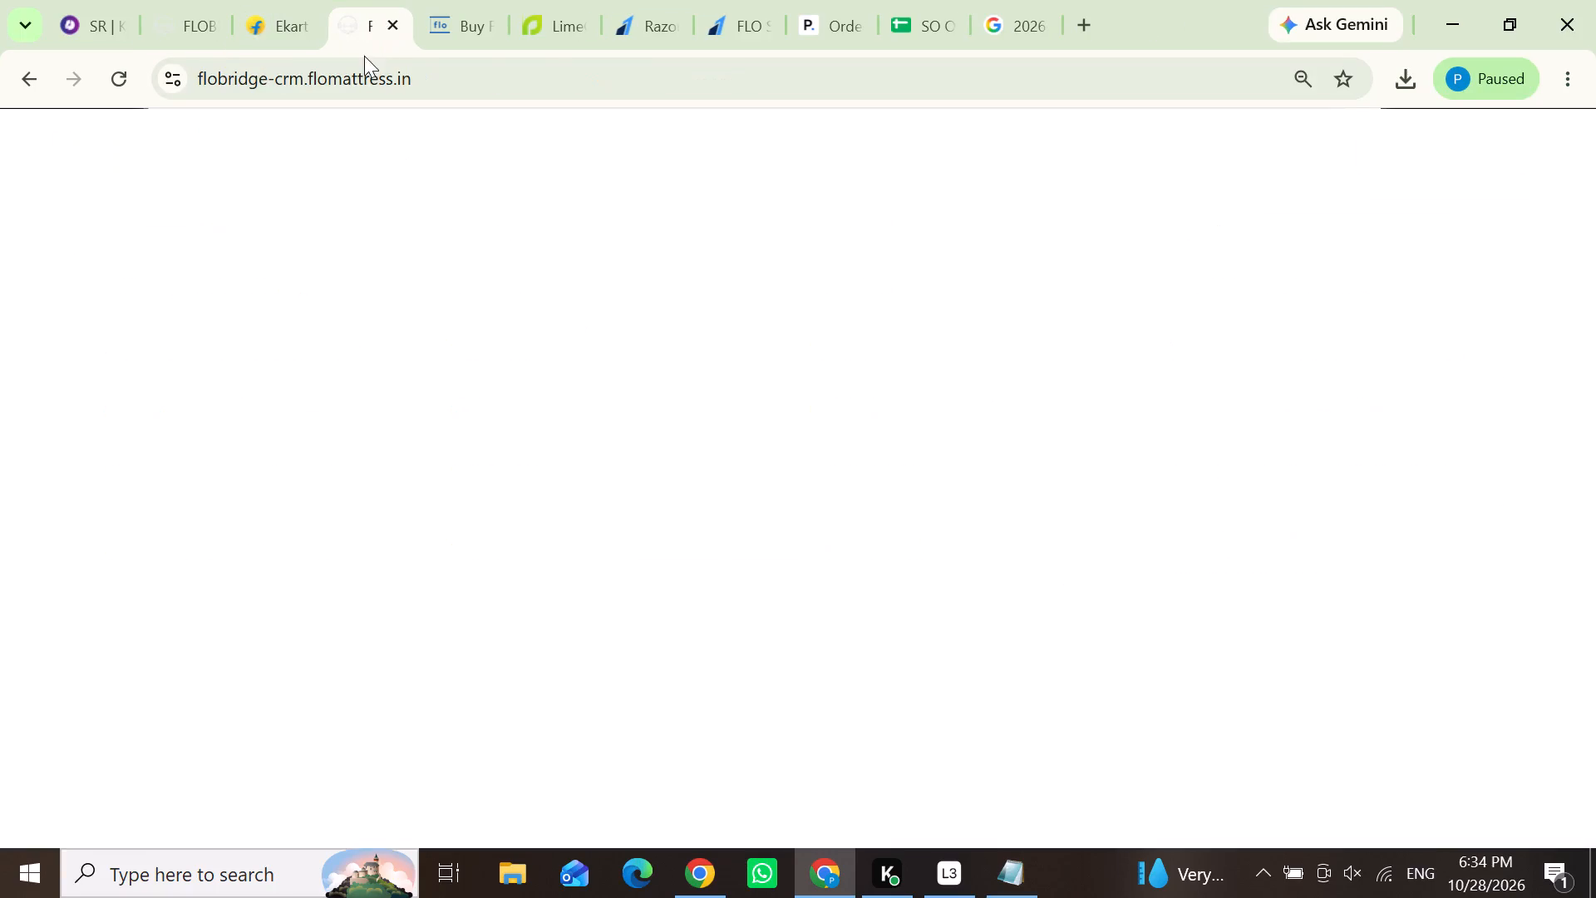
pyautogui.click(286, 26)
pyautogui.scroll(-3, 579, 507)
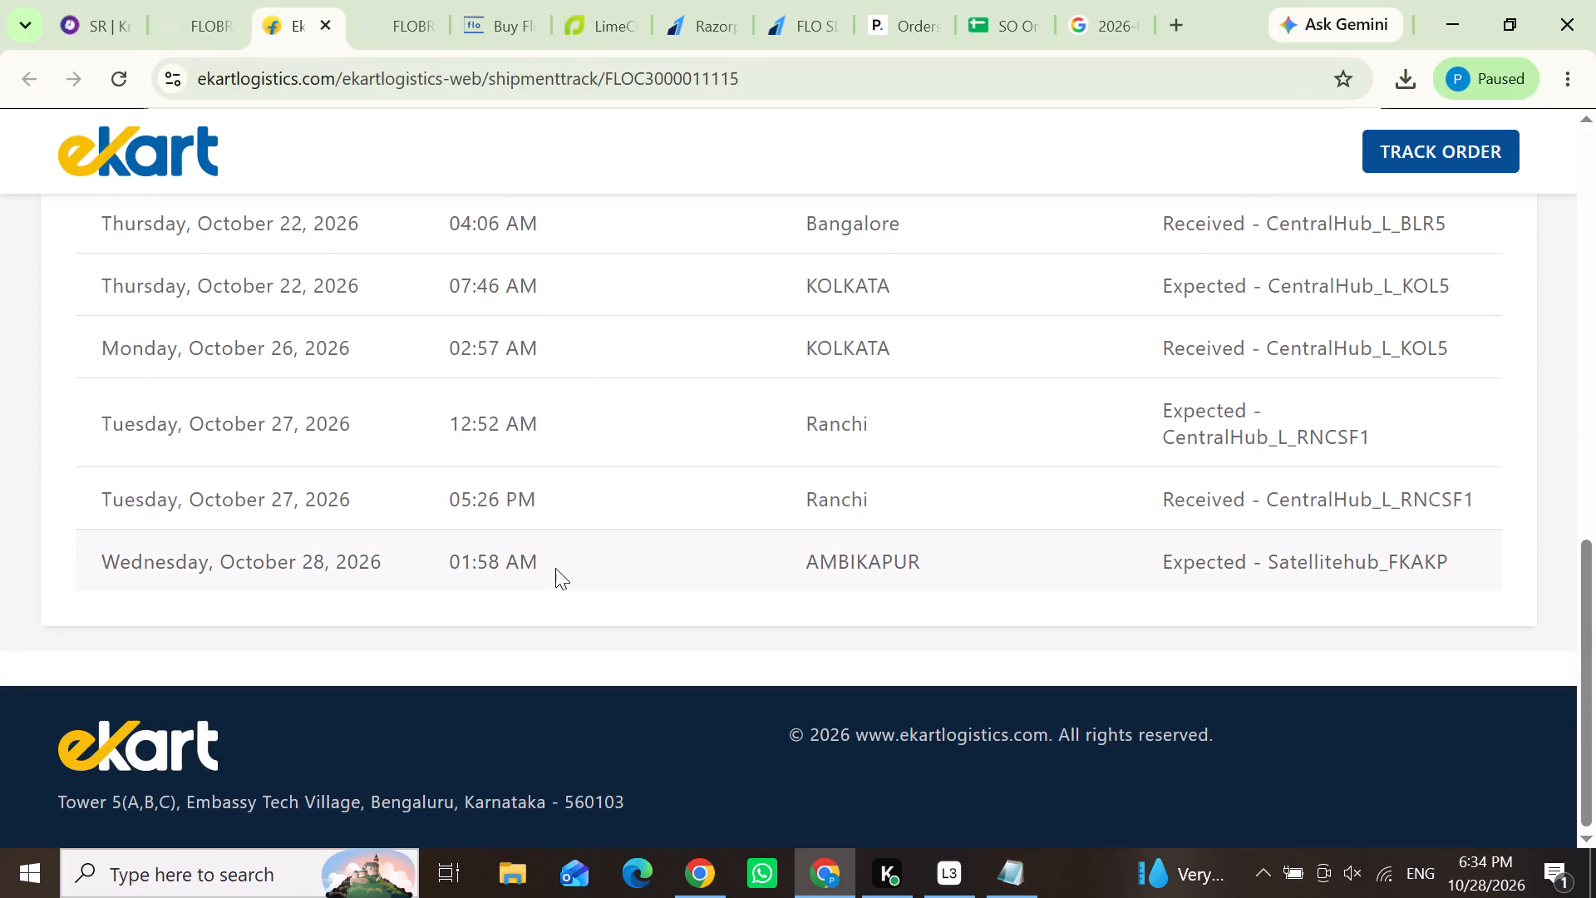
pyautogui.scroll(-2, 685, 578)
pyautogui.click(234, 0)
pyautogui.click(1323, 506)
pyautogui.click(1513, 543)
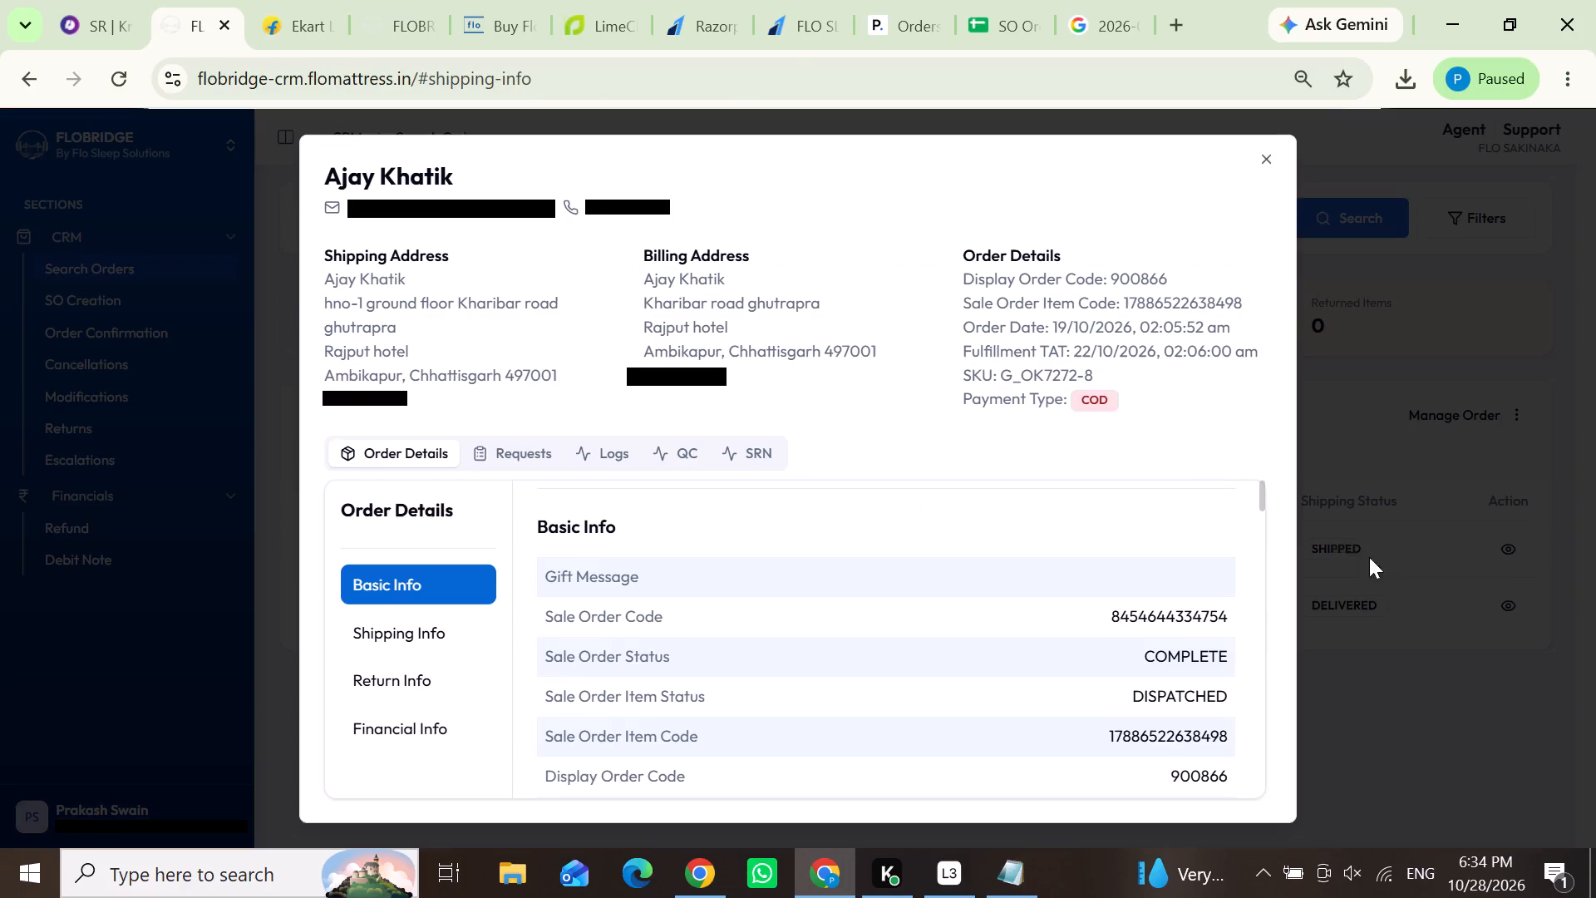
pyautogui.moveTo(1520, 559); pyautogui.dragTo(1510, 560)
pyautogui.moveTo(411, 412); pyautogui.dragTo(409, 412)
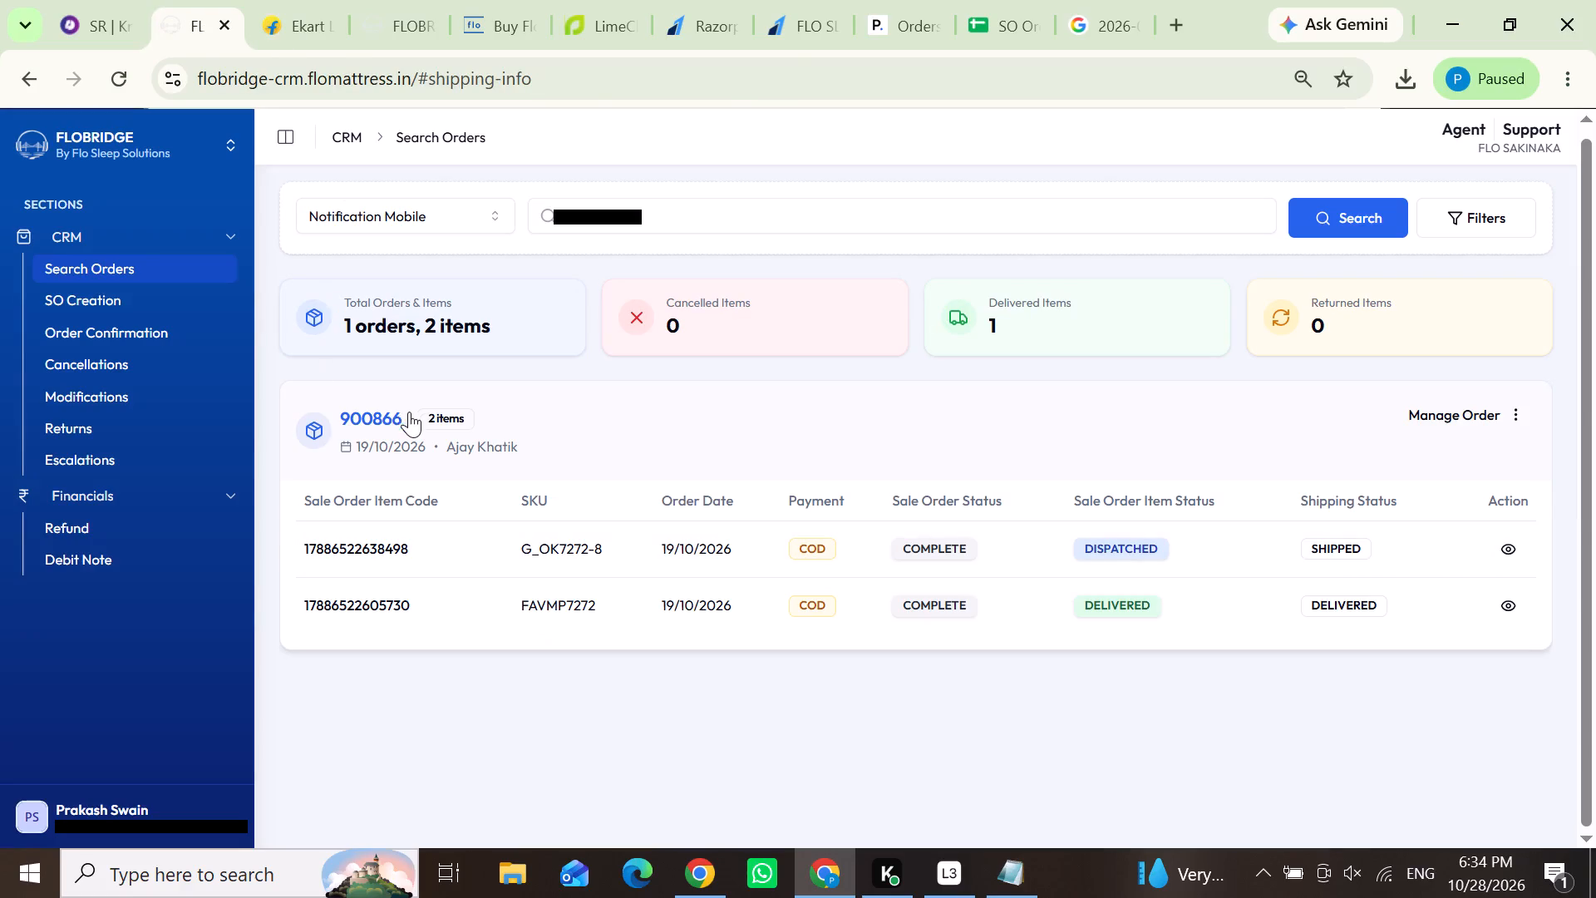
pyautogui.moveTo(409, 412); pyautogui.dragTo(318, 408)
pyautogui.hotkey('ctrl', 'c')
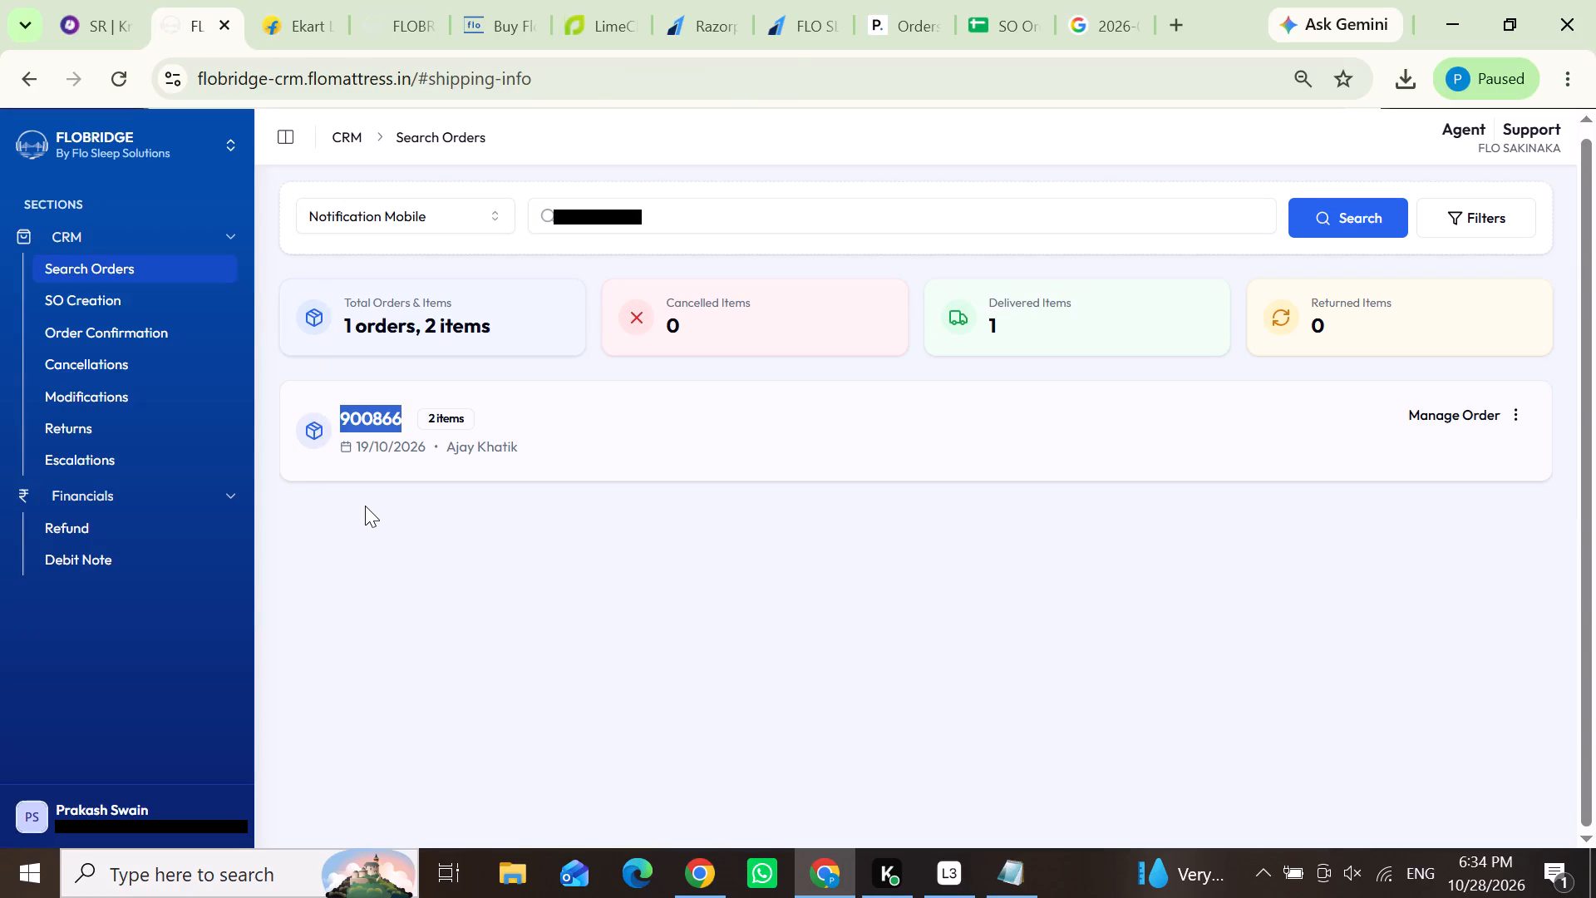
pyautogui.click(97, 0)
pyautogui.click(236, 770)
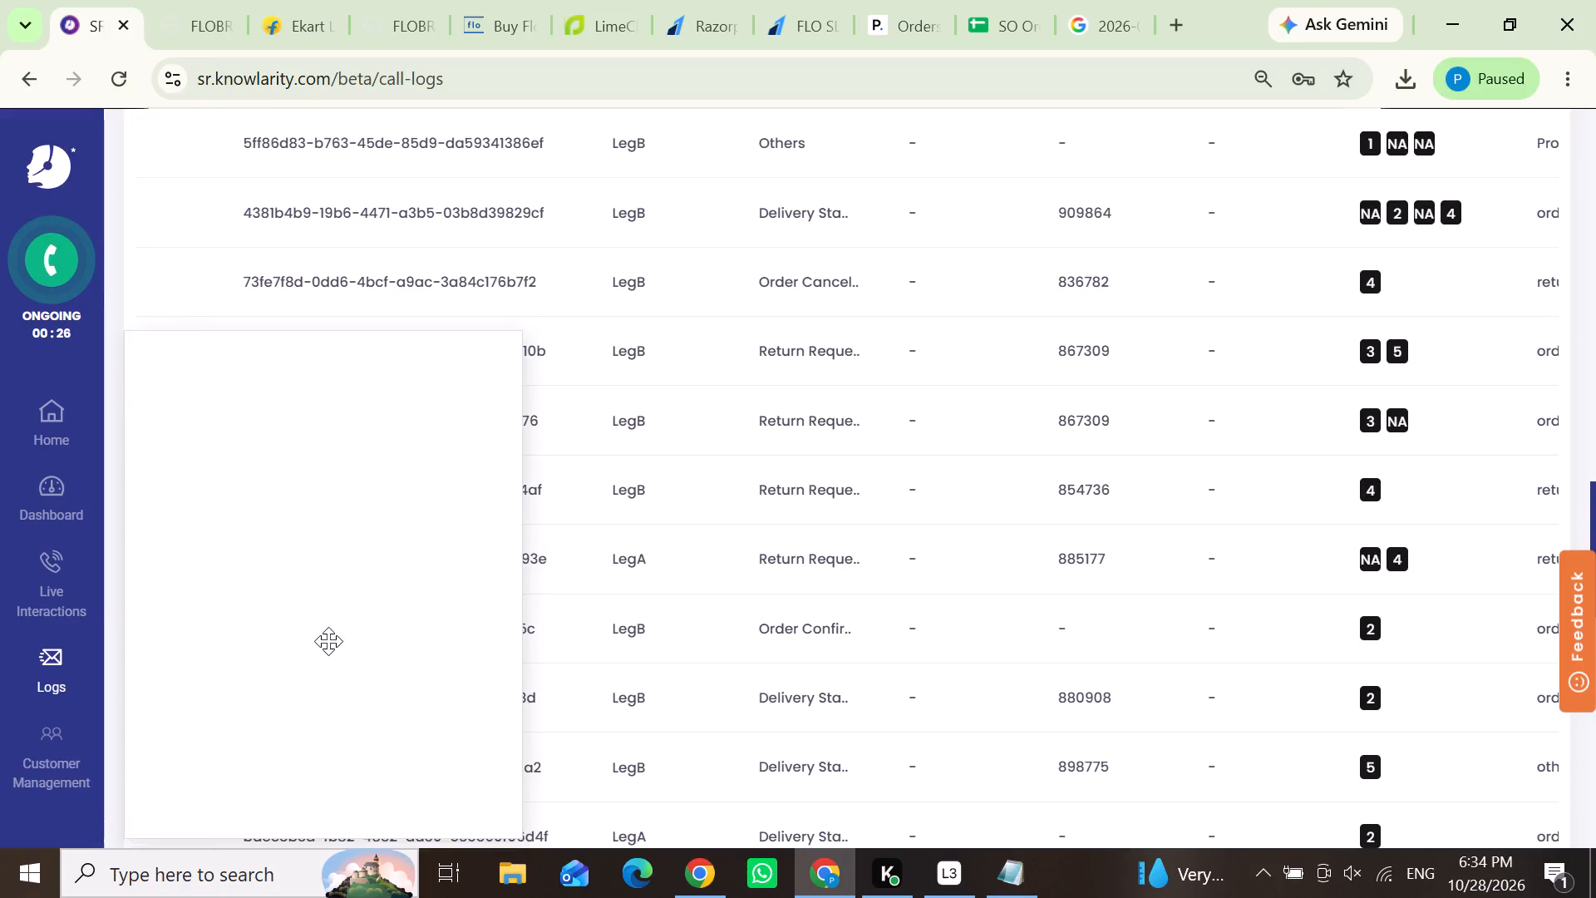
pyautogui.scroll(-1, 328, 640)
pyautogui.click(281, 679)
pyautogui.moveTo(293, 750); pyautogui.dragTo(285, 828)
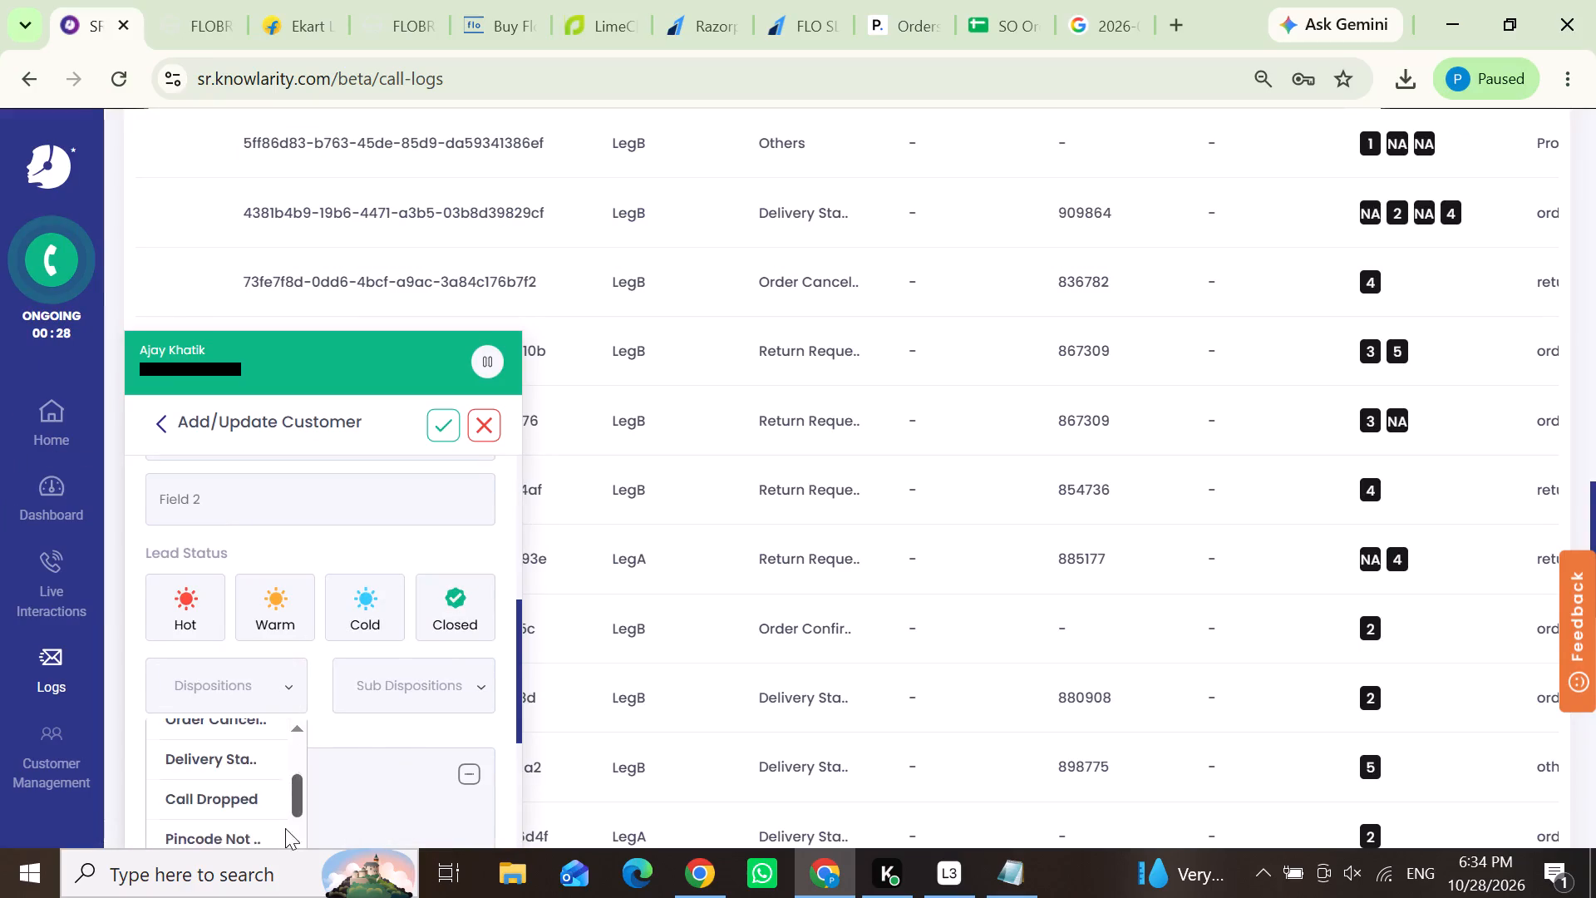
pyautogui.moveTo(285, 828); pyautogui.dragTo(274, 897)
pyautogui.click(194, 767)
pyautogui.click(203, 800)
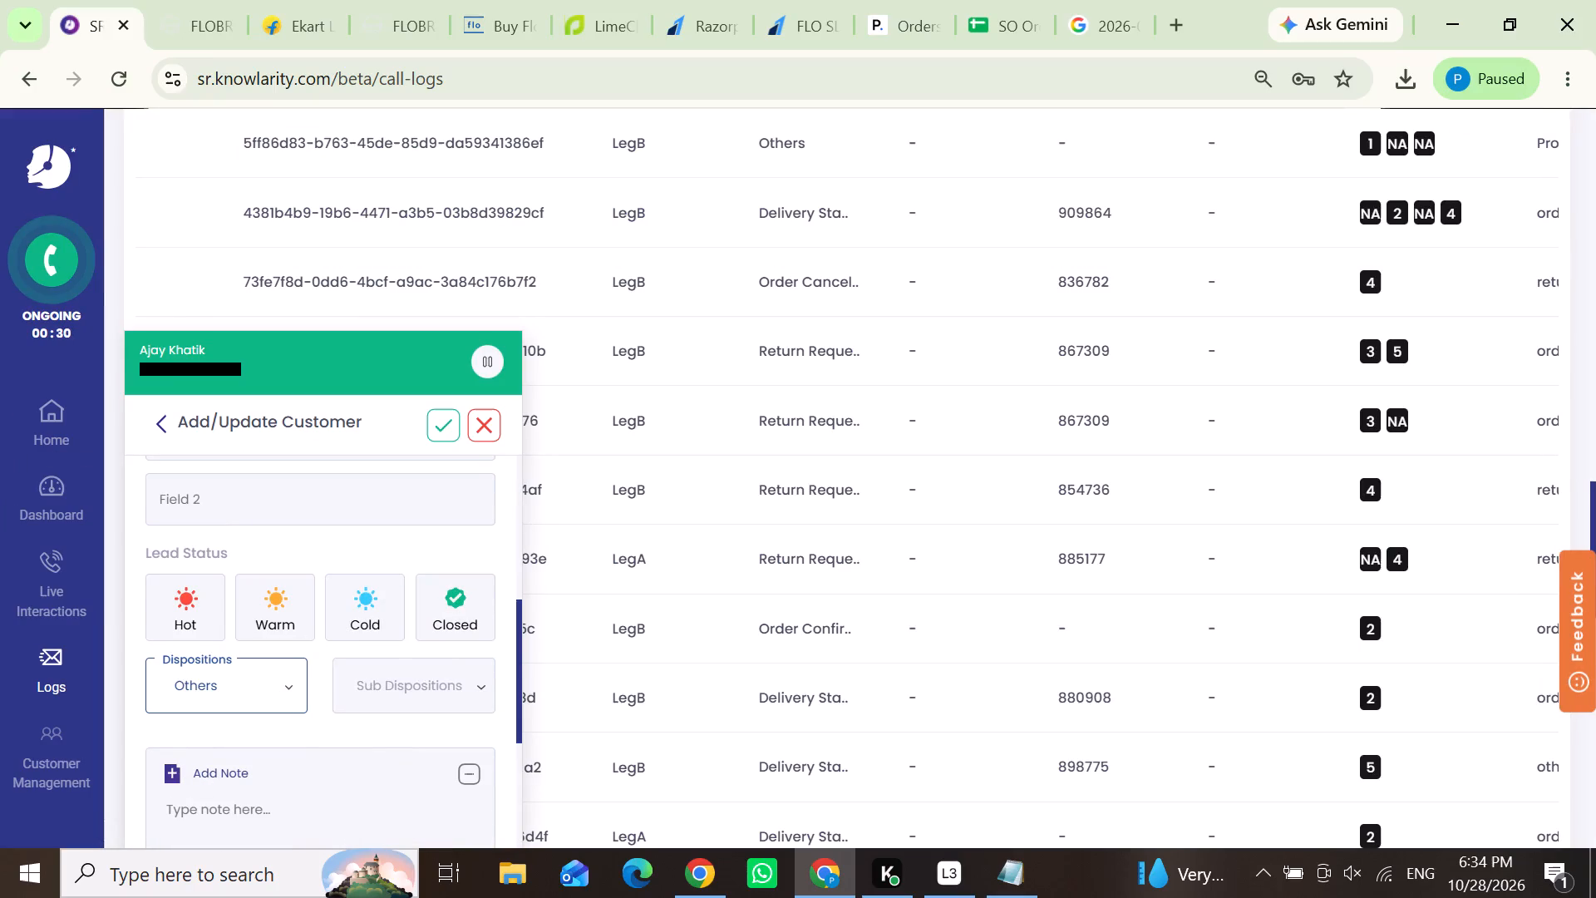
pyautogui.hotkey('ctrl', 'v')
pyautogui.click(436, 417)
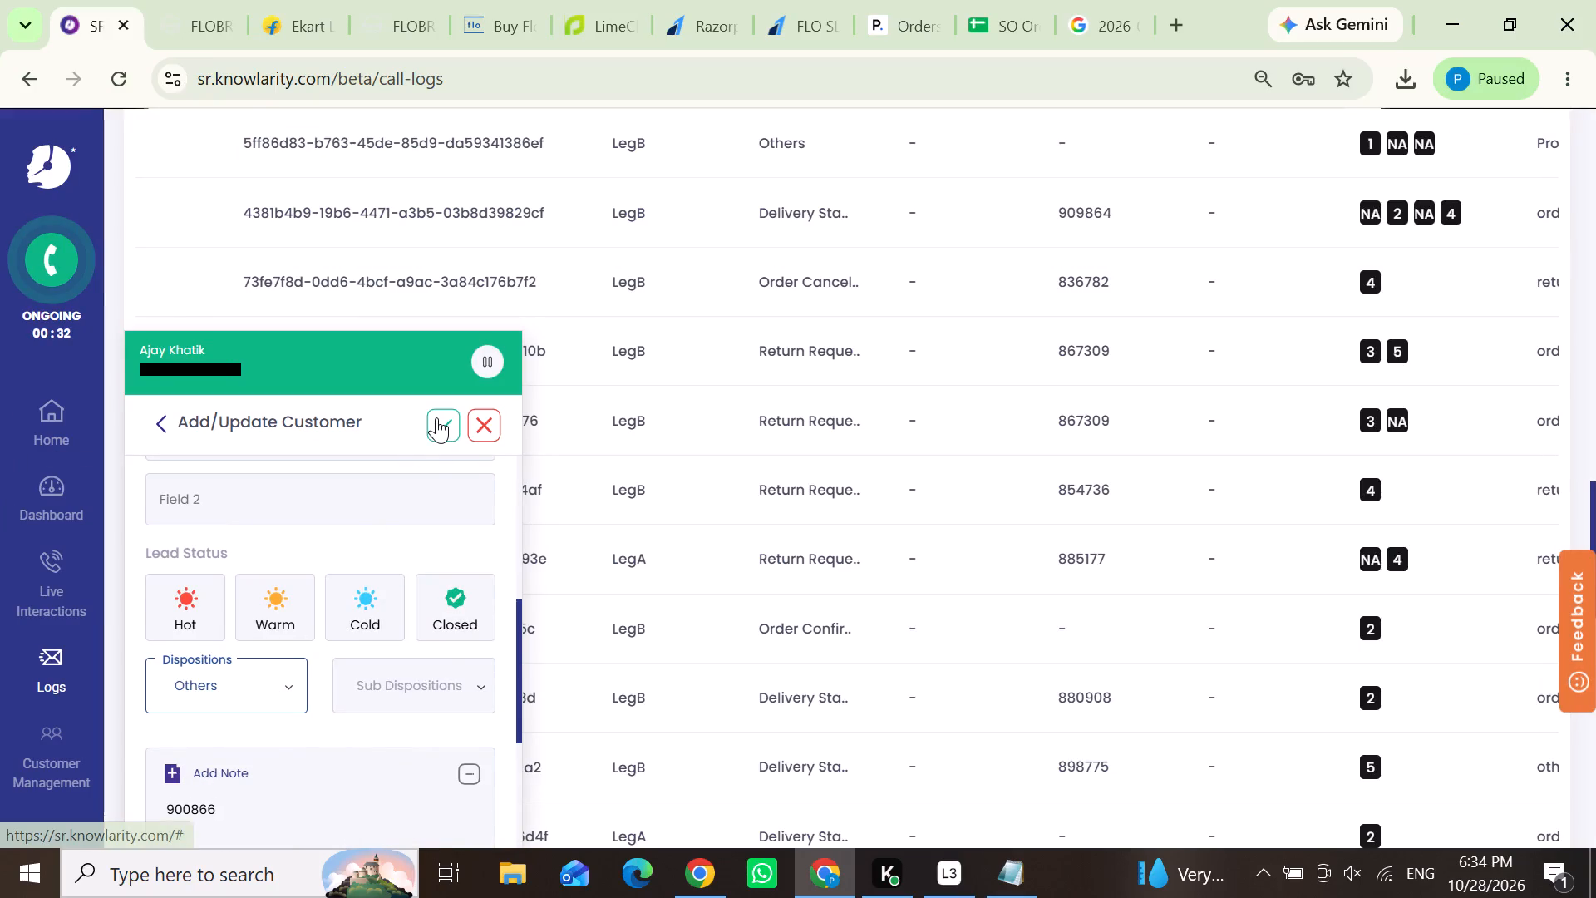
# Return to the Ekart tracking page and recheck the latest movements of the caller's shipment.
pyautogui.click(297, 0)
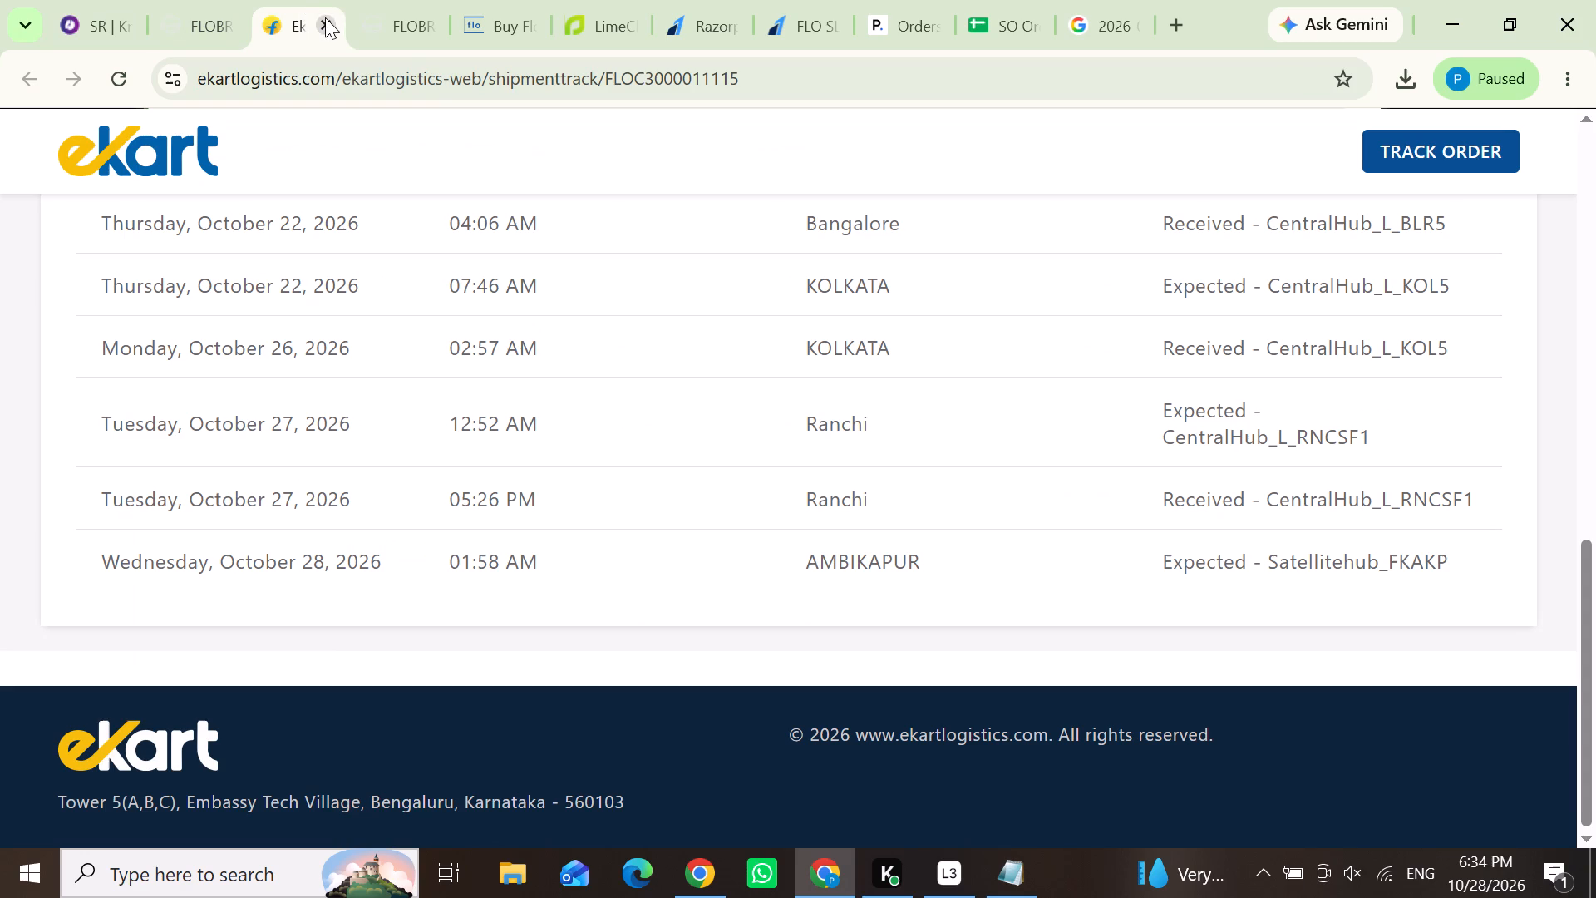
pyautogui.scroll(-3, 763, 413)
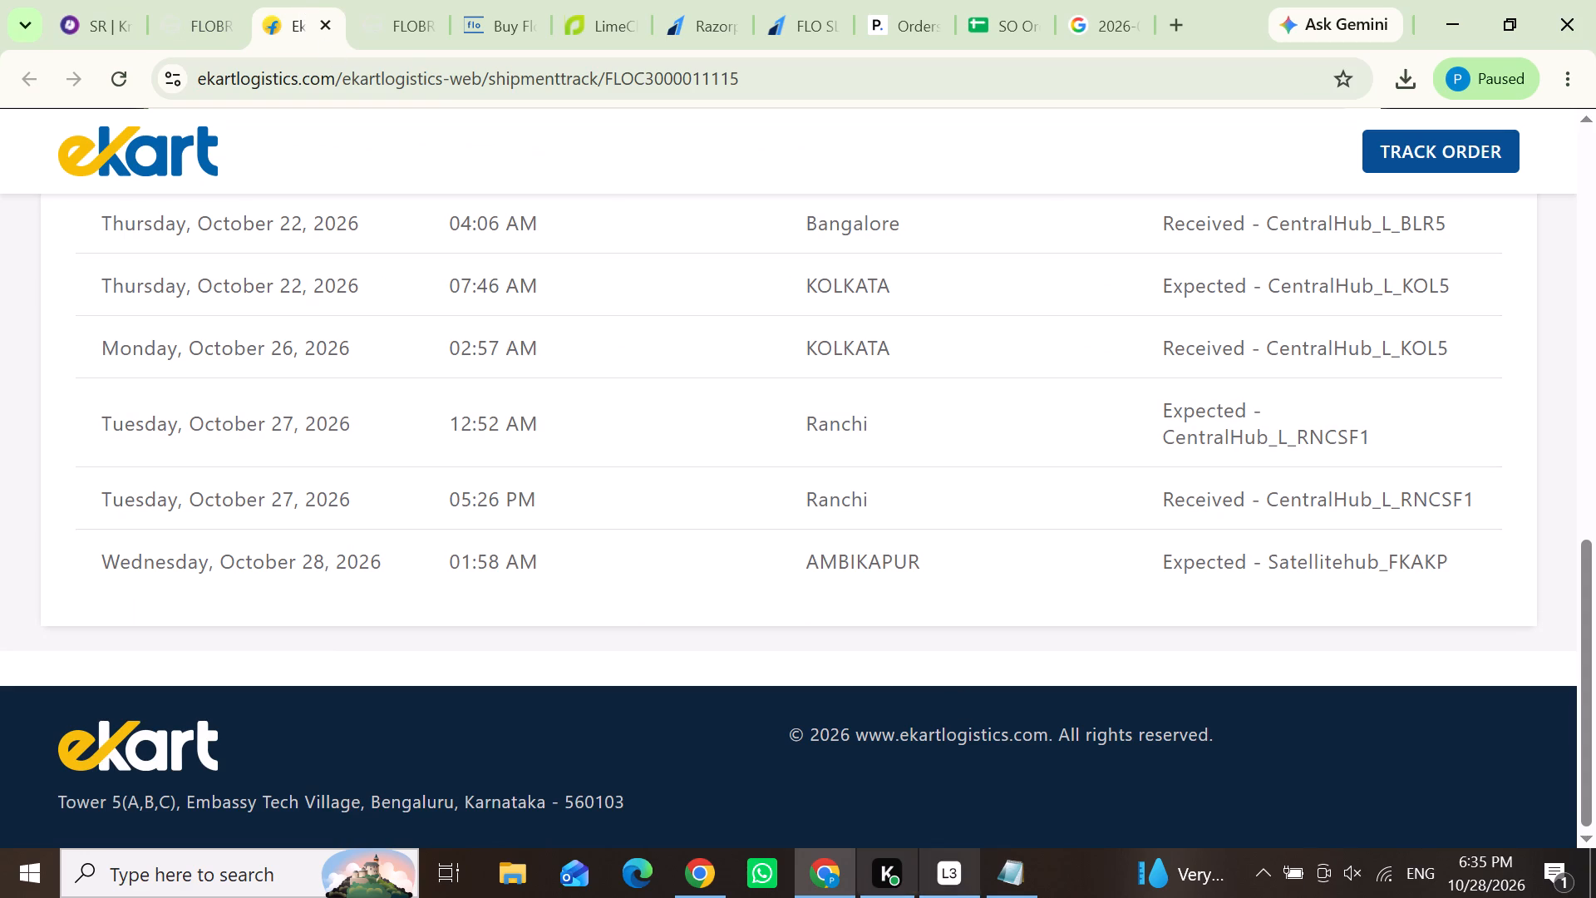
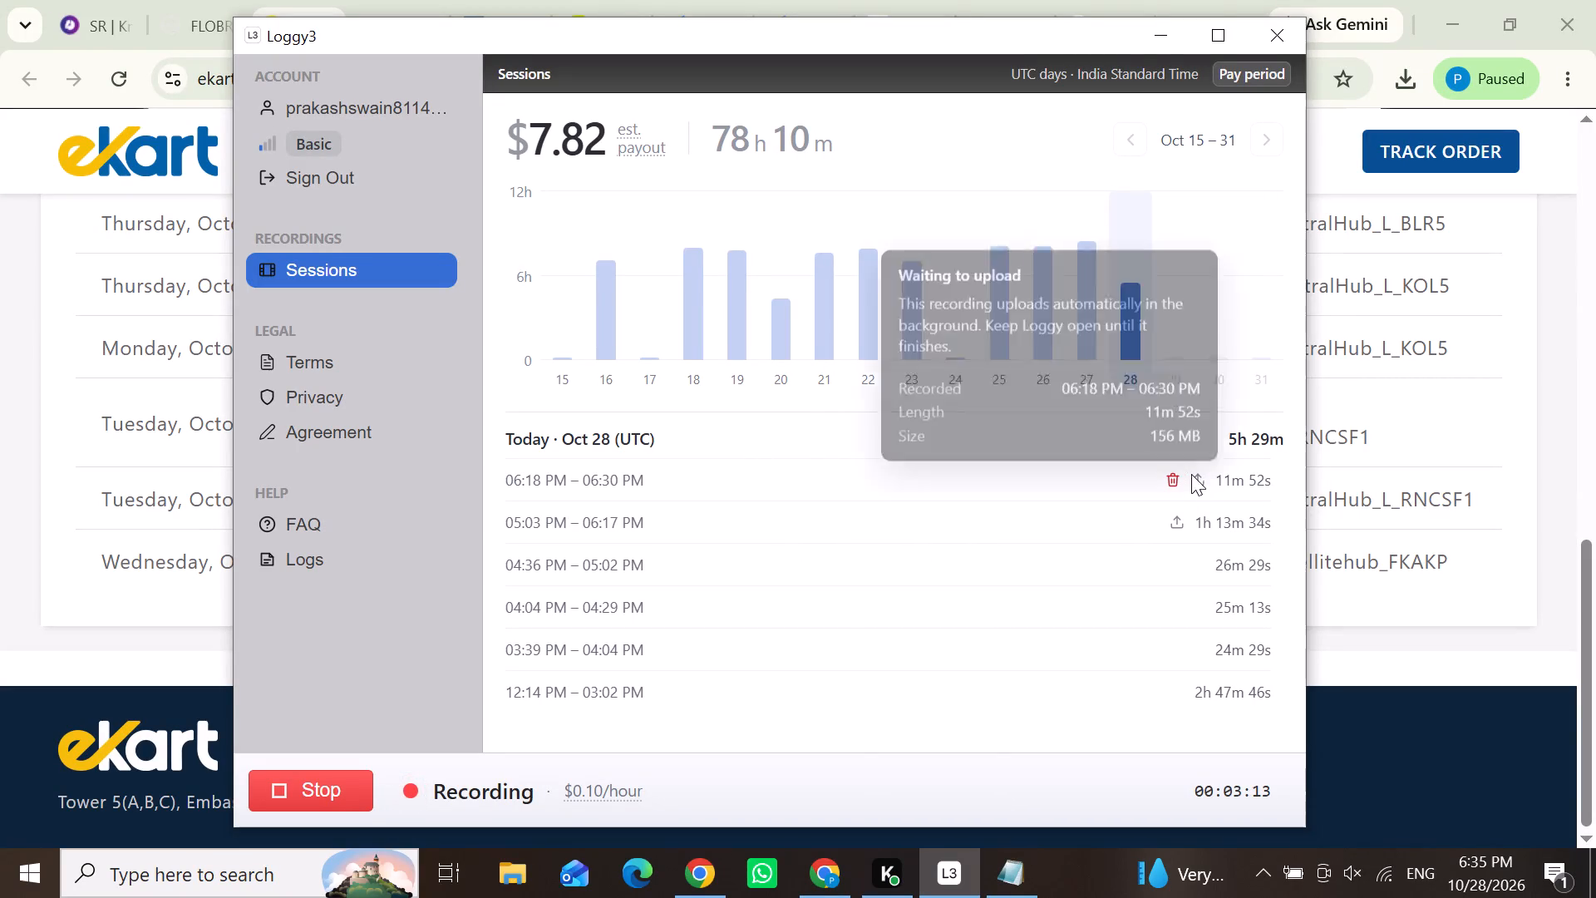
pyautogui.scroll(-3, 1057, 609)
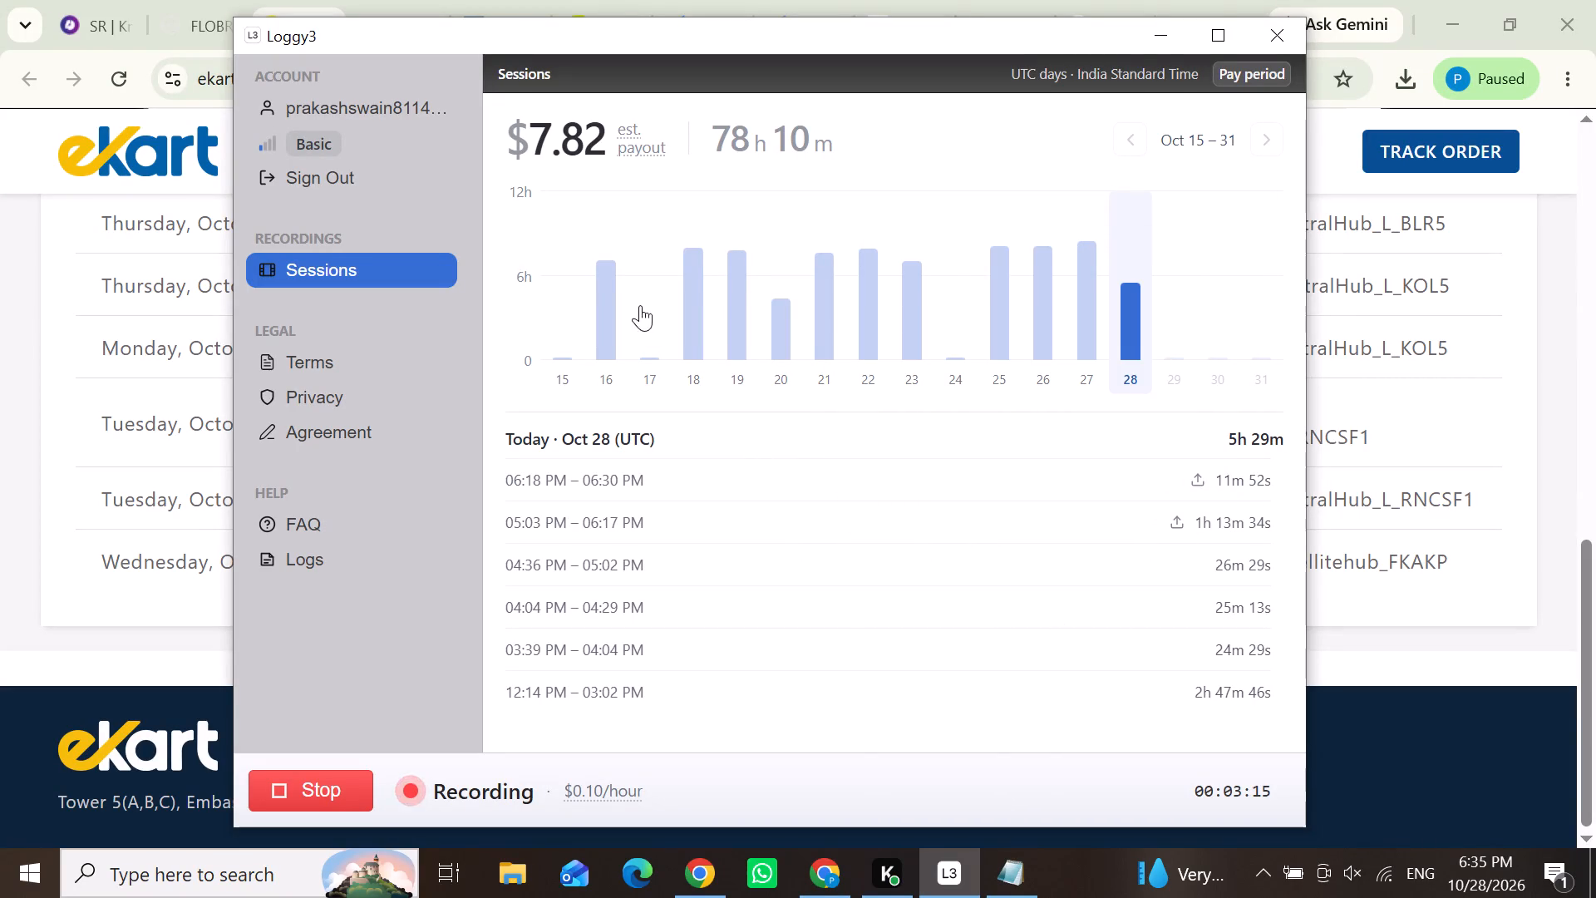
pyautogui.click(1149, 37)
# Search FloBridge orders by notification mobile, using the incoming caller's phone number copied from the Knowlarity call pop-up.
pyautogui.click(109, 0)
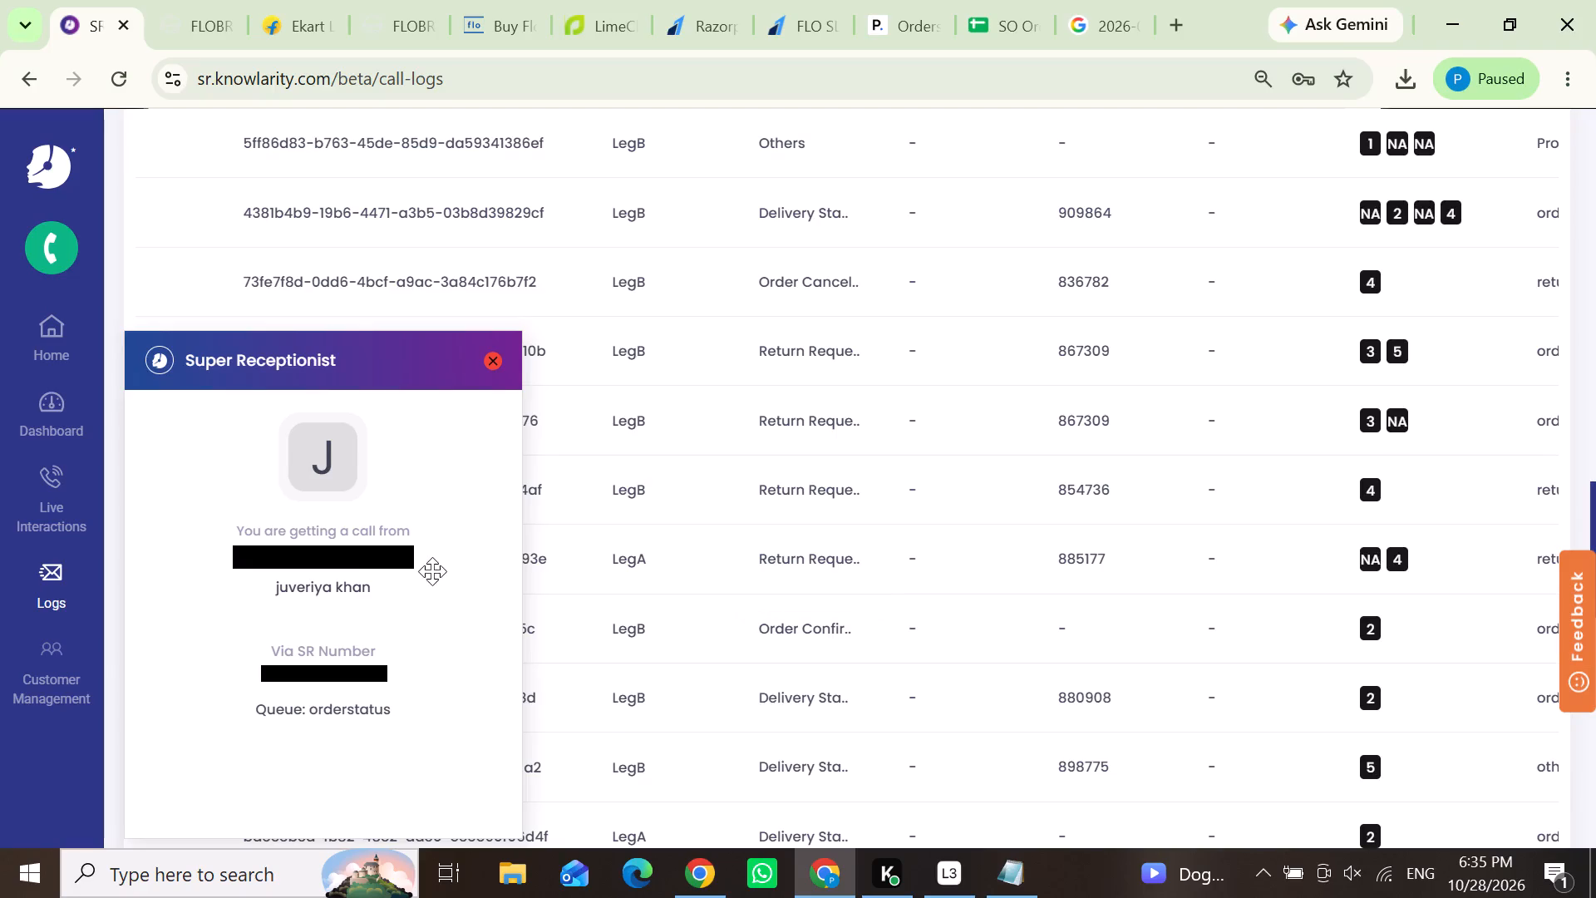
pyautogui.moveTo(432, 557); pyautogui.dragTo(254, 547)
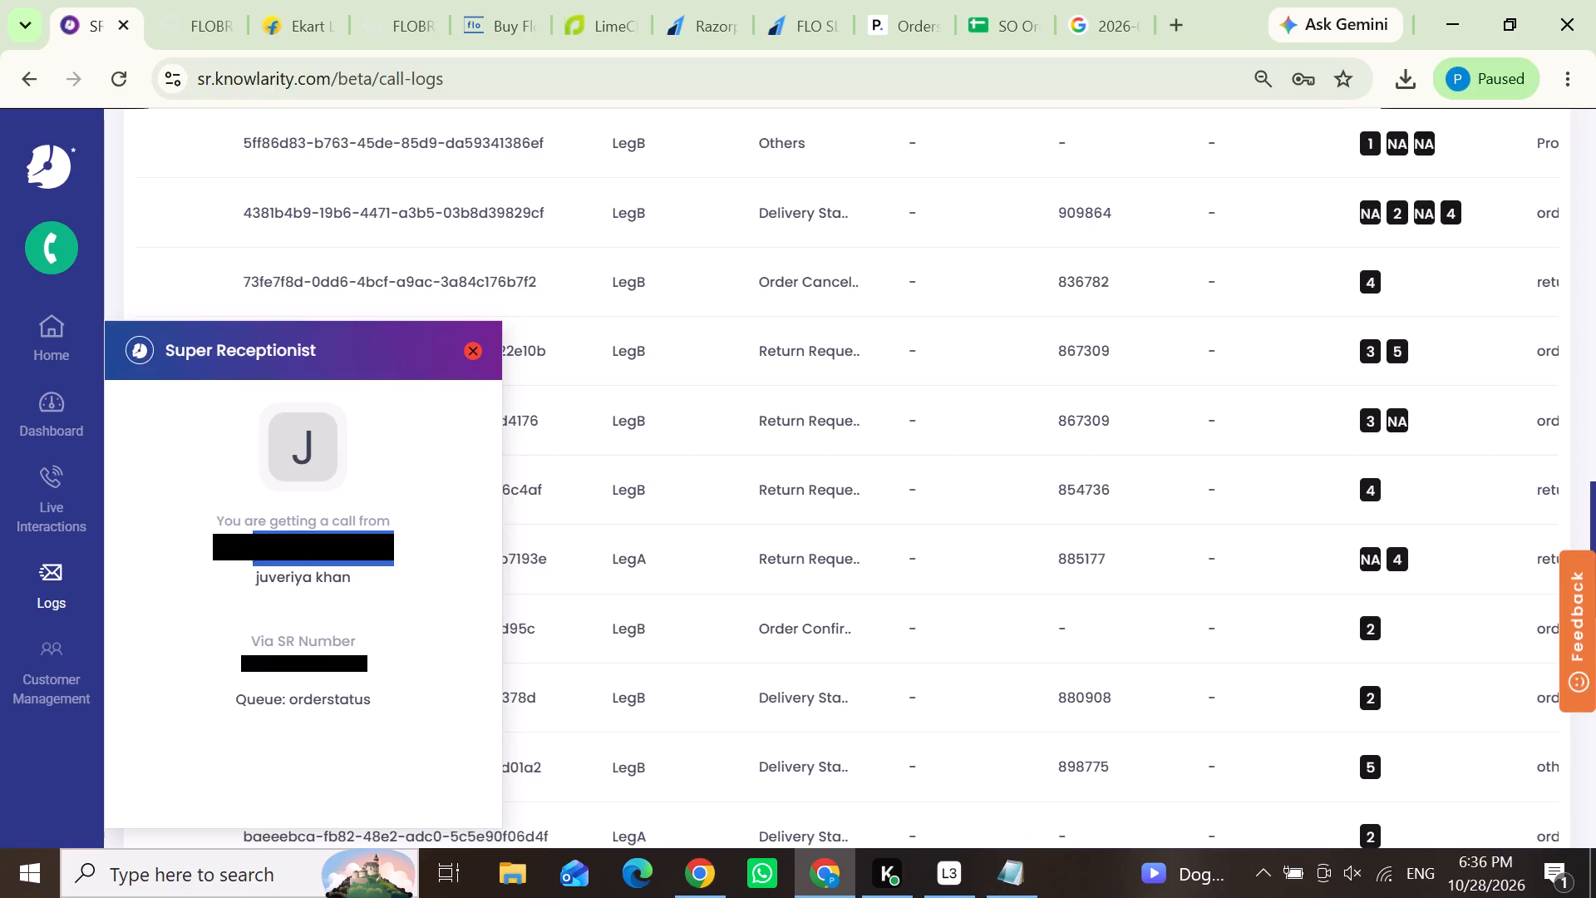
pyautogui.hotkey('ctrl', 'c')
pyautogui.click(173, 0)
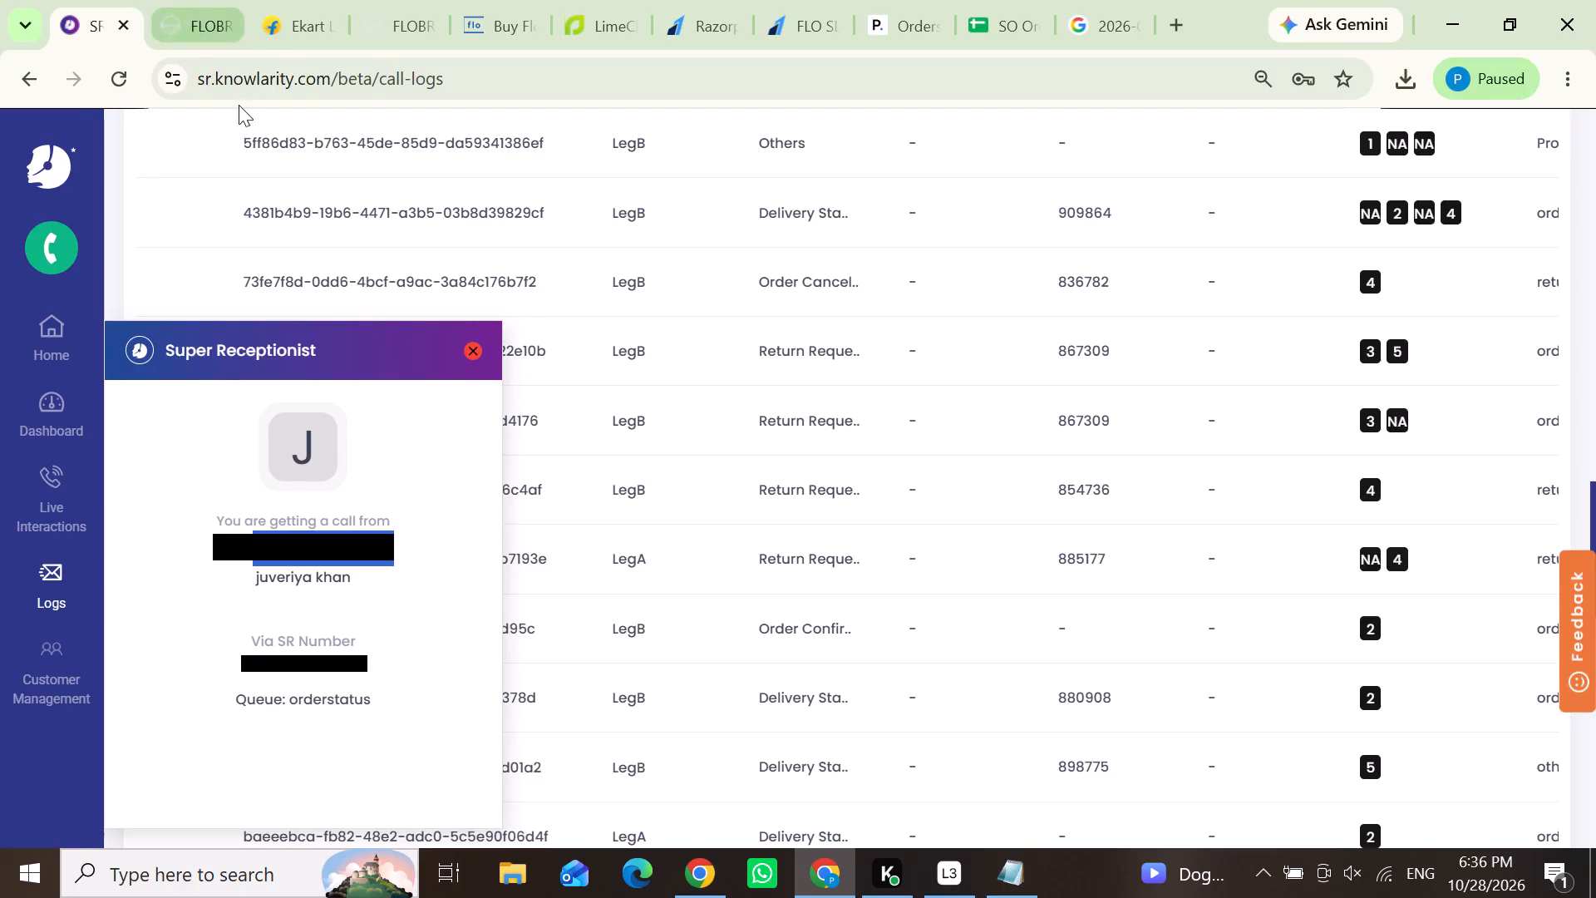
pyautogui.moveTo(654, 215); pyautogui.dragTo(522, 215)
pyautogui.hotkey('ctrl', 'v')
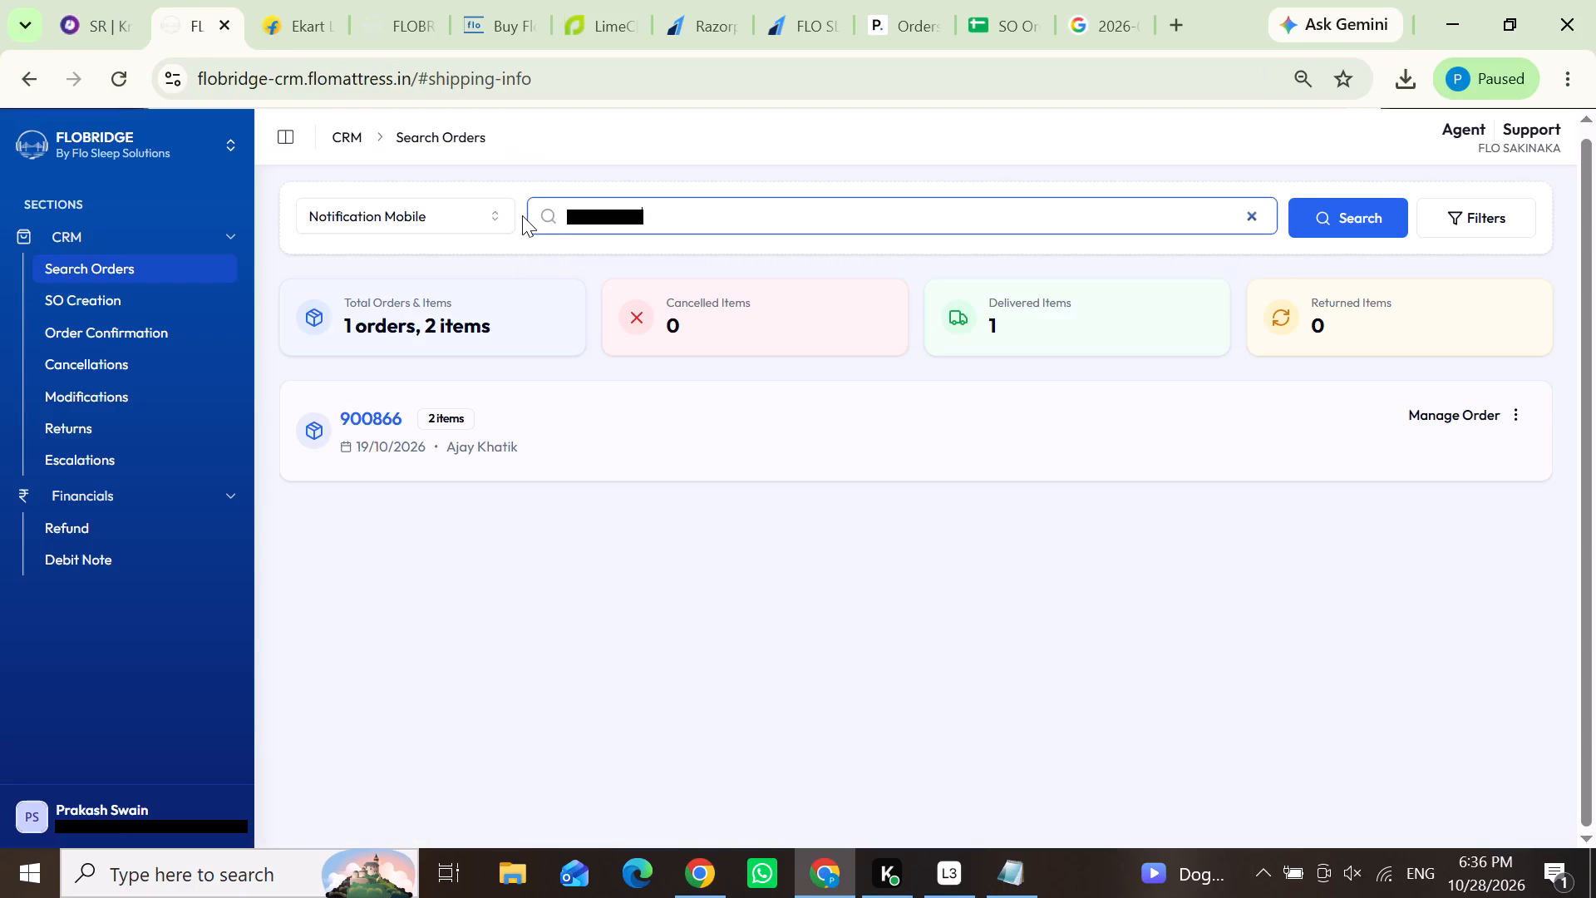
pyautogui.click(1357, 219)
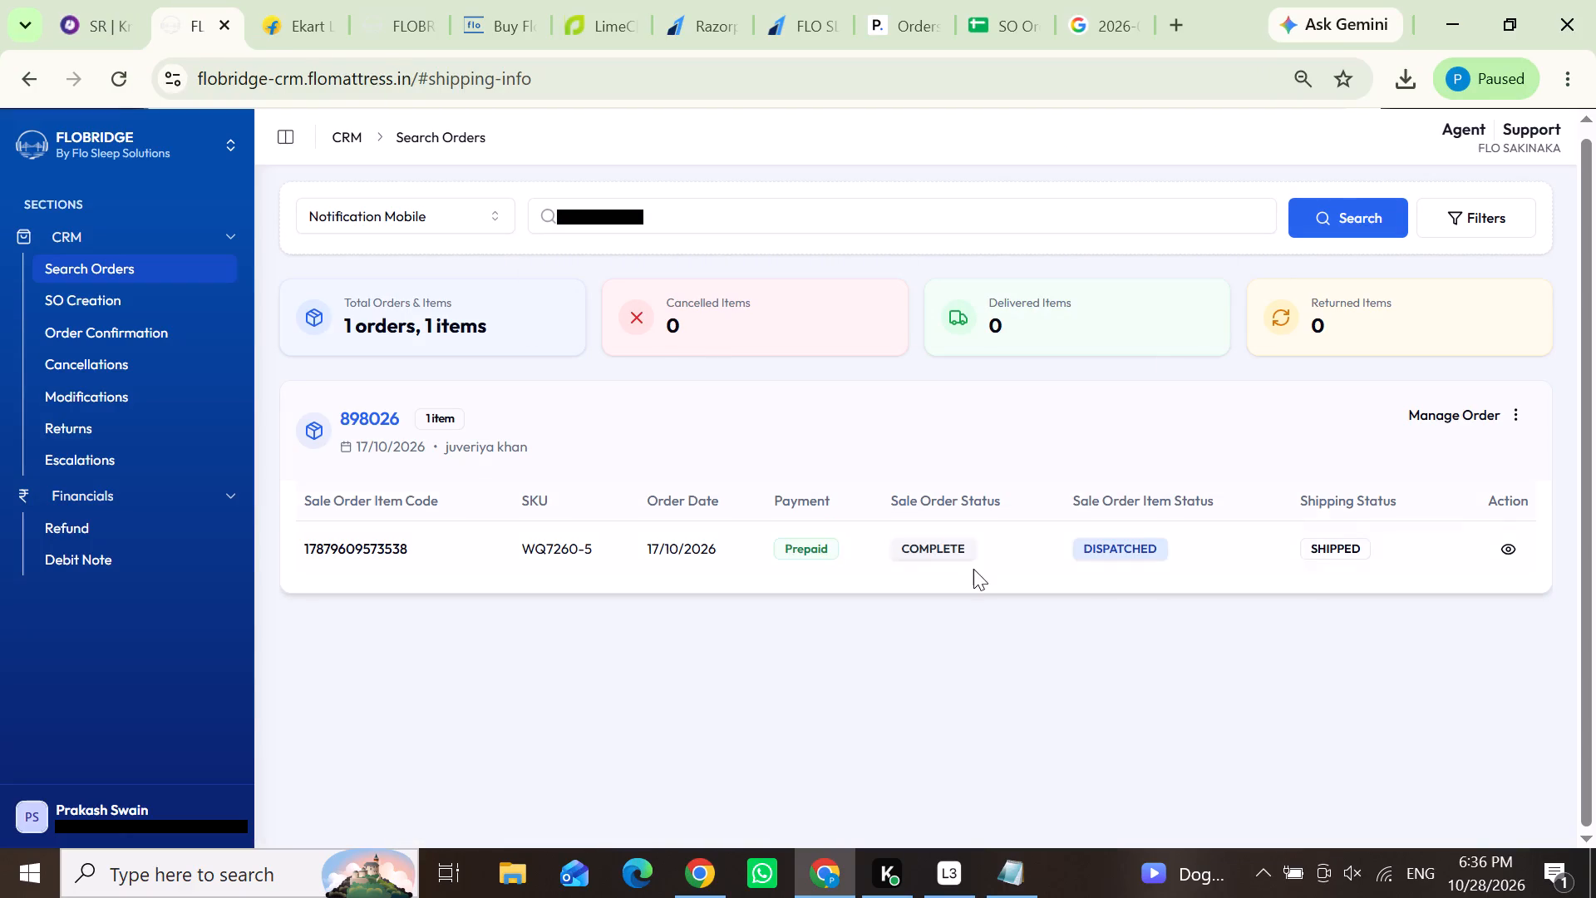
pyautogui.click(1475, 421)
pyautogui.click(1436, 592)
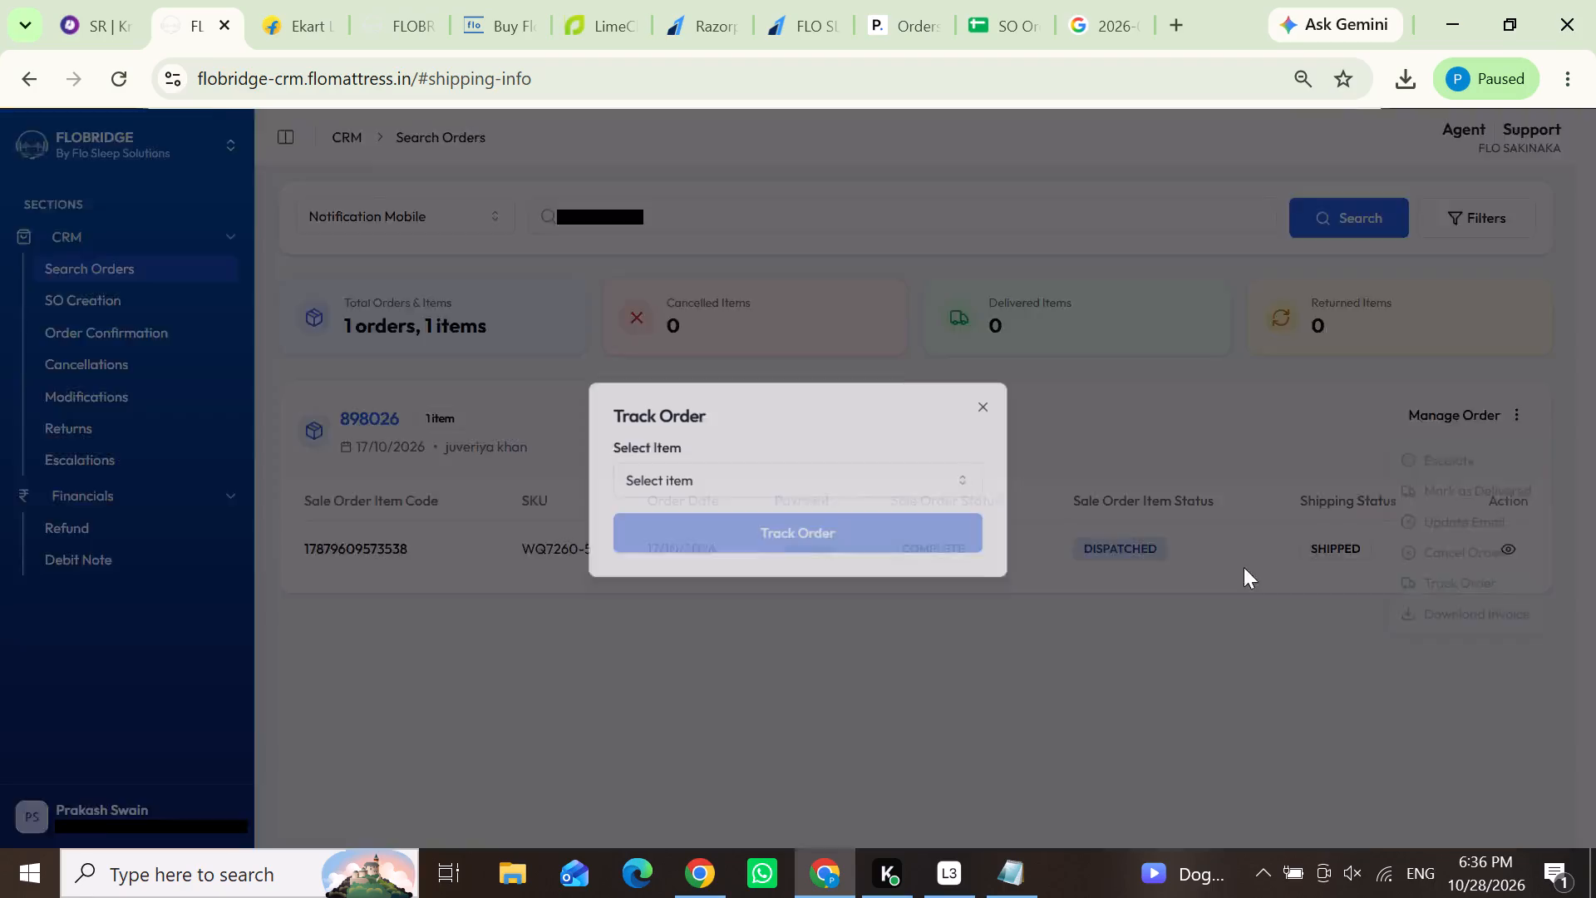
pyautogui.click(921, 478)
pyautogui.click(832, 524)
pyautogui.click(810, 542)
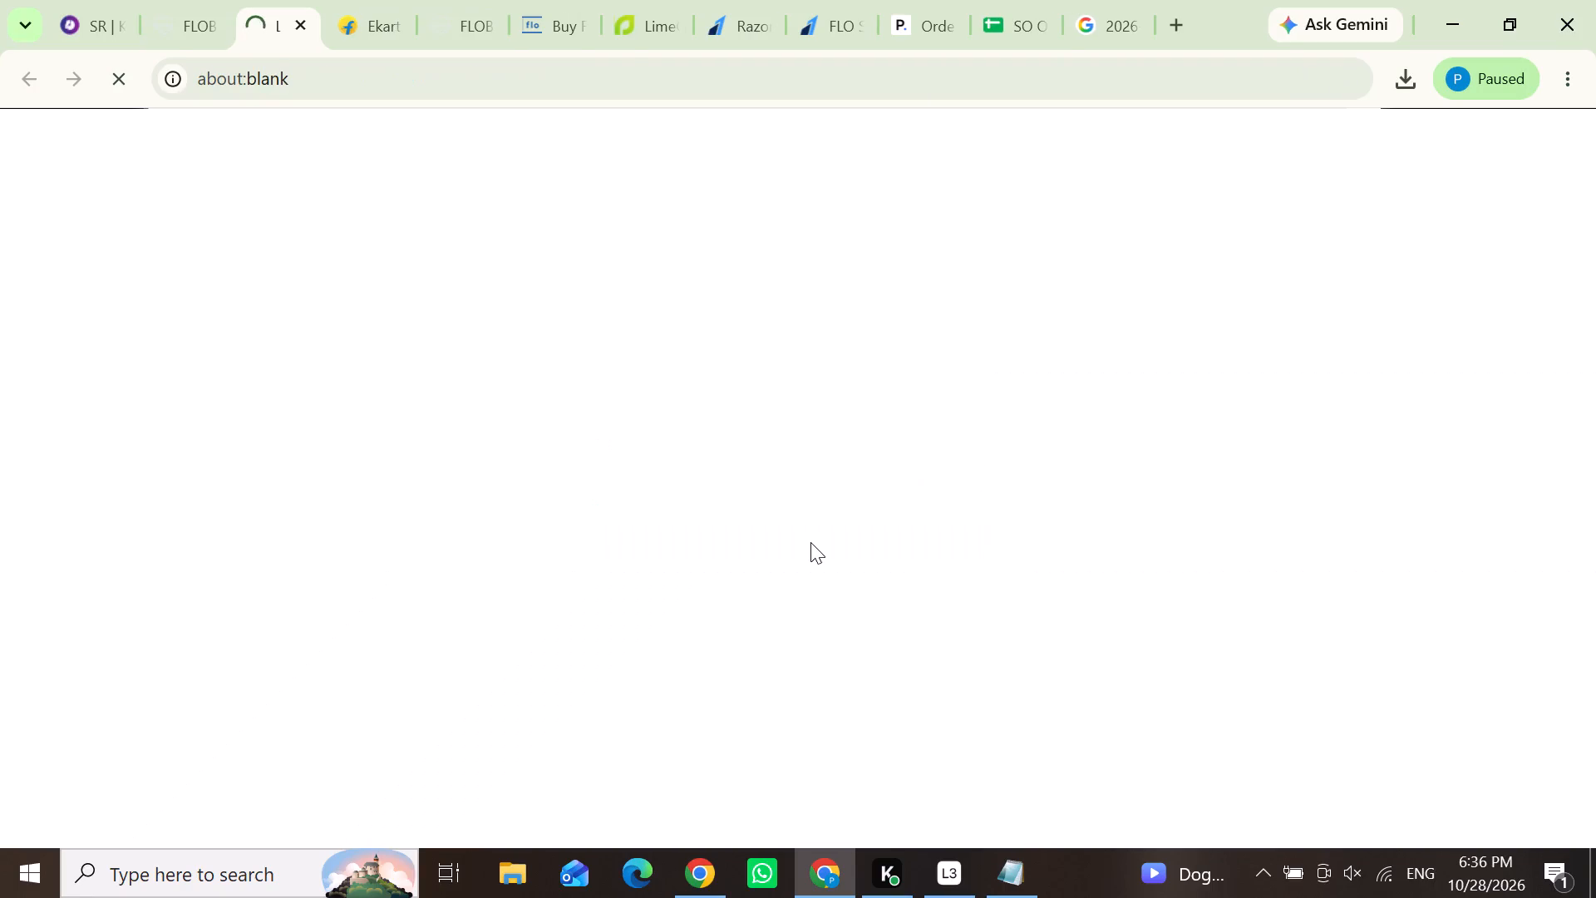
pyautogui.scroll(-2, 815, 562)
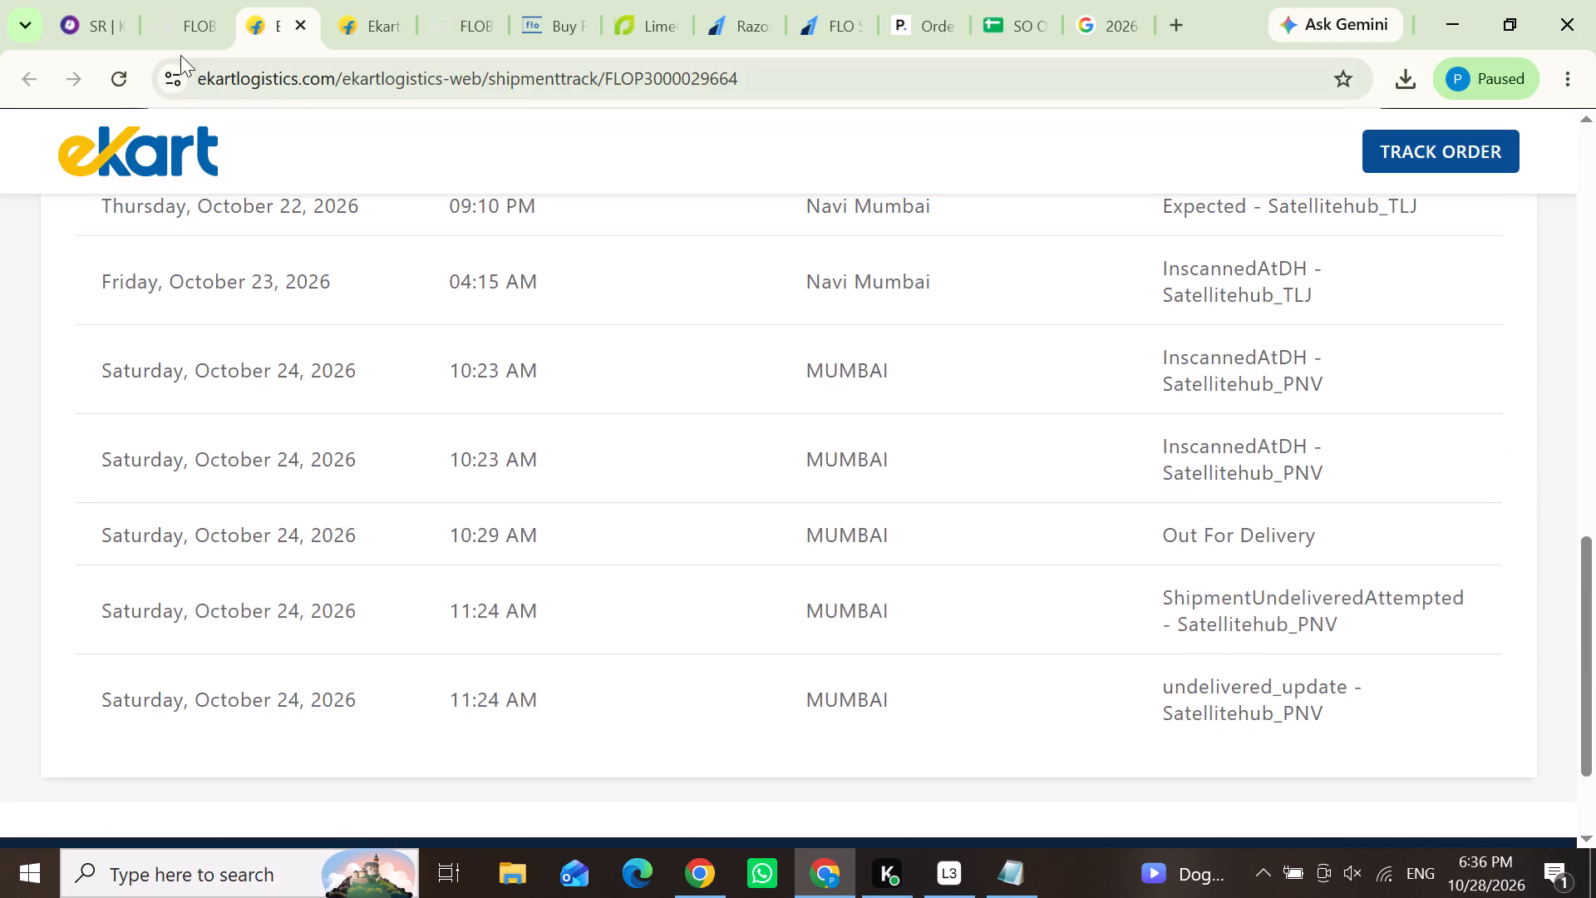
pyautogui.scroll(1, 911, 425)
pyautogui.scroll(-2, 910, 427)
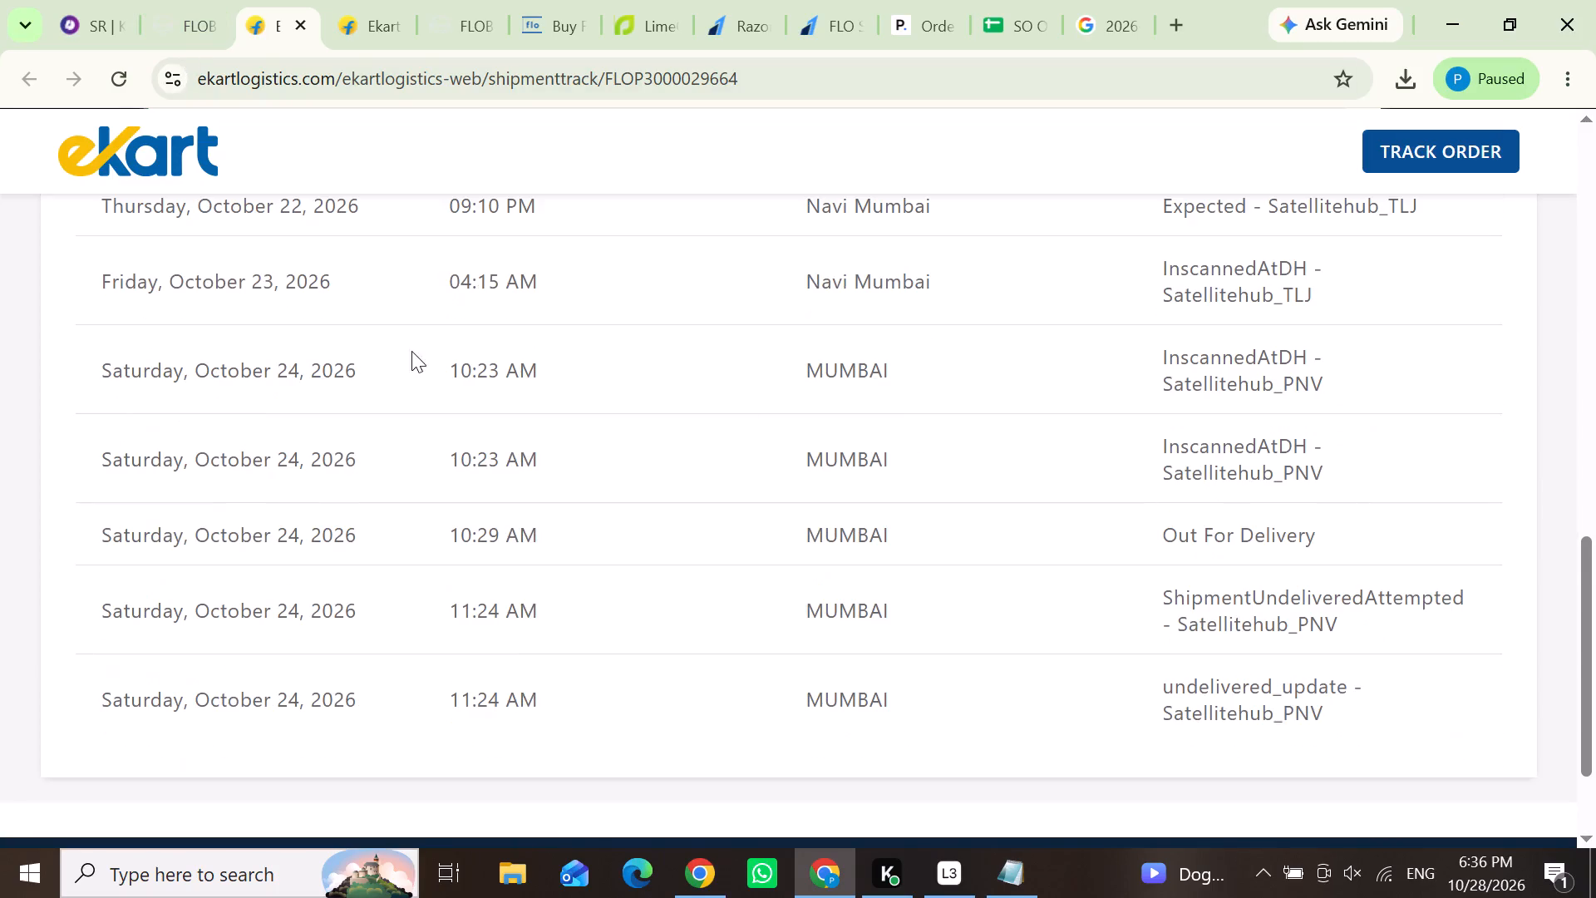
pyautogui.click(202, 30)
pyautogui.click(371, 532)
pyautogui.moveTo(406, 417); pyautogui.dragTo(332, 419)
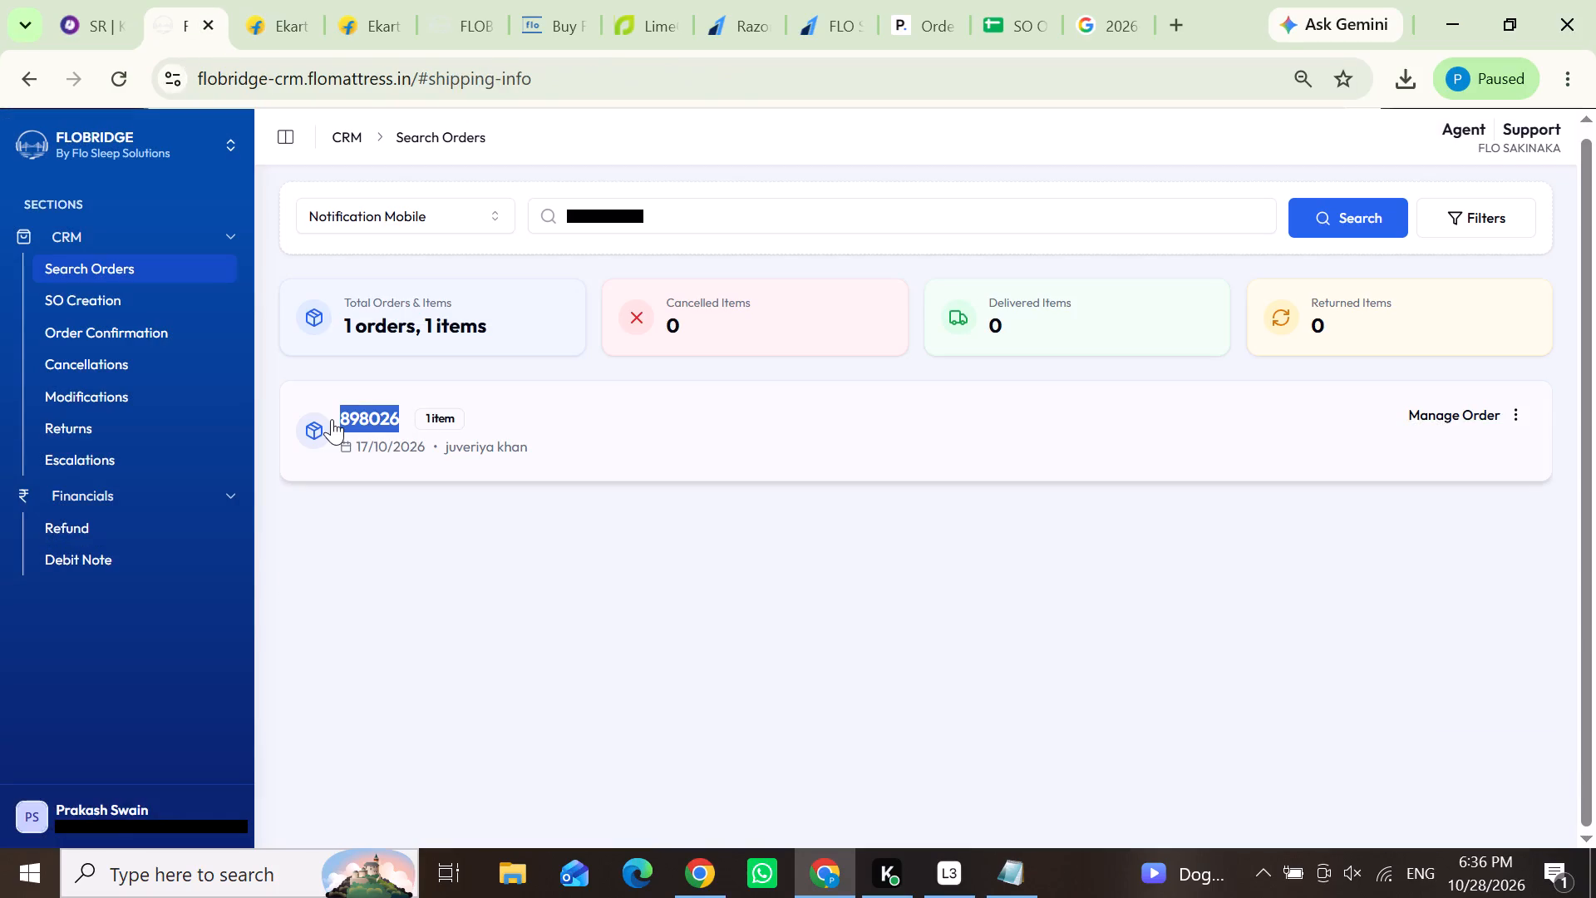
pyautogui.hotkey('ctrl', 'c')
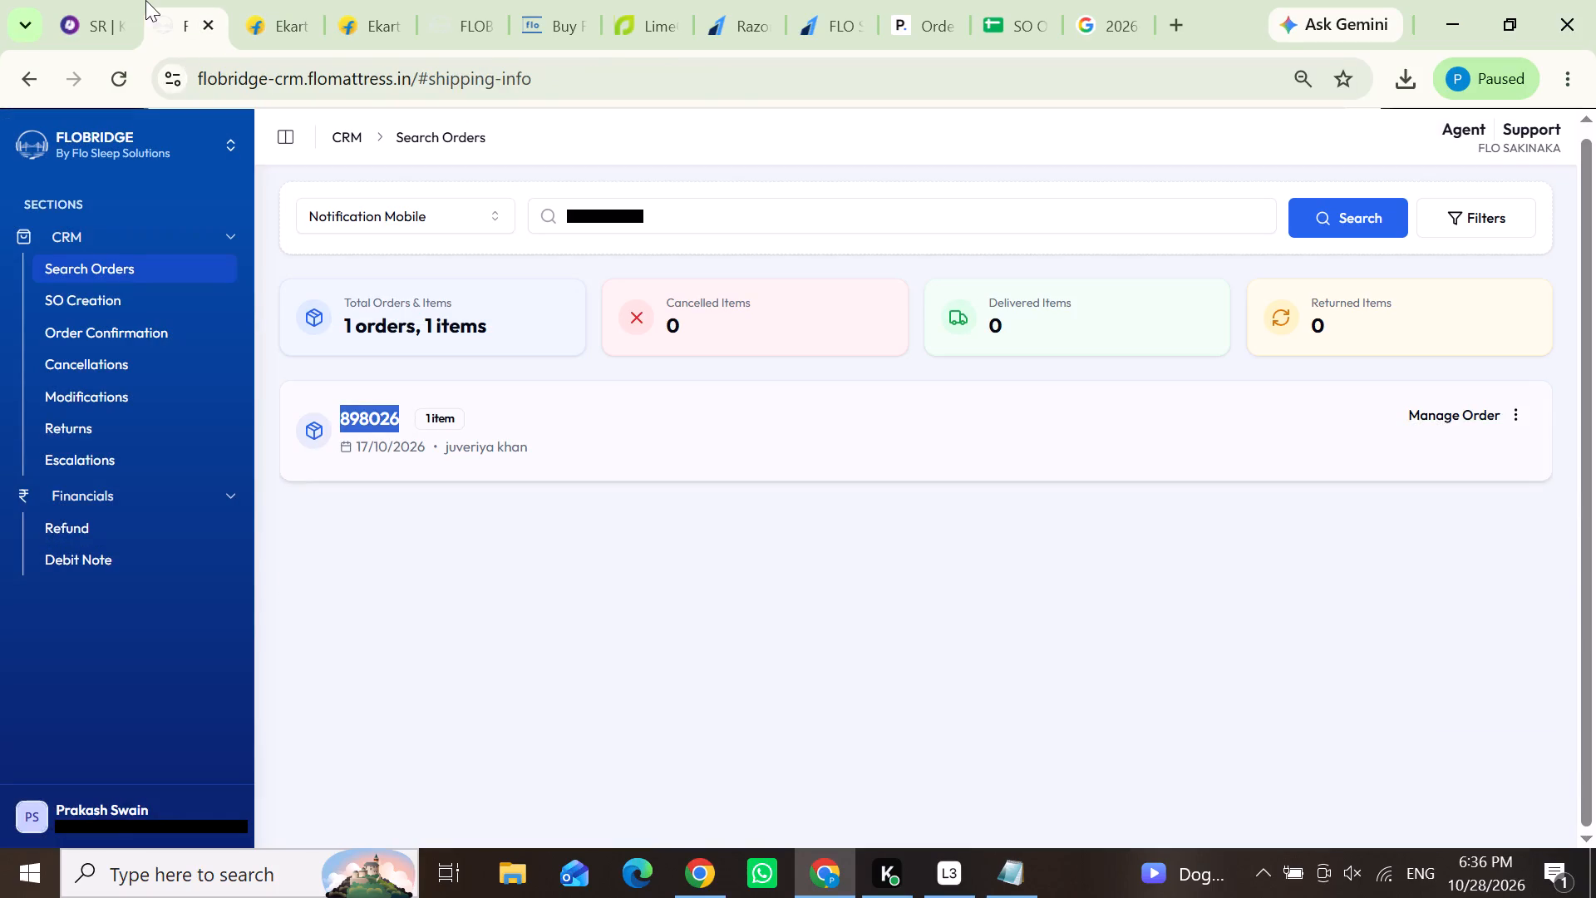
pyautogui.click(145, 0)
pyautogui.click(115, 7)
pyautogui.click(214, 762)
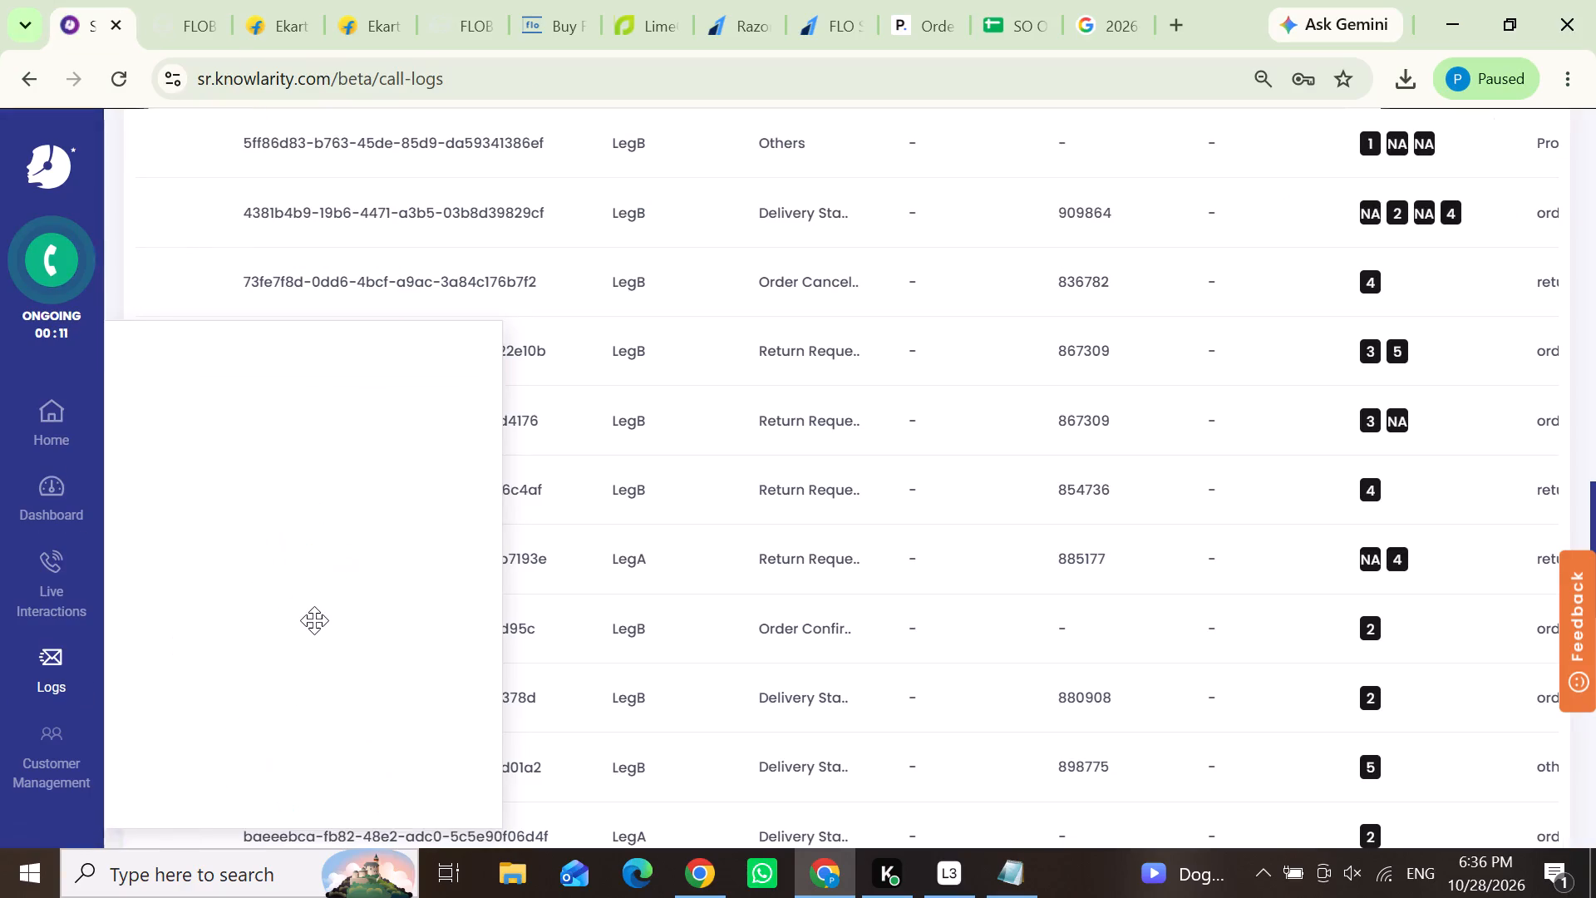
pyautogui.scroll(-1, 314, 619)
pyautogui.click(258, 678)
pyautogui.moveTo(271, 747); pyautogui.dragTo(272, 767)
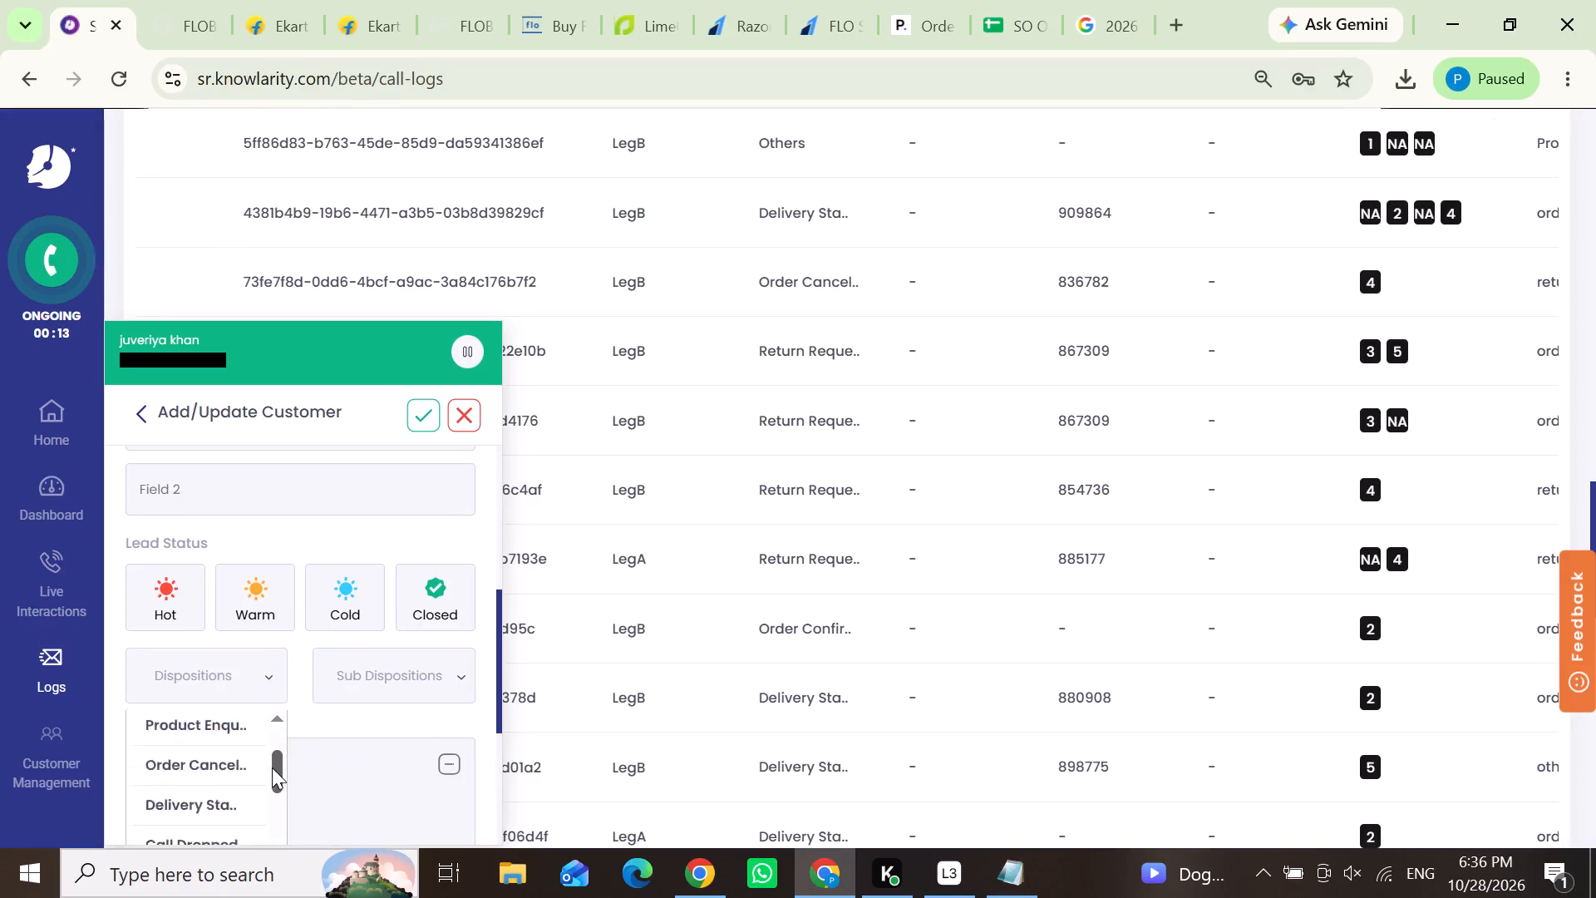
pyautogui.moveTo(272, 767); pyautogui.dragTo(272, 771)
pyautogui.click(211, 781)
pyautogui.click(204, 807)
pyautogui.hotkey('ctrl', 'v')
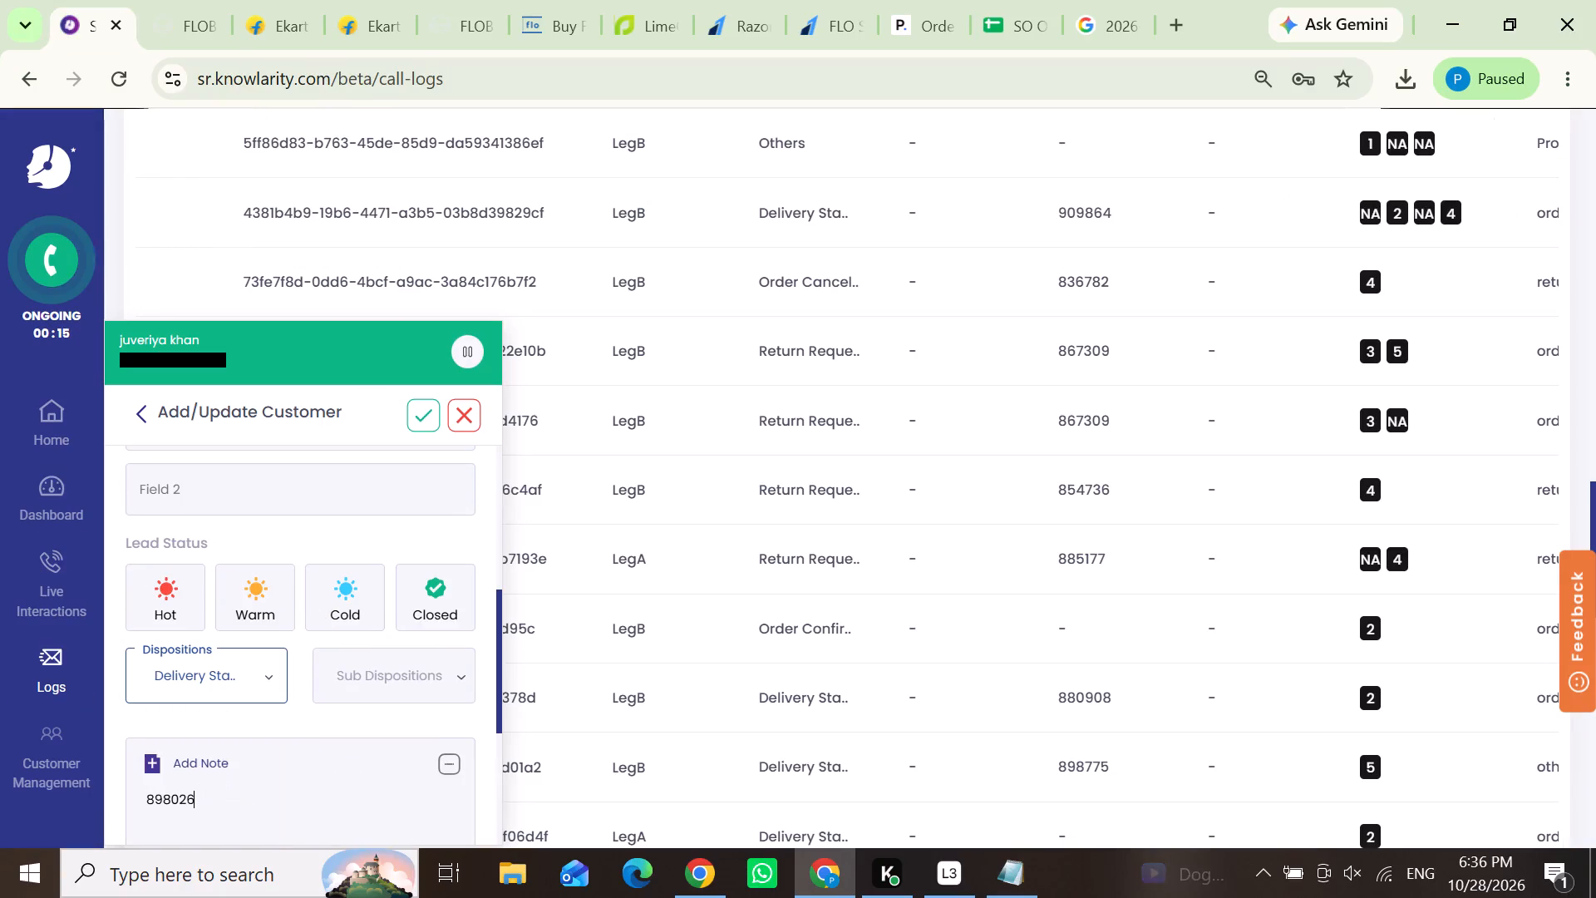
pyautogui.click(411, 408)
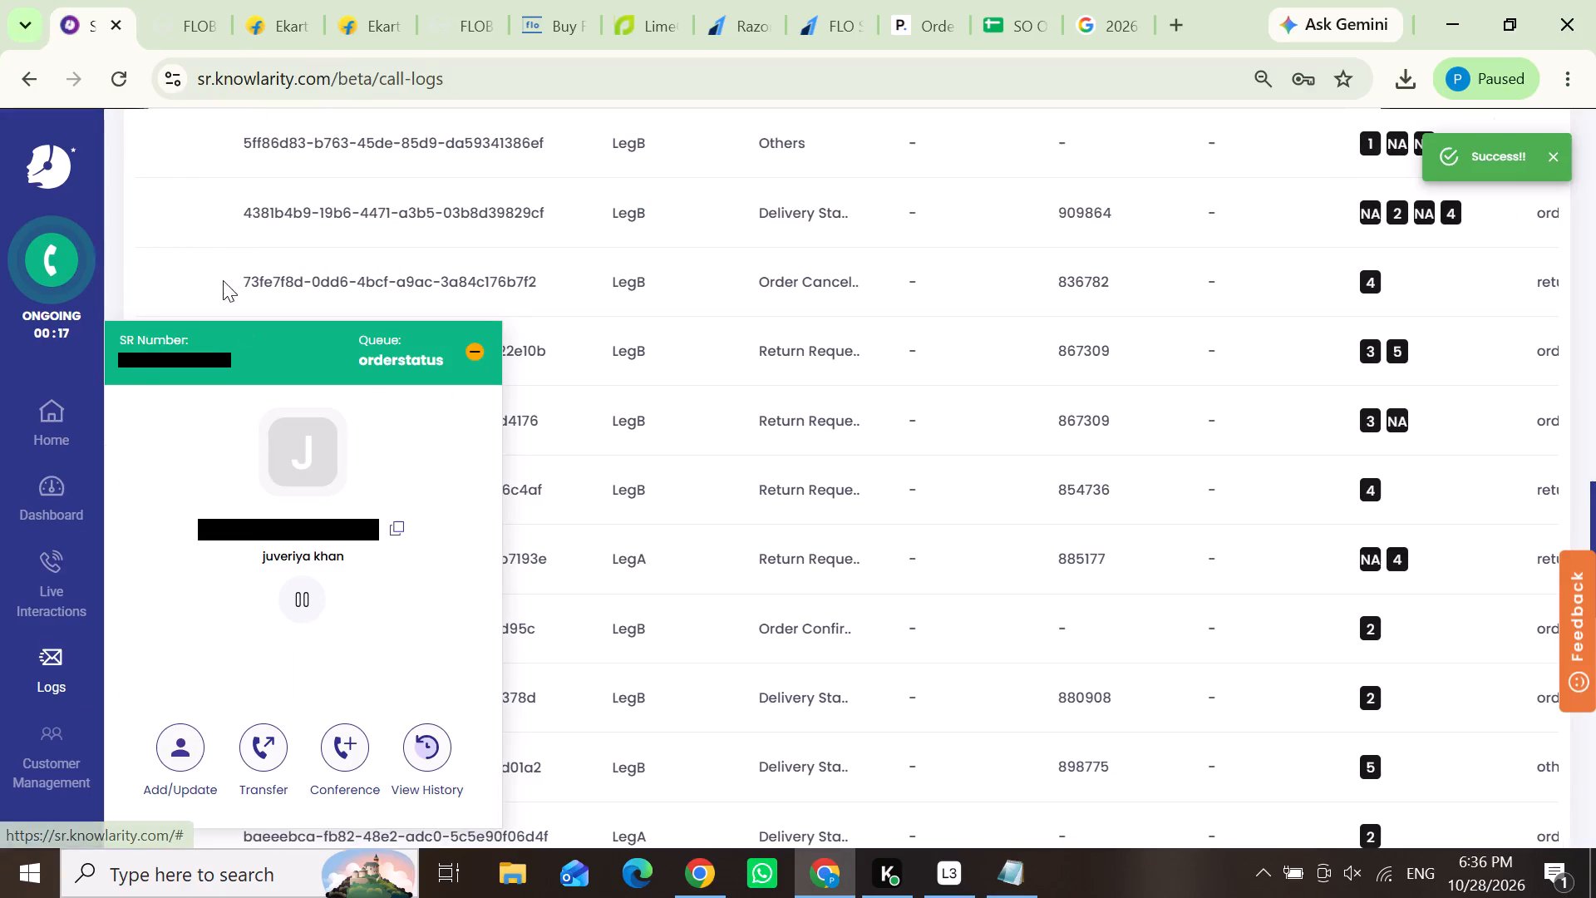
pyautogui.click(352, 15)
pyautogui.click(387, 23)
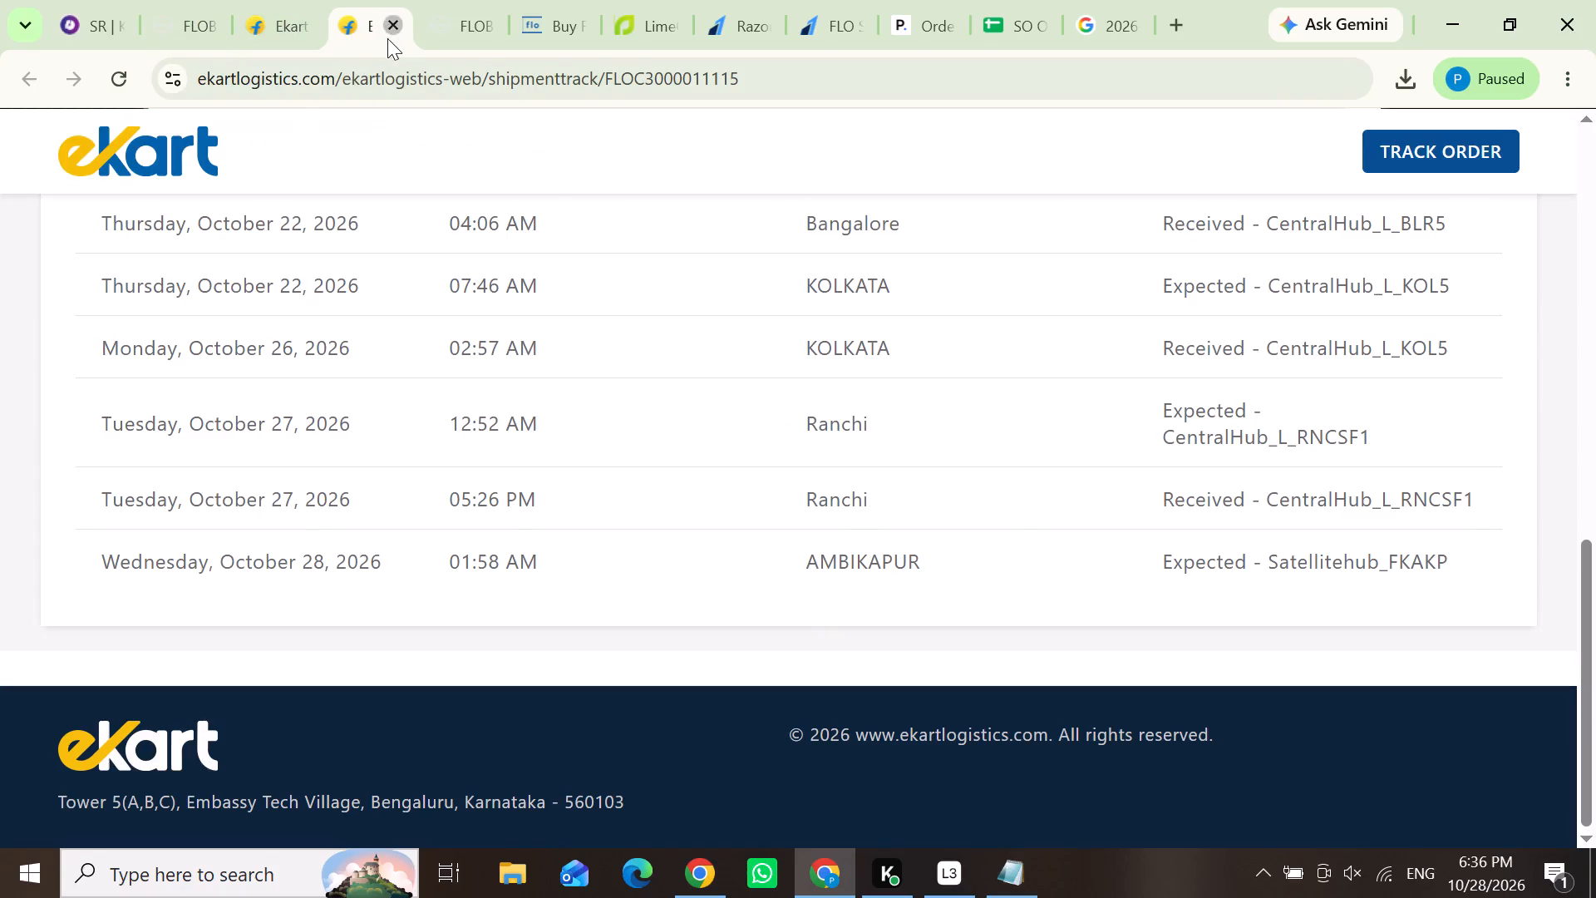
pyautogui.click(188, 26)
pyautogui.click(731, 437)
pyautogui.scroll(-3, 757, 577)
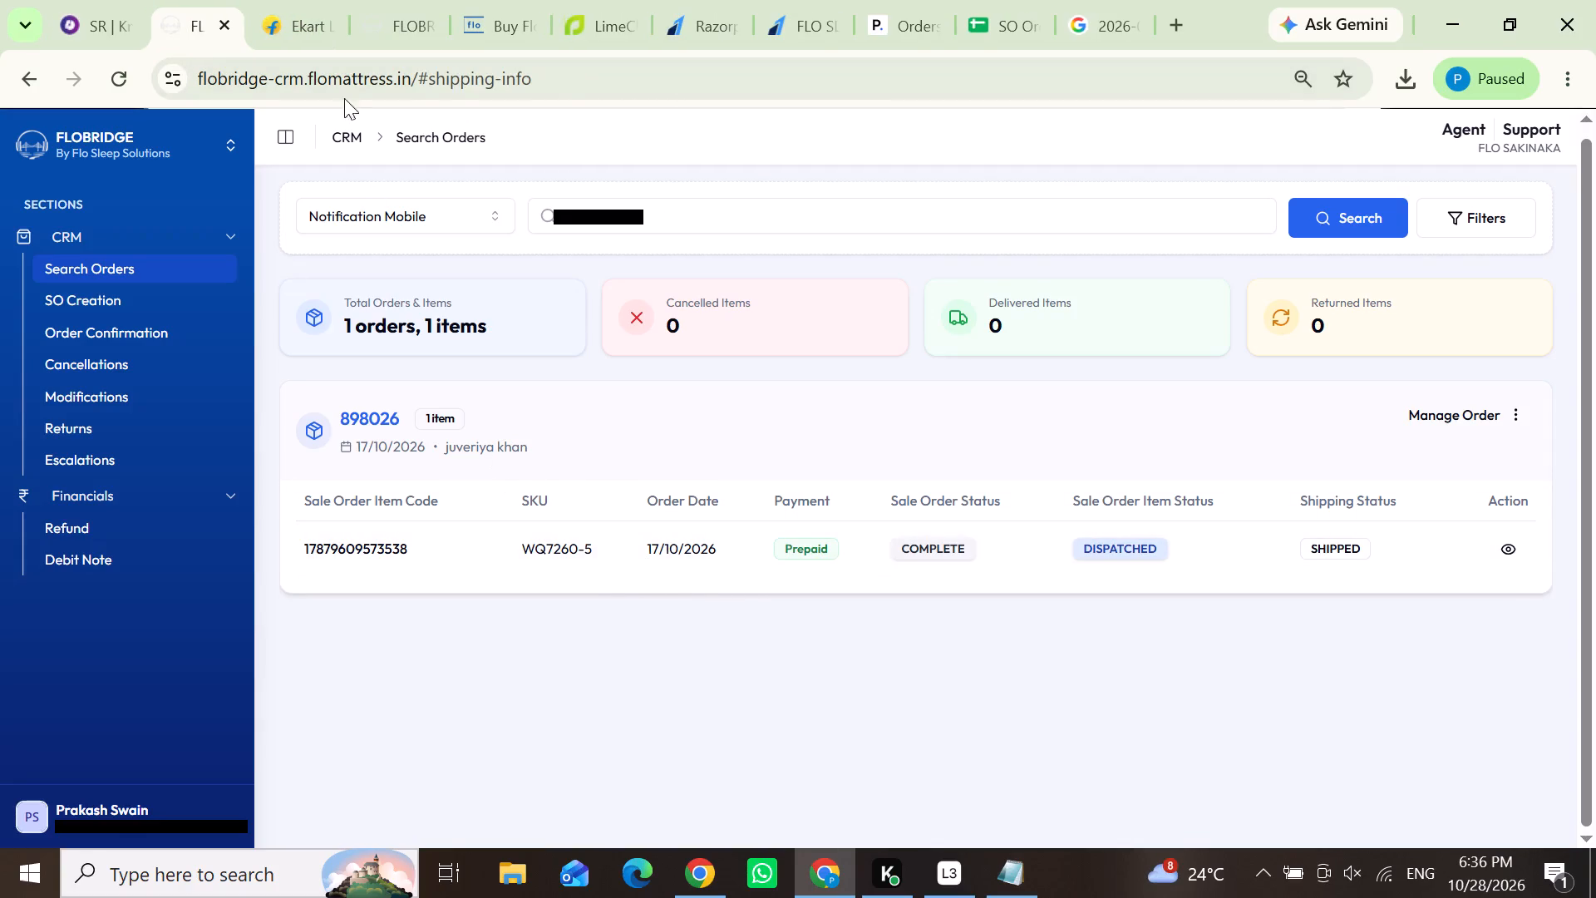
pyautogui.scroll(-3, 1253, 626)
pyautogui.scroll(3, 1252, 626)
pyautogui.scroll(-3, 1248, 626)
pyautogui.moveTo(1172, 536); pyautogui.dragTo(1125, 540)
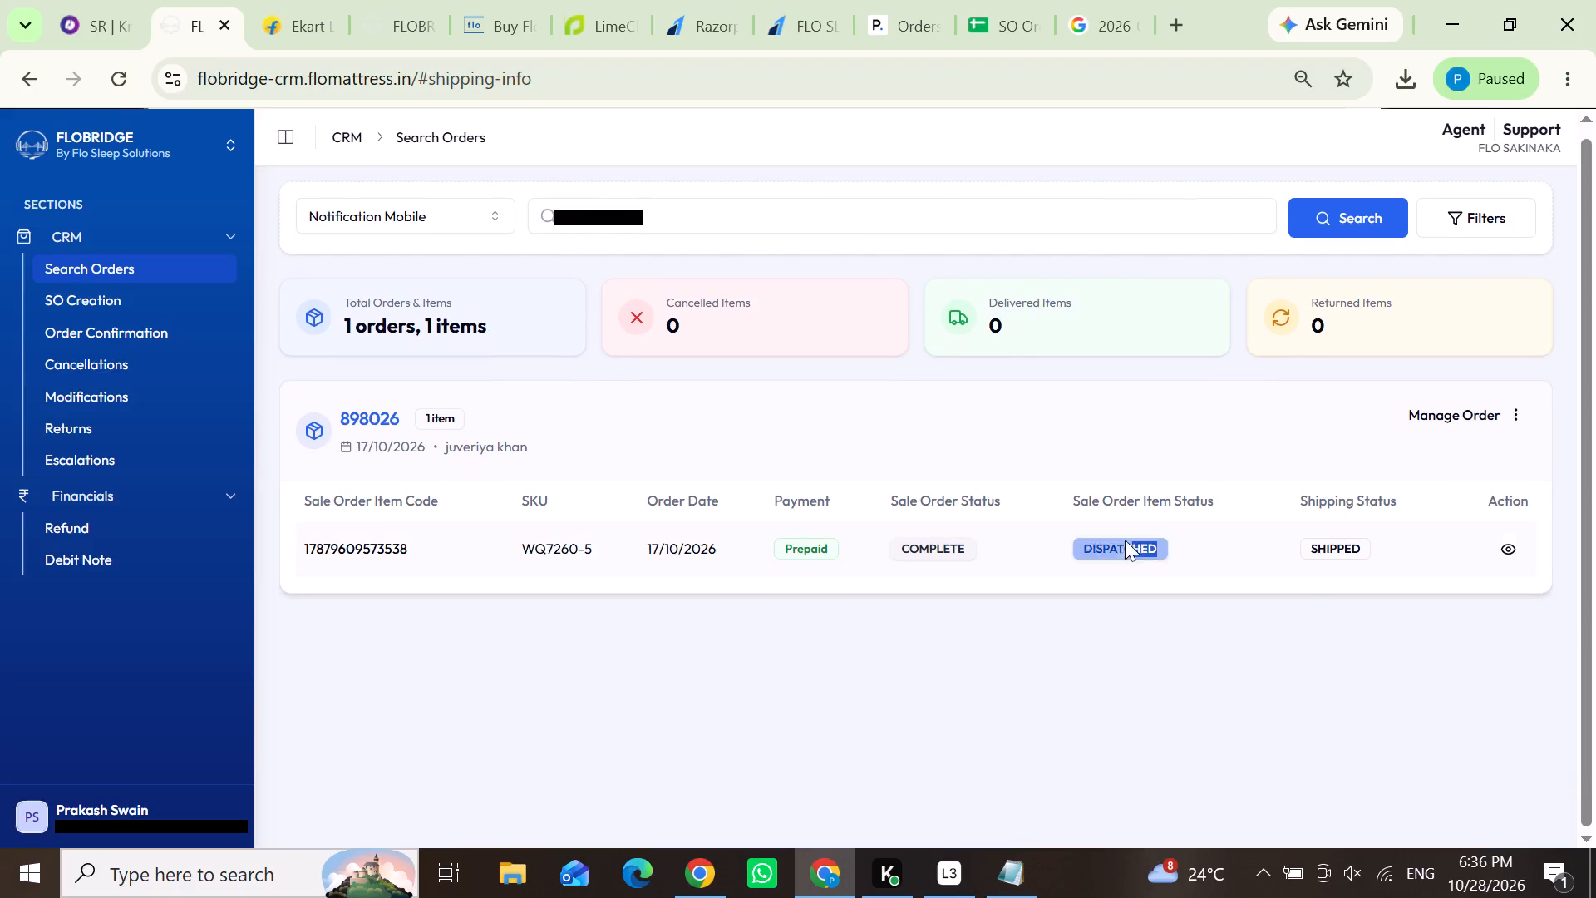
pyautogui.moveTo(1125, 540); pyautogui.dragTo(1061, 540)
pyautogui.click(1022, 590)
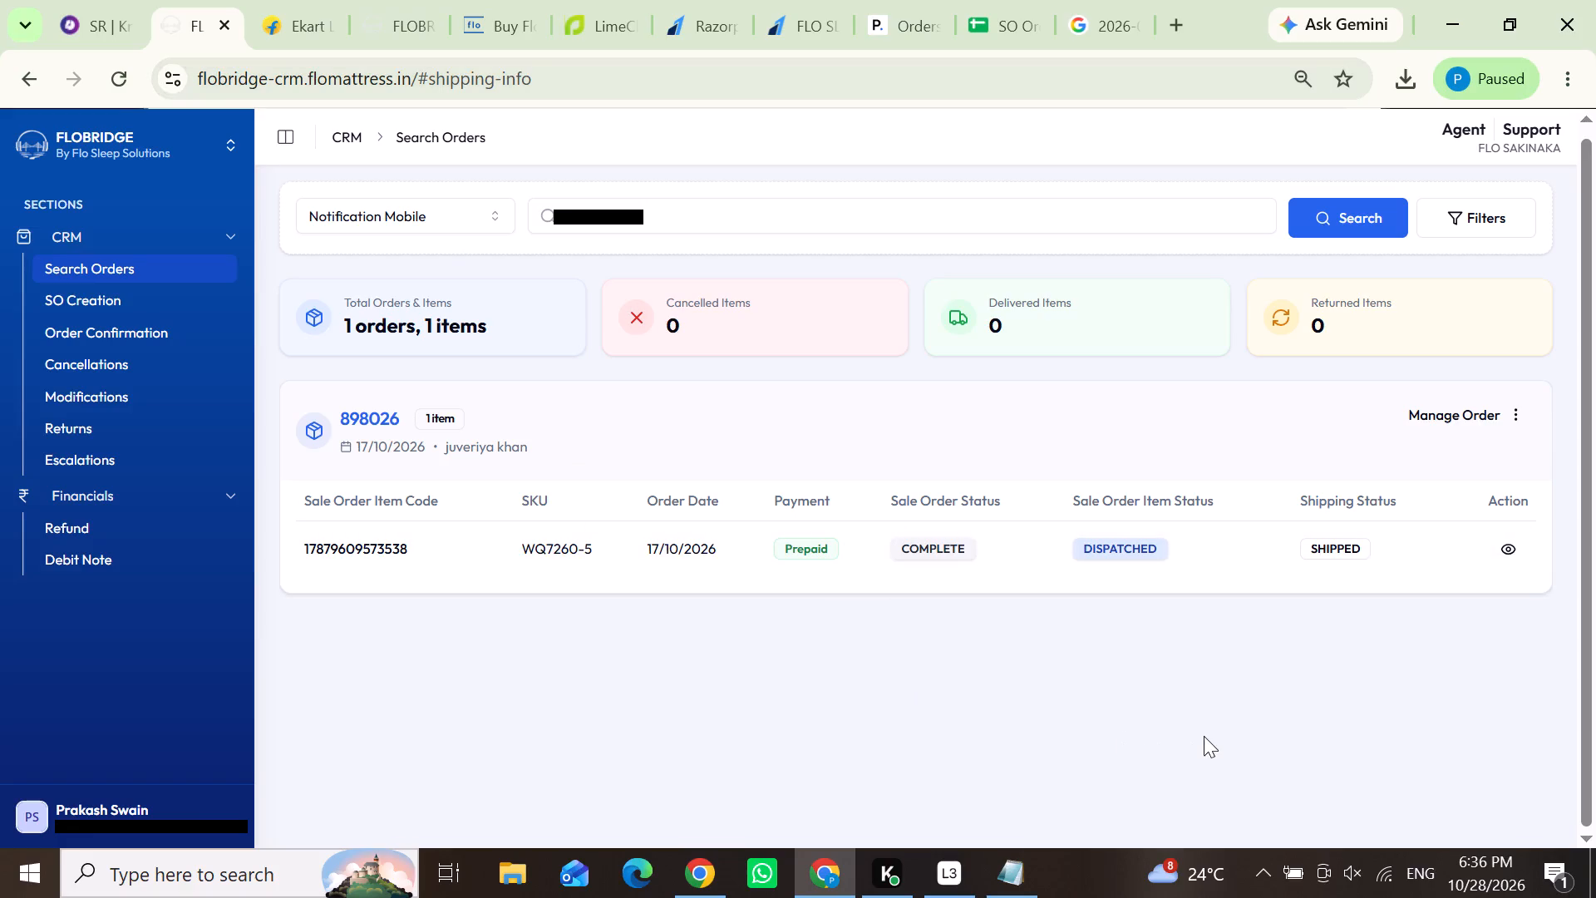
pyautogui.scroll(-2, 1204, 736)
pyautogui.click(301, 0)
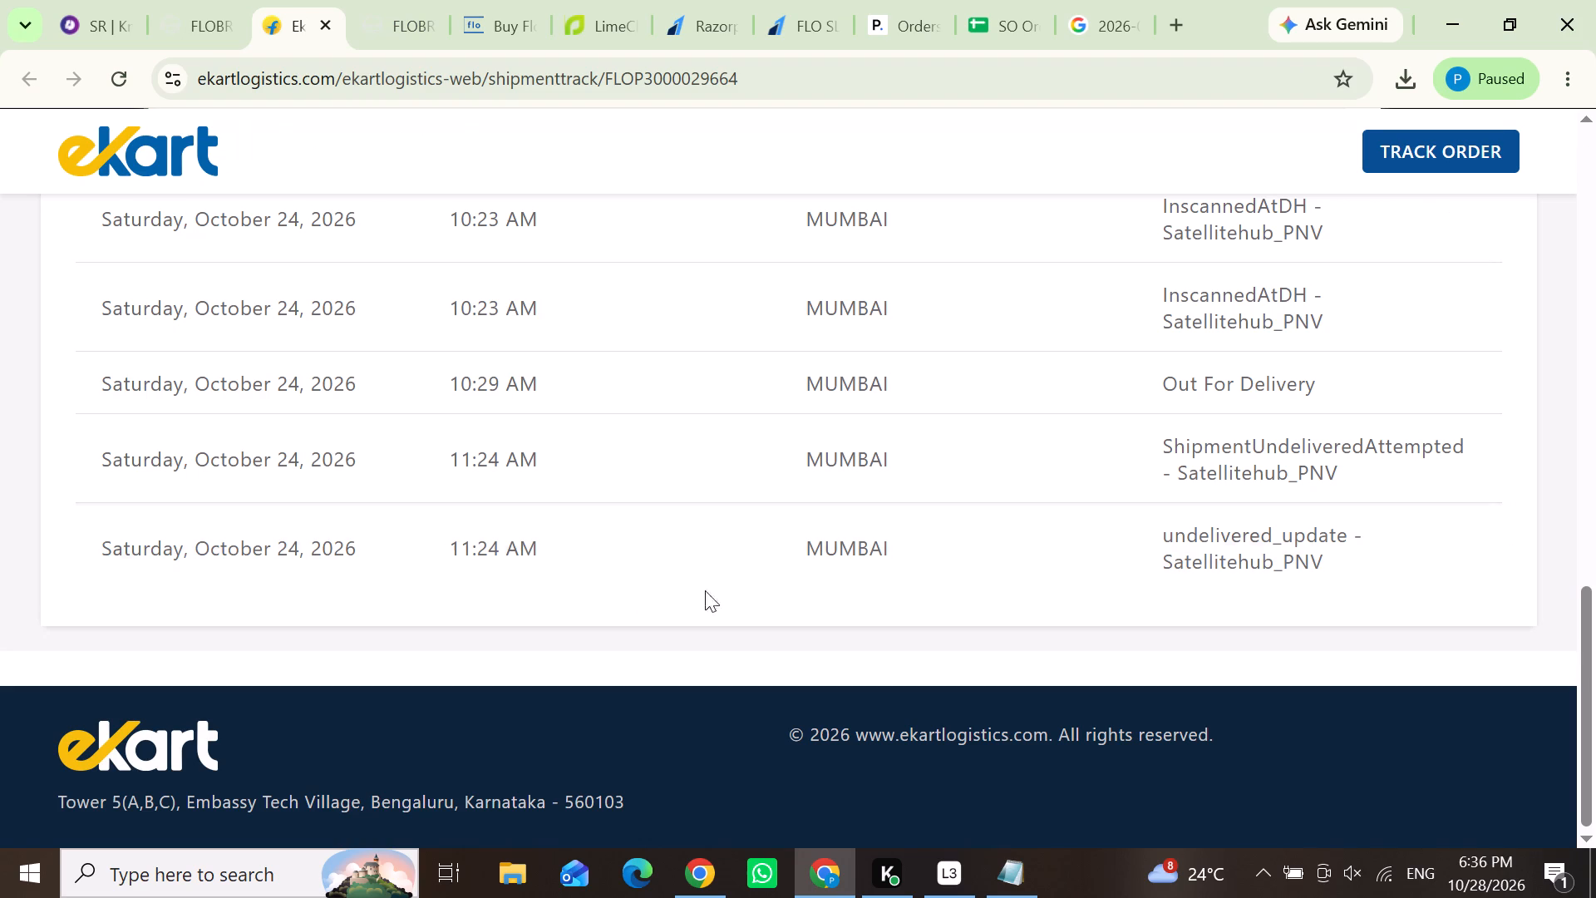
pyautogui.moveTo(1579, 642); pyautogui.dragTo(1576, 618)
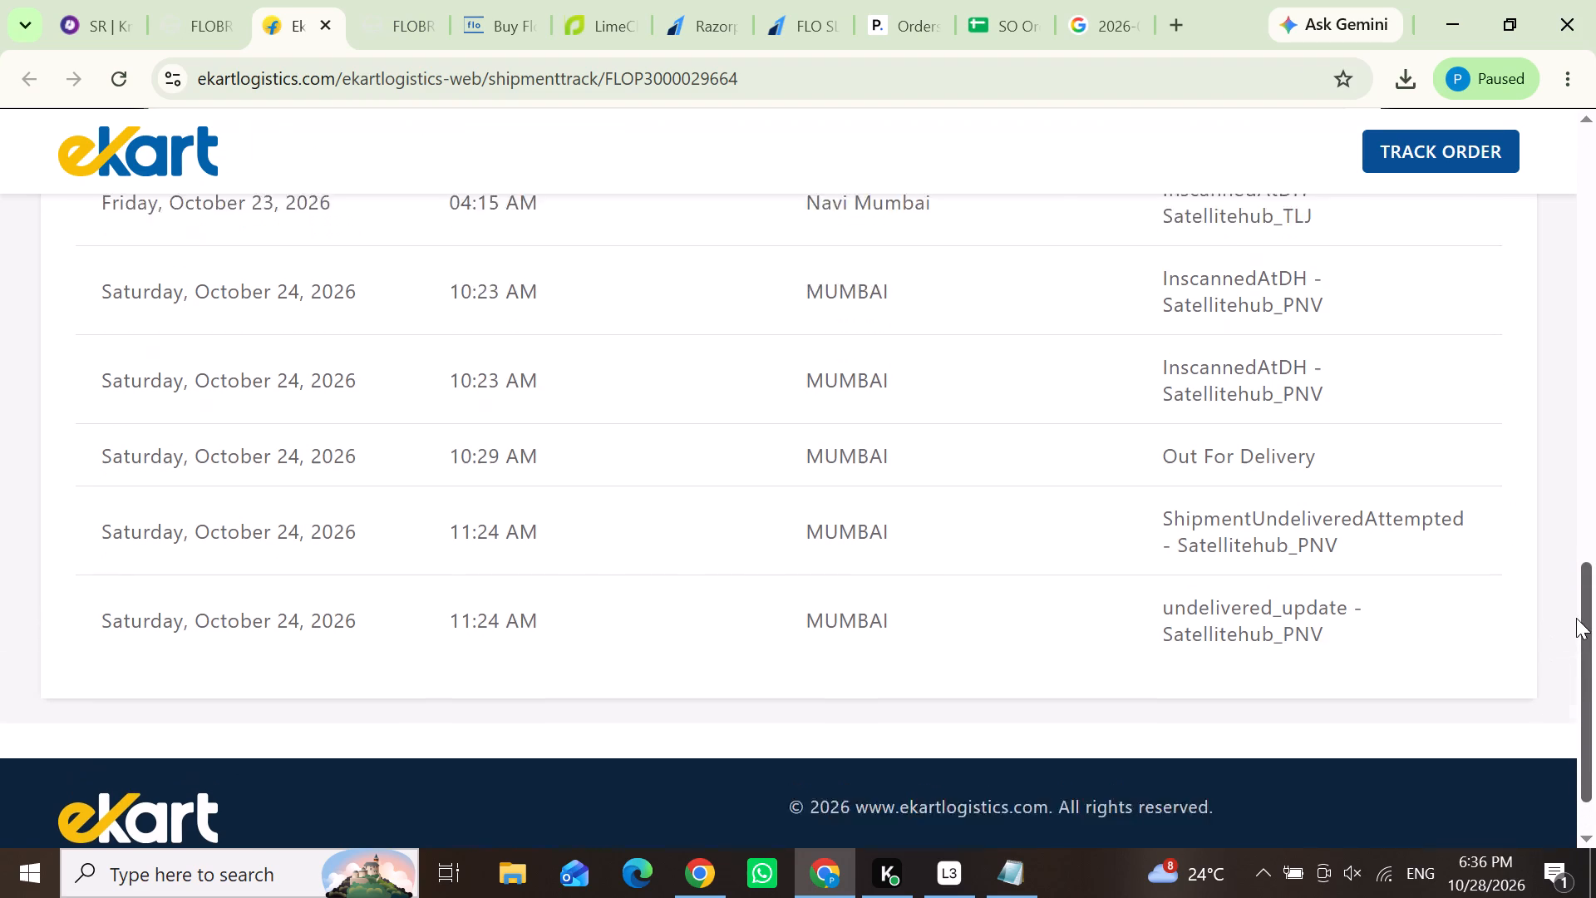
pyautogui.moveTo(1576, 618); pyautogui.dragTo(1564, 575)
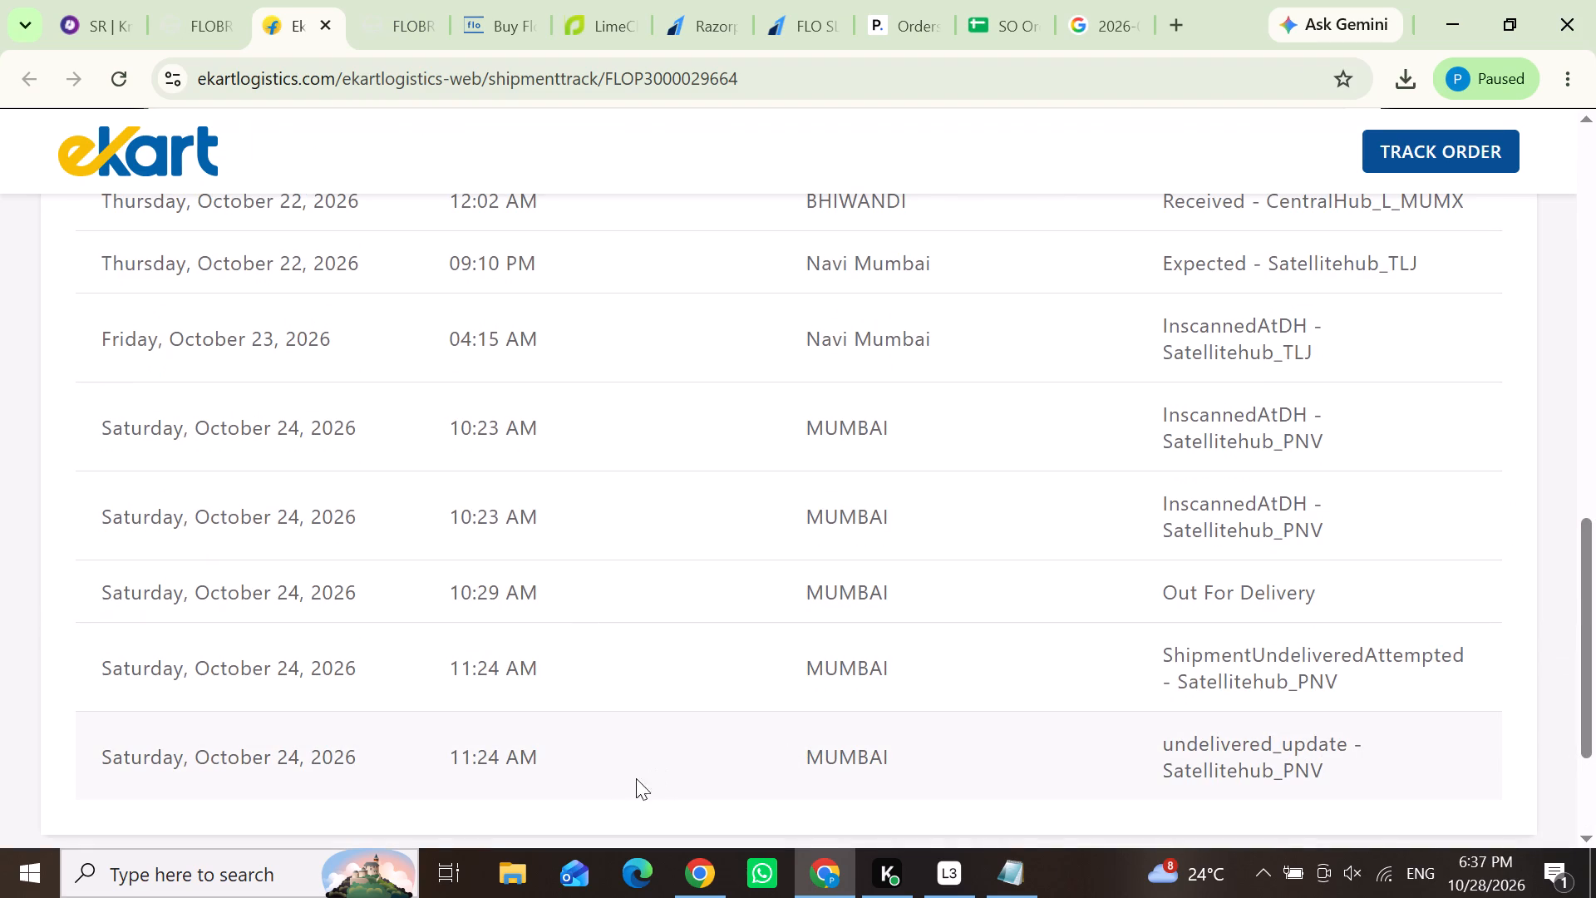
pyautogui.moveTo(564, 760); pyautogui.dragTo(439, 761)
pyautogui.click(460, 782)
pyautogui.moveTo(984, 743); pyautogui.dragTo(768, 748)
pyautogui.click(746, 793)
pyautogui.moveTo(1411, 750); pyautogui.dragTo(1199, 738)
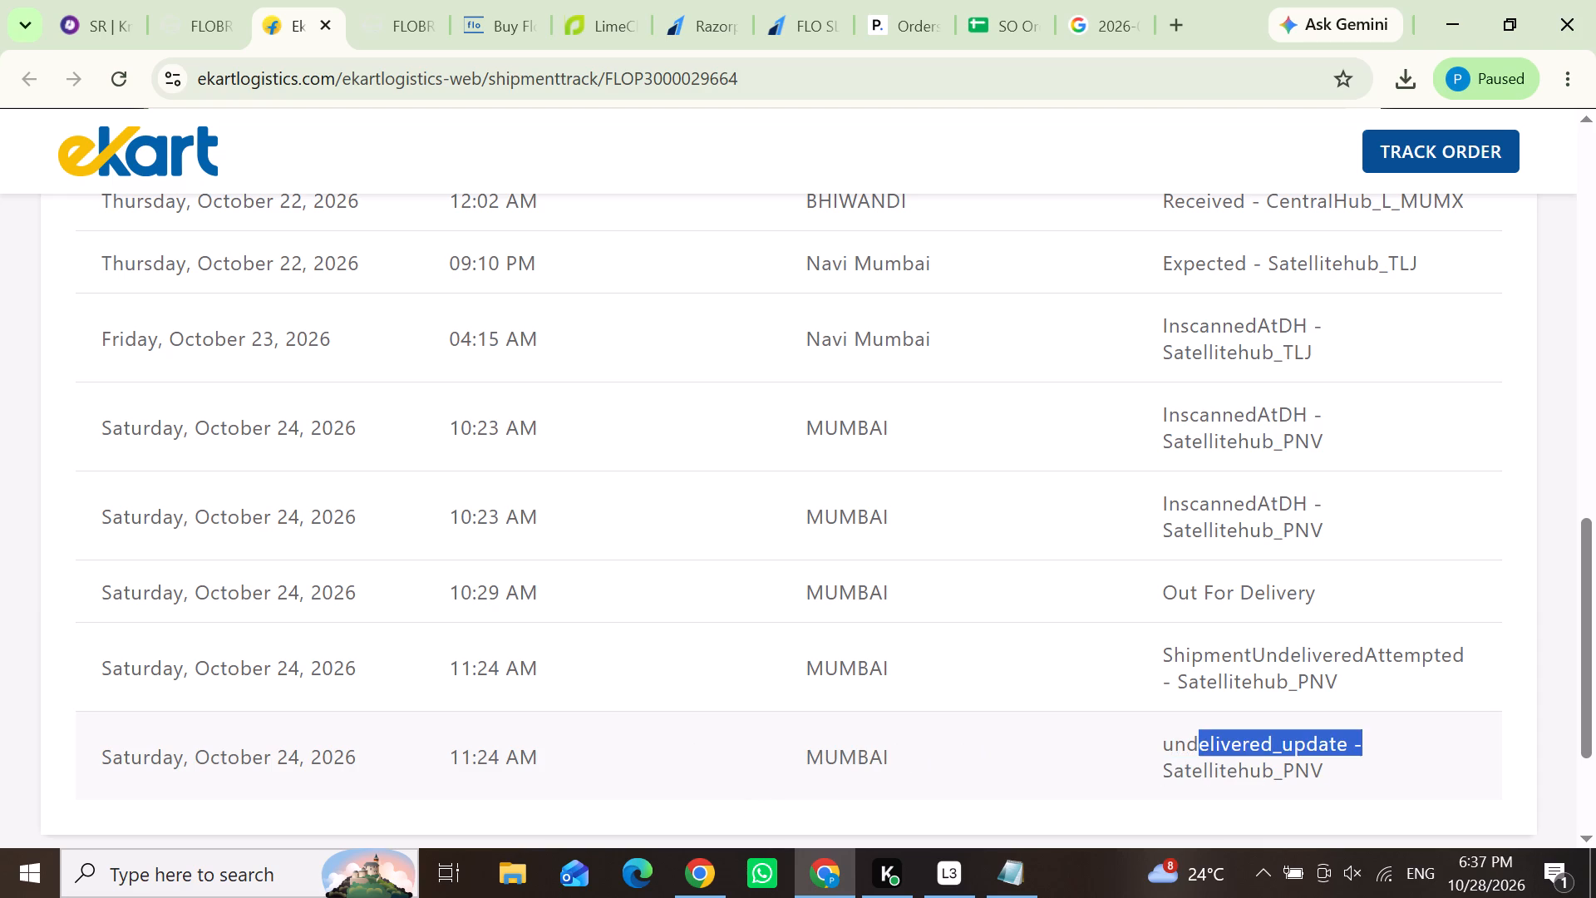
pyautogui.moveTo(1199, 738); pyautogui.dragTo(1142, 743)
pyautogui.click(1321, 782)
pyautogui.moveTo(1140, 754); pyautogui.dragTo(1352, 782)
pyautogui.click(1382, 770)
pyautogui.moveTo(1595, 696); pyautogui.dragTo(1575, 621)
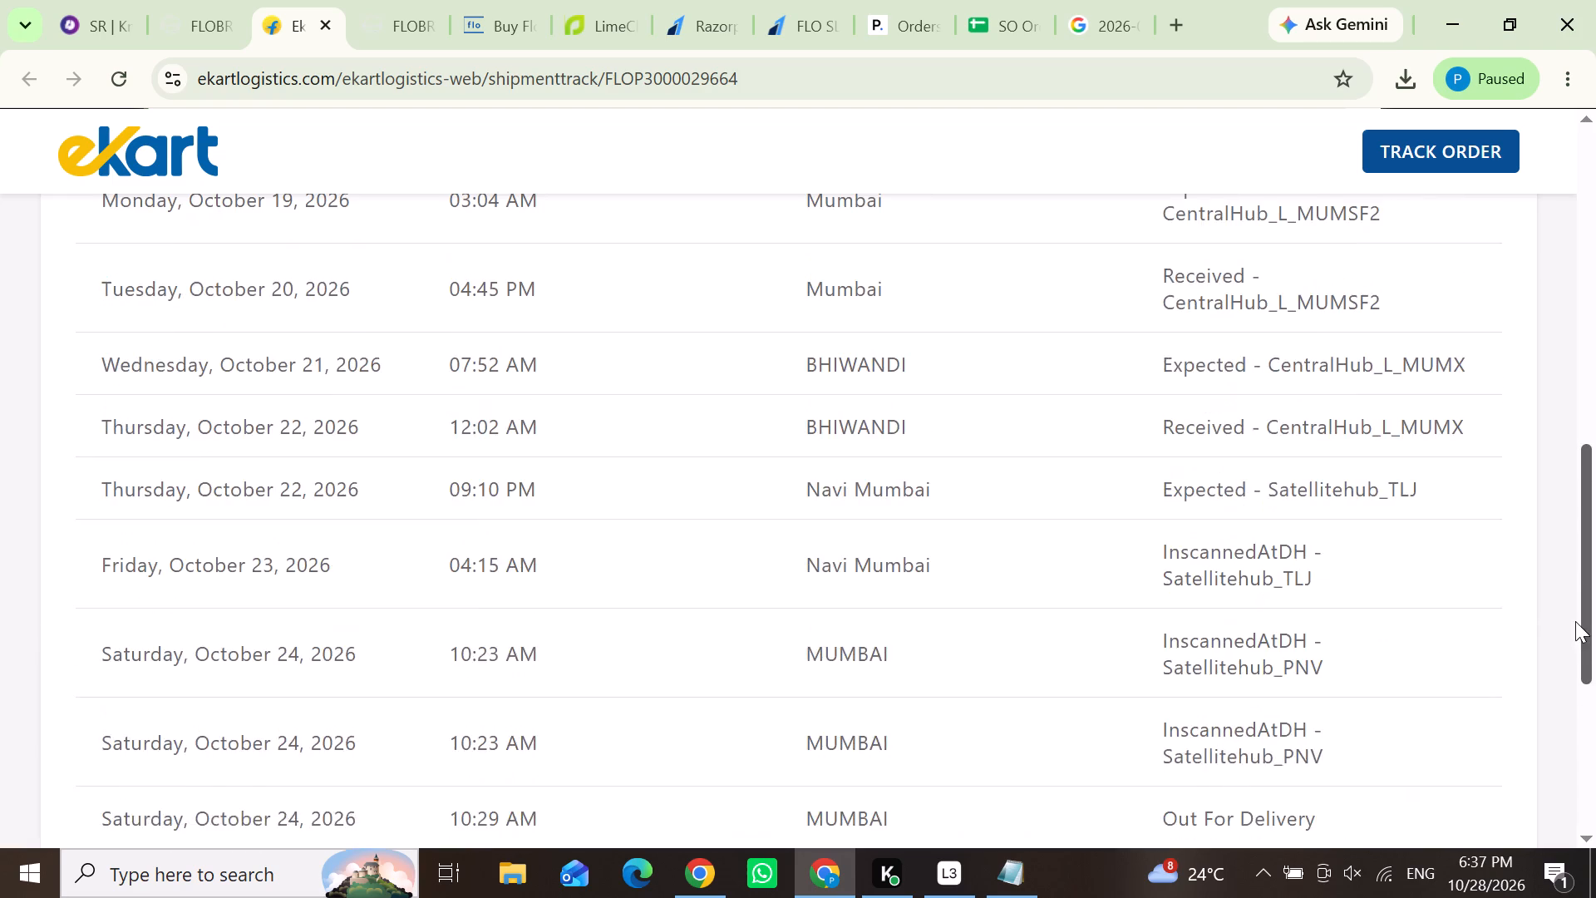
pyautogui.moveTo(1575, 621); pyautogui.dragTo(1575, 816)
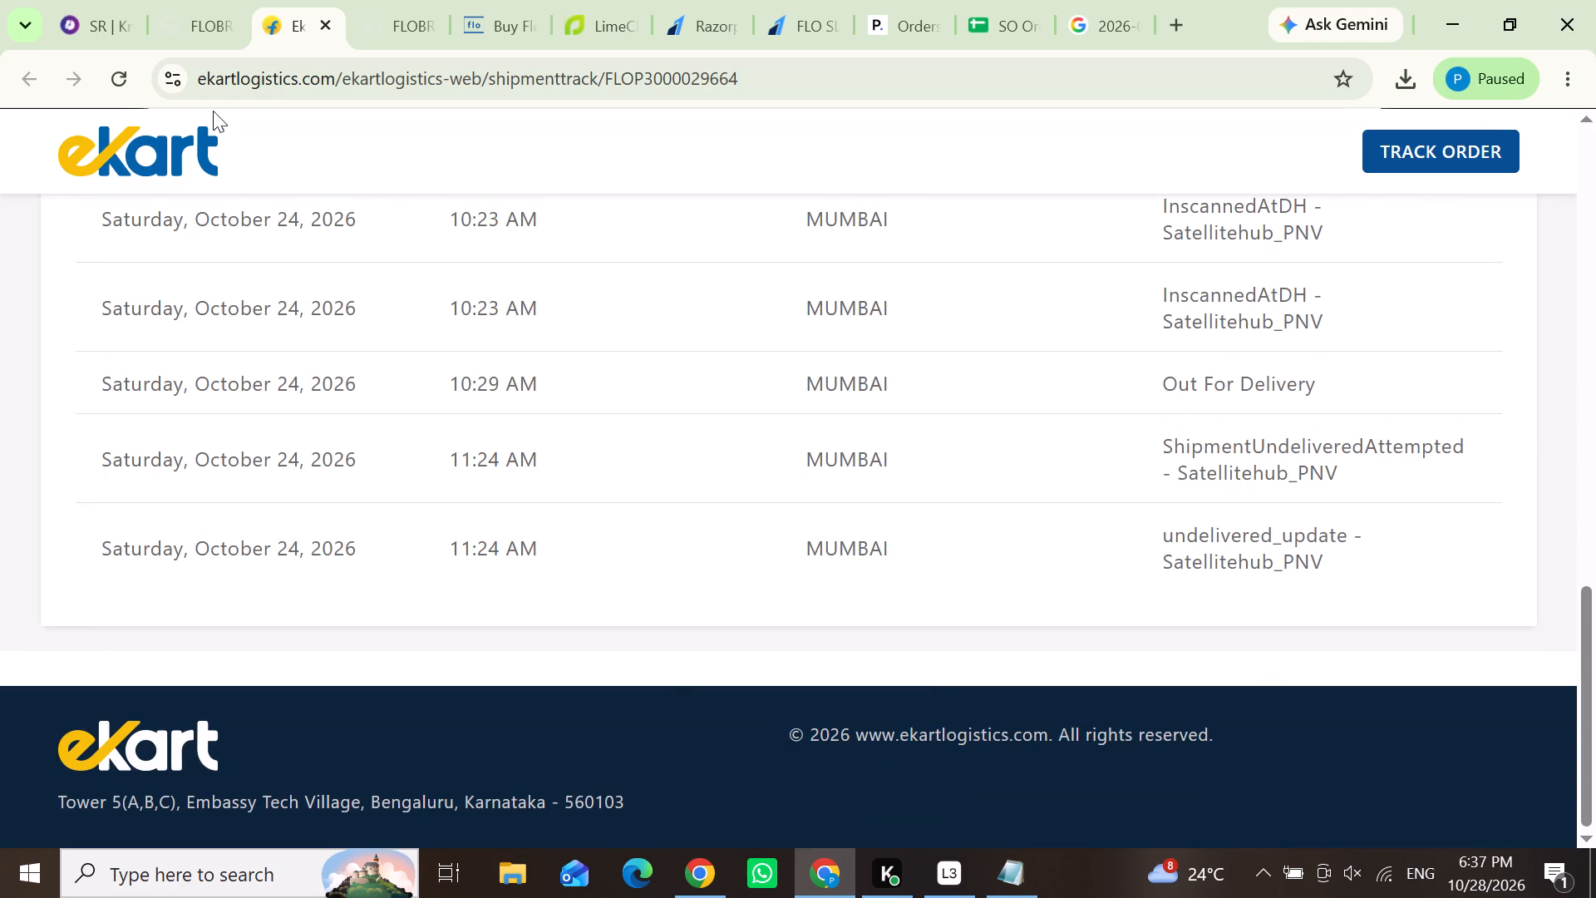
pyautogui.click(191, 33)
pyautogui.click(1498, 546)
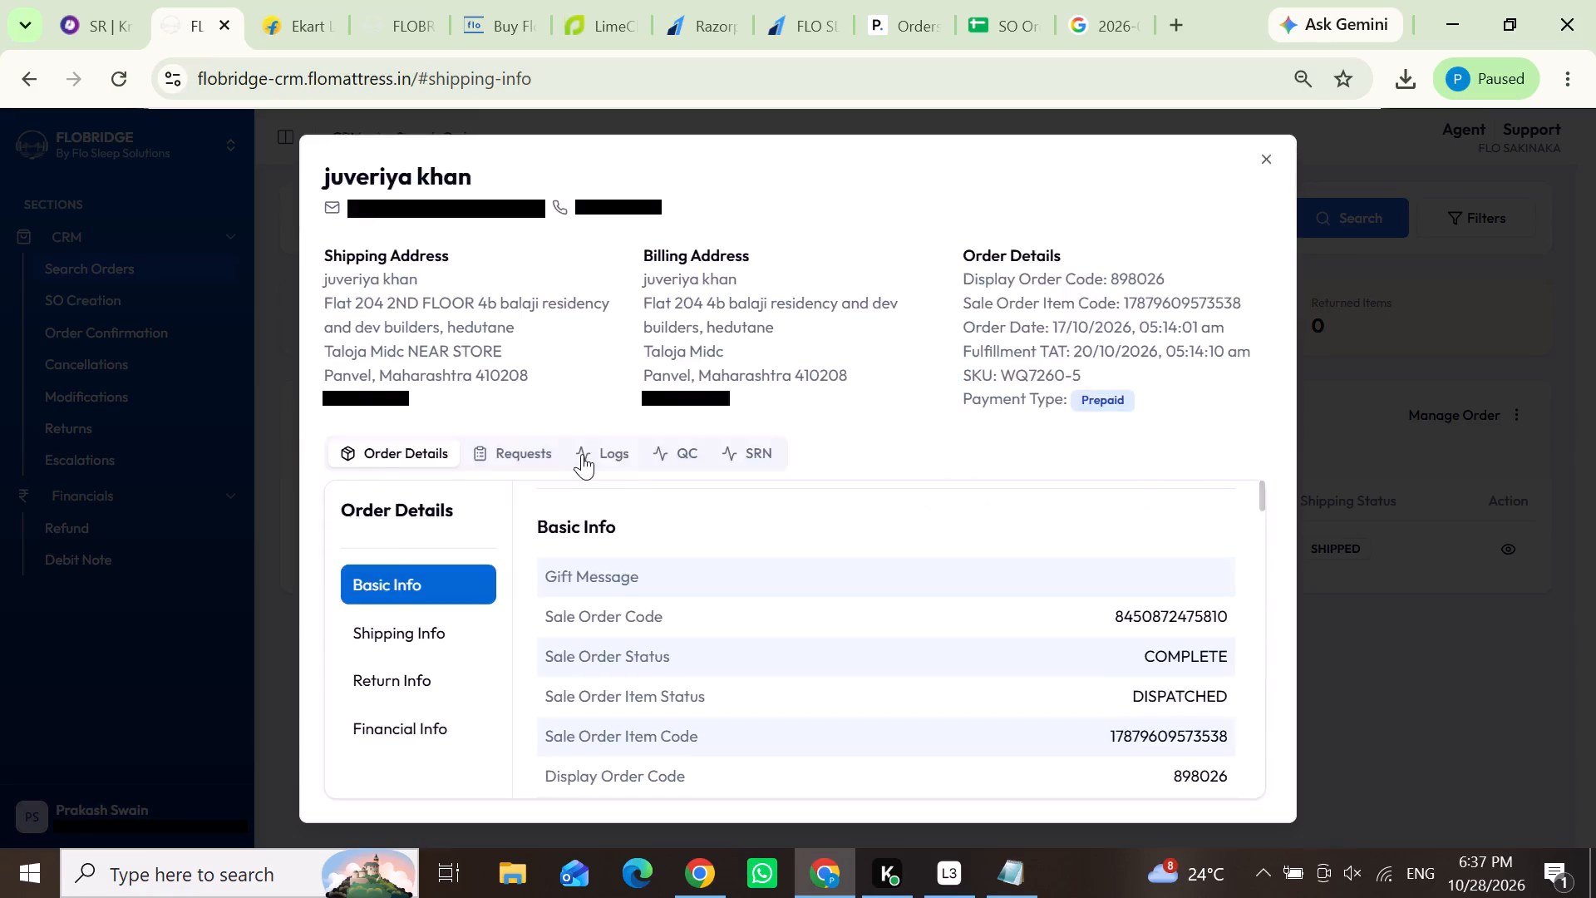
pyautogui.click(582, 453)
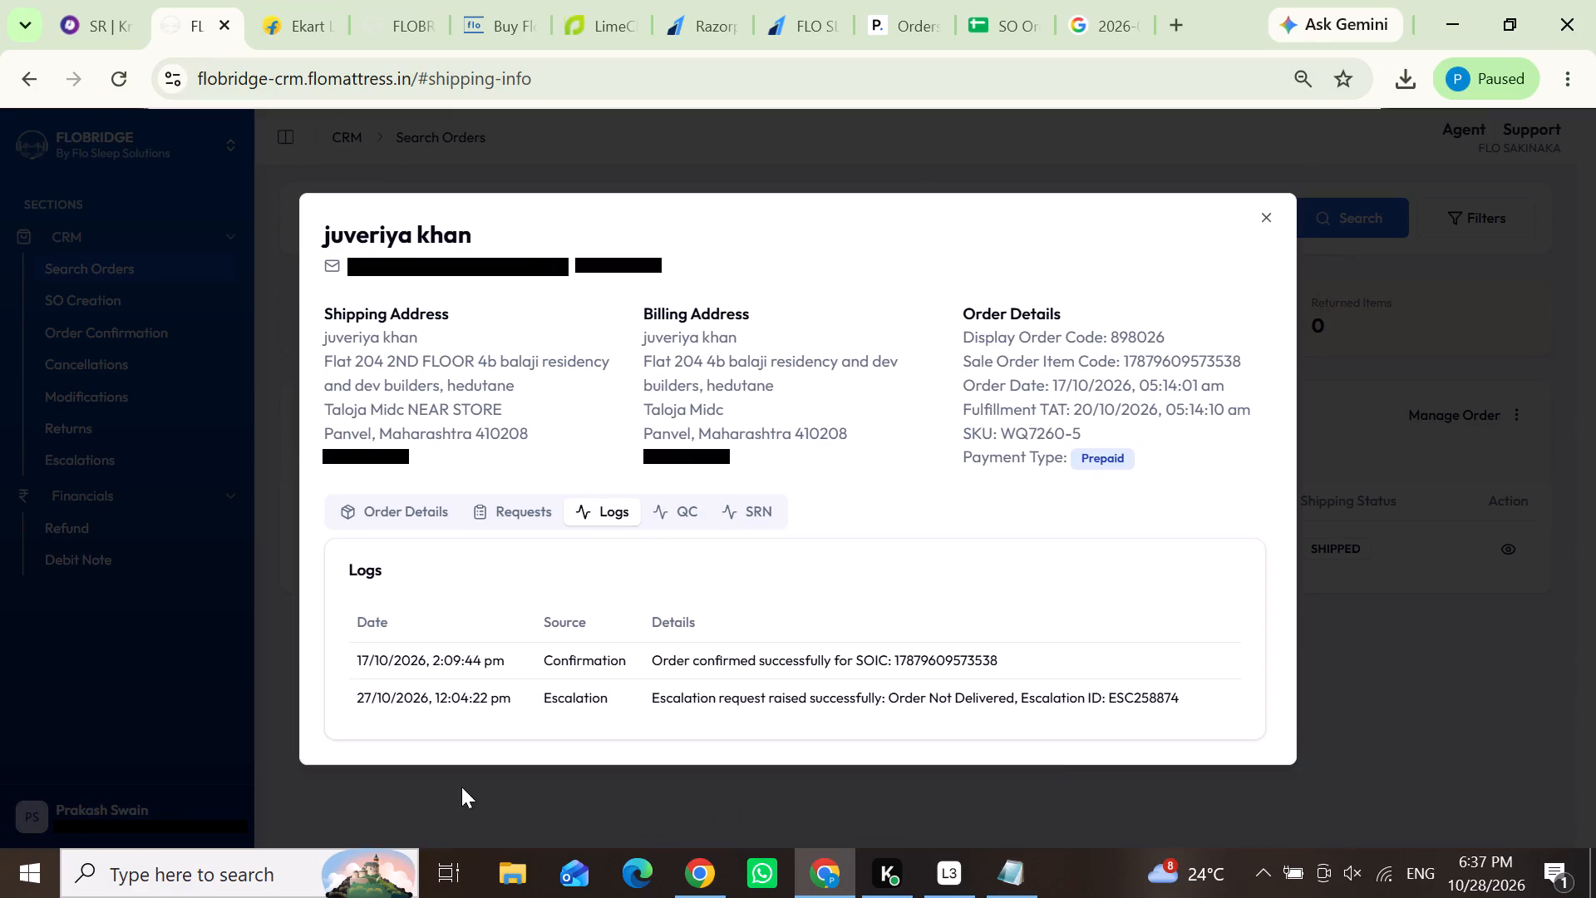
pyautogui.click(482, 787)
pyautogui.moveTo(403, 417); pyautogui.dragTo(340, 420)
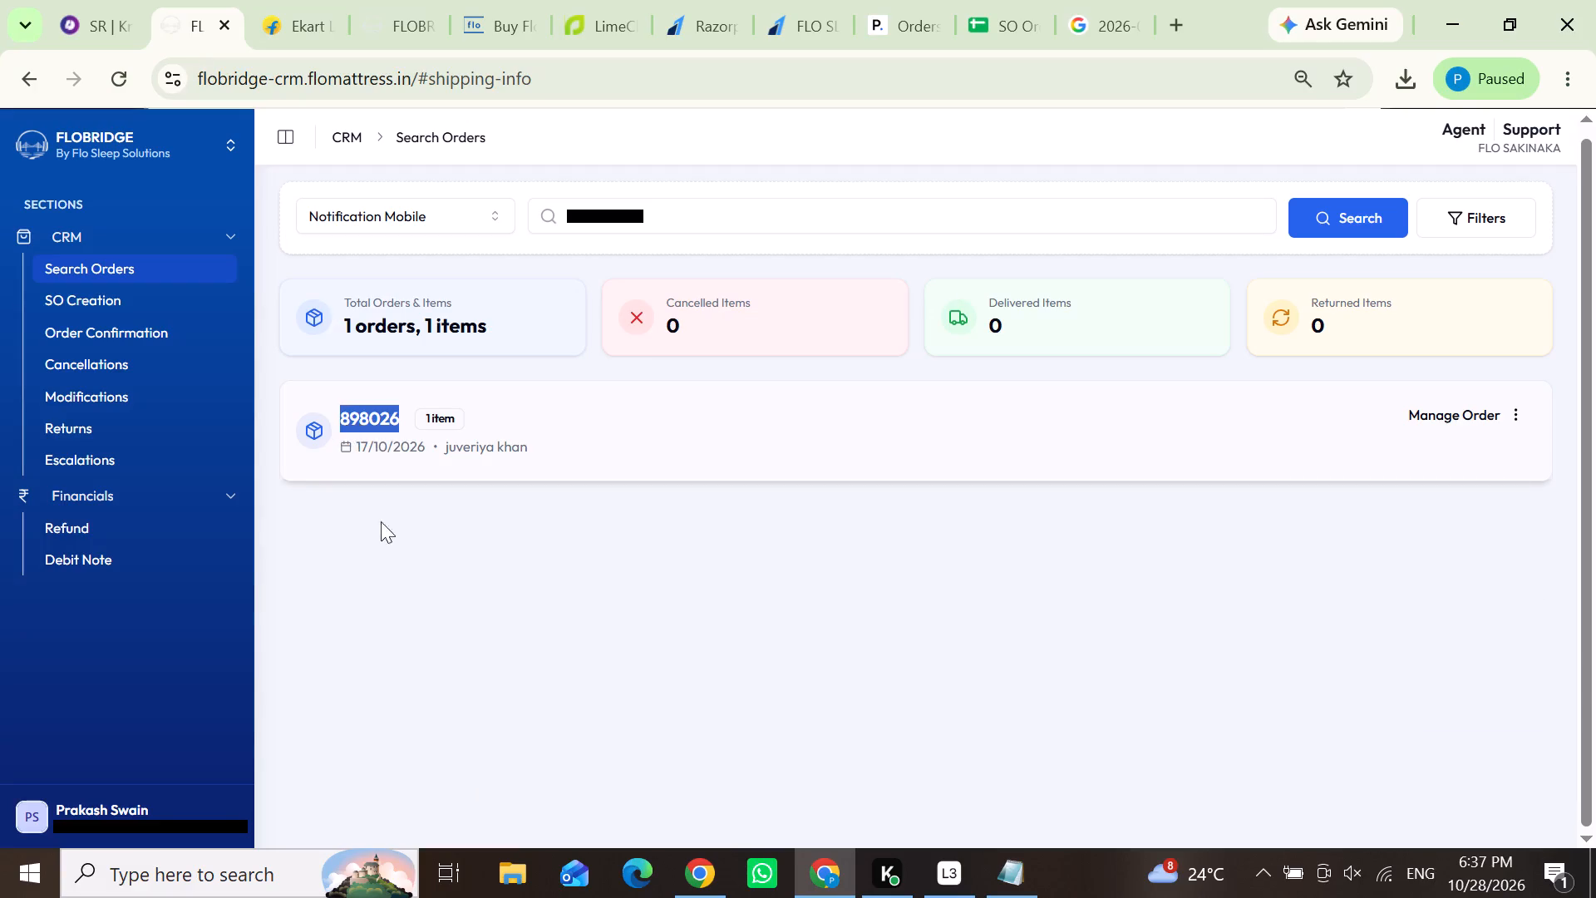
pyautogui.hotkey('ctrl', 'c')
pyautogui.click(115, 456)
pyautogui.click(495, 512)
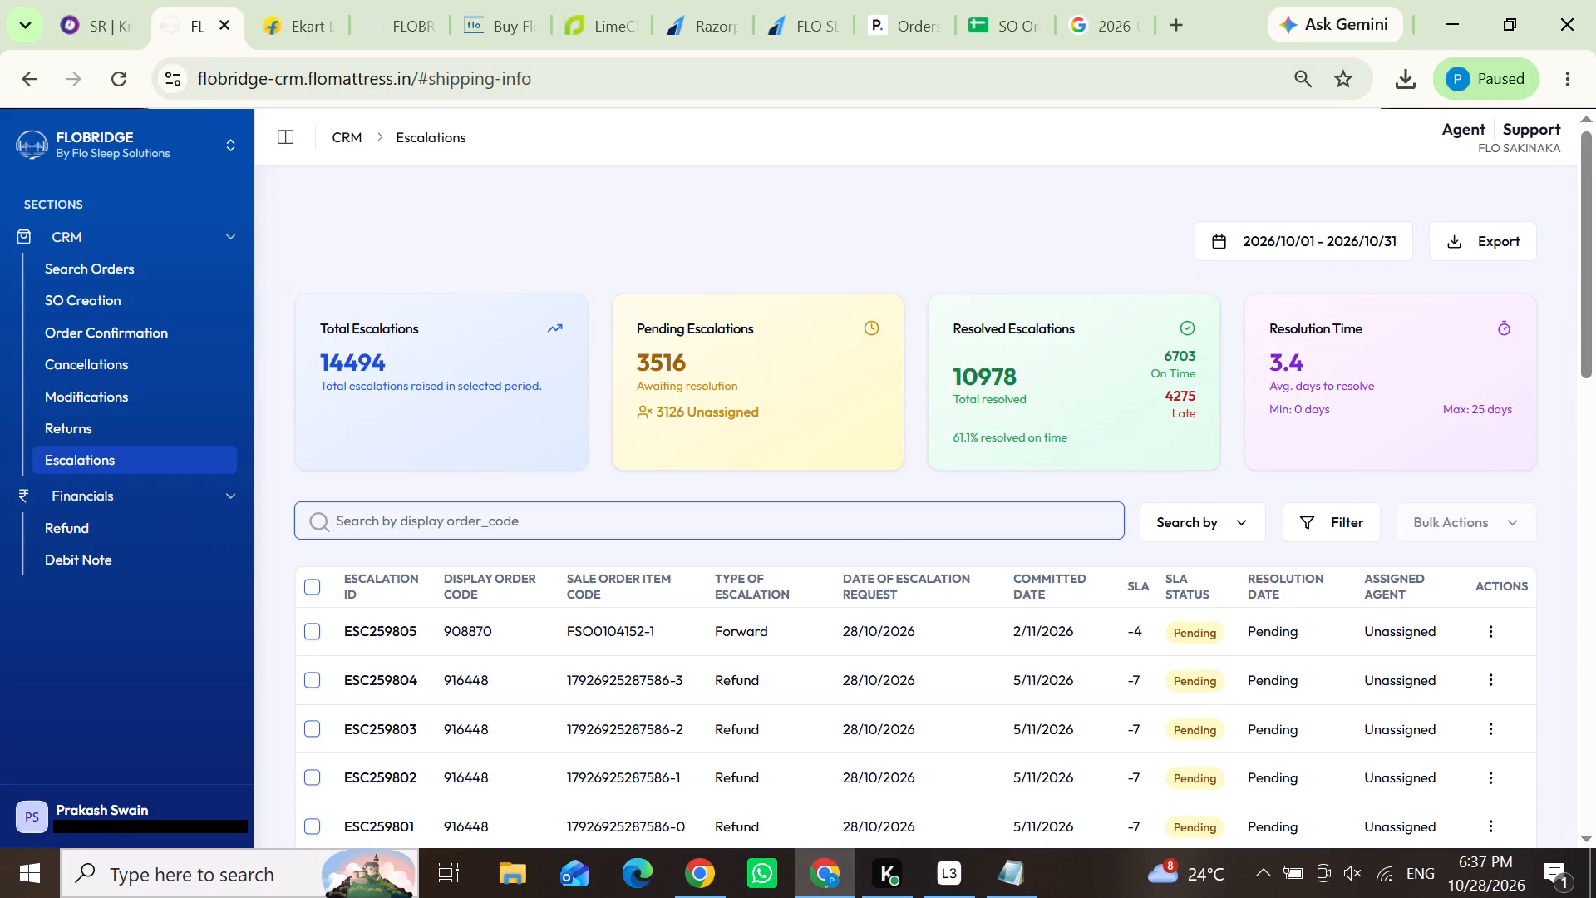
pyautogui.hotkey('ctrl', 'v')
pyautogui.press('Return')
pyautogui.press('Return')
pyautogui.press('Return')
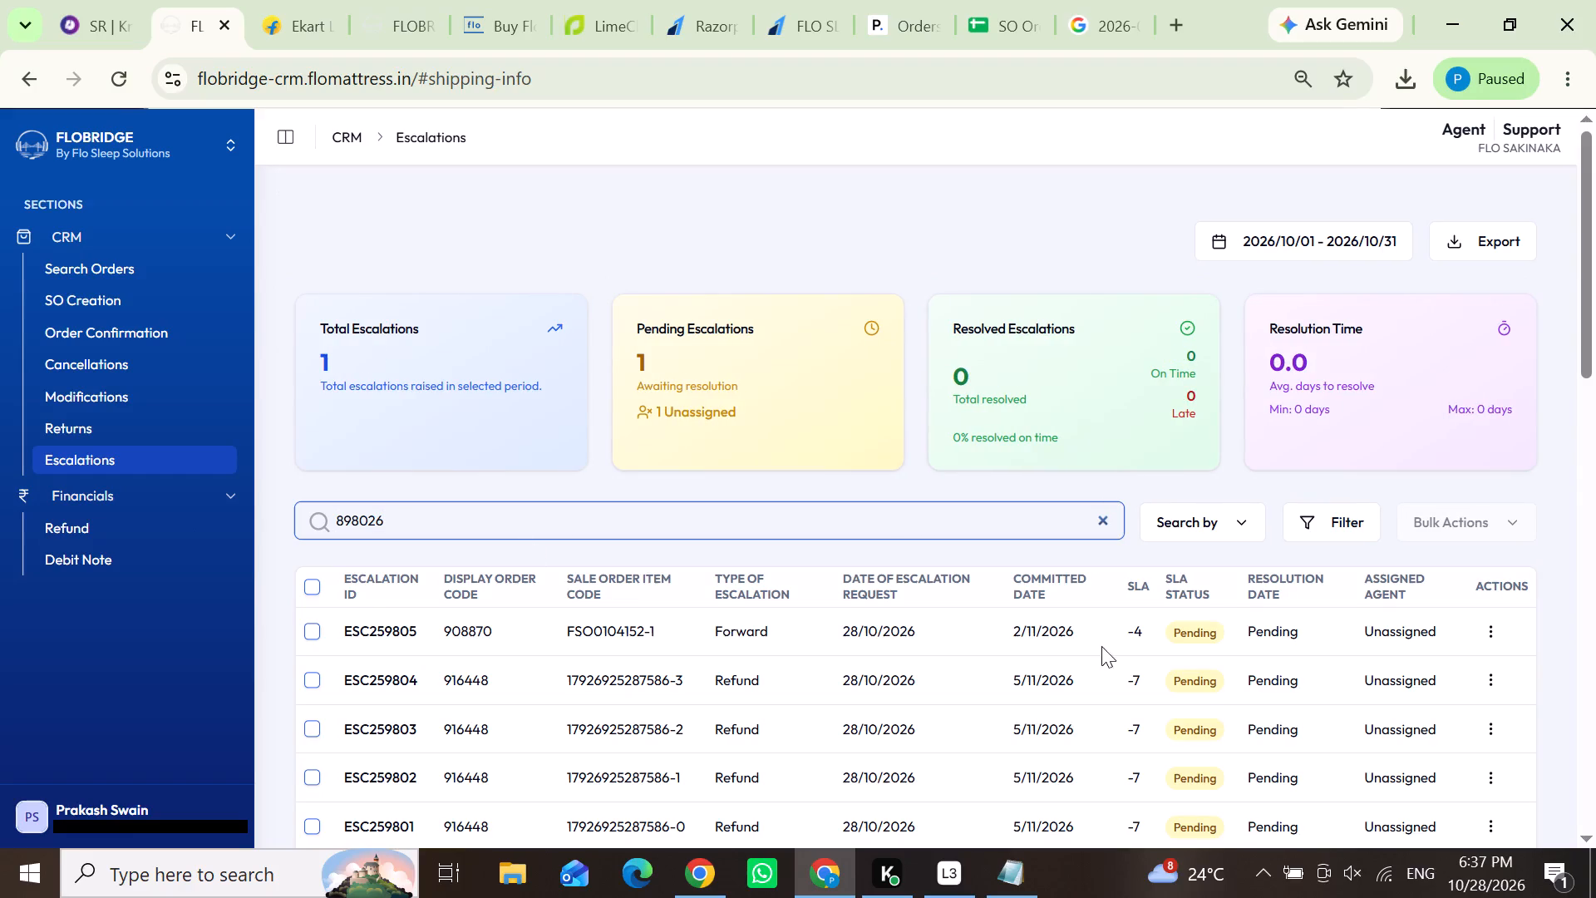
# Resubmit escalation ESC258874's 27/10/2026 comment as new: "Delay in delivery : Resolution: Provided / Will deliver in 72 hours Support Required: Yes / Prioritize the delivery".
pyautogui.click(1509, 623)
pyautogui.click(1431, 699)
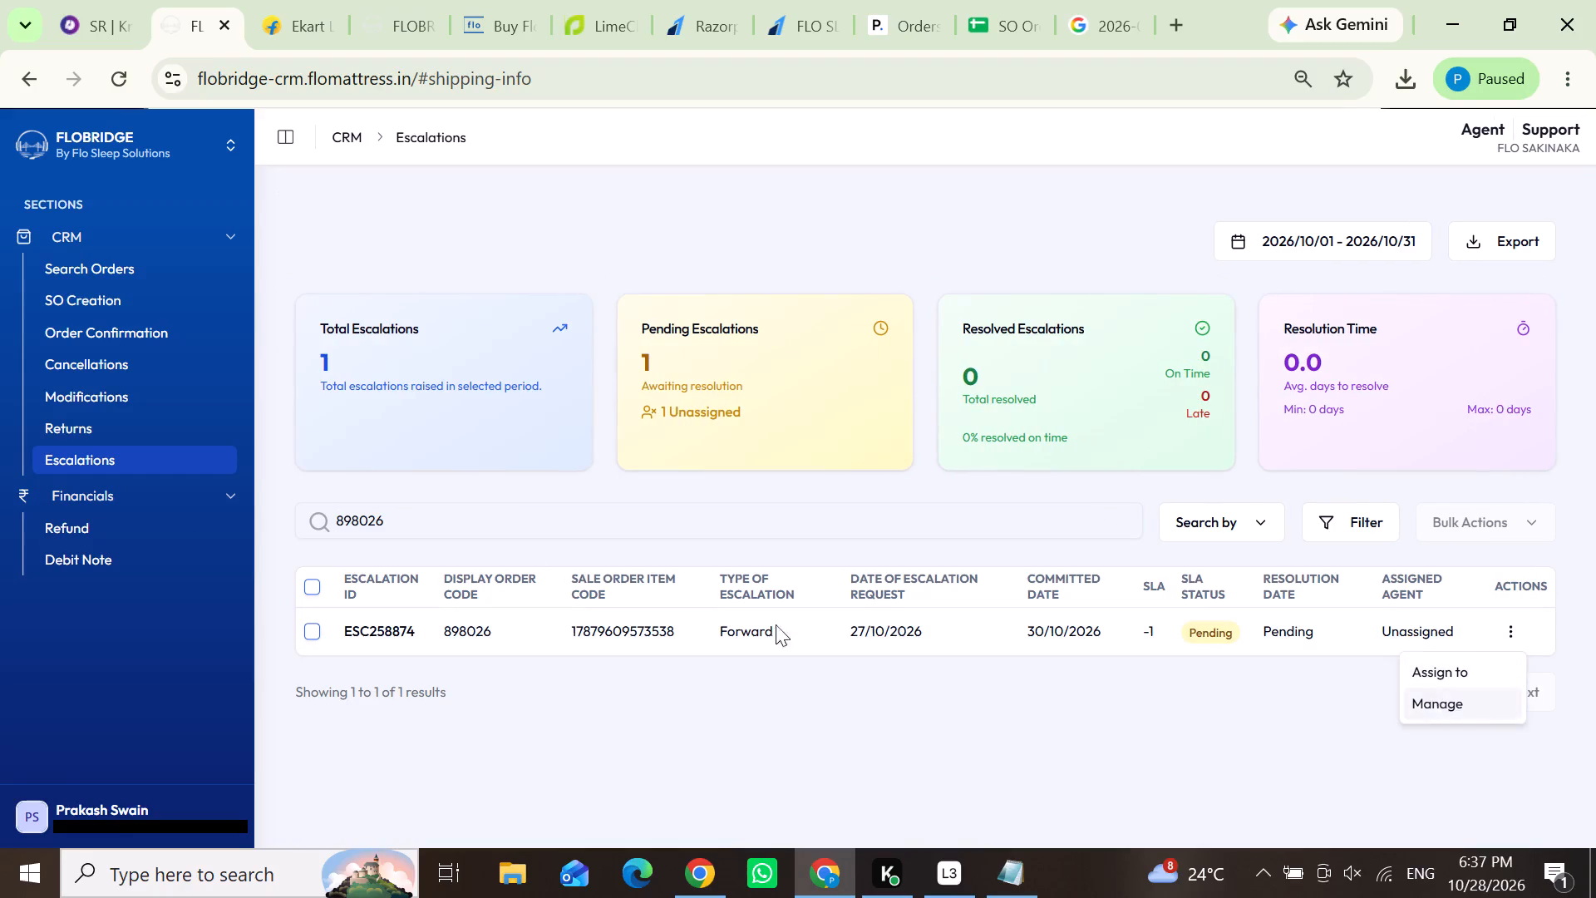
pyautogui.click(427, 673)
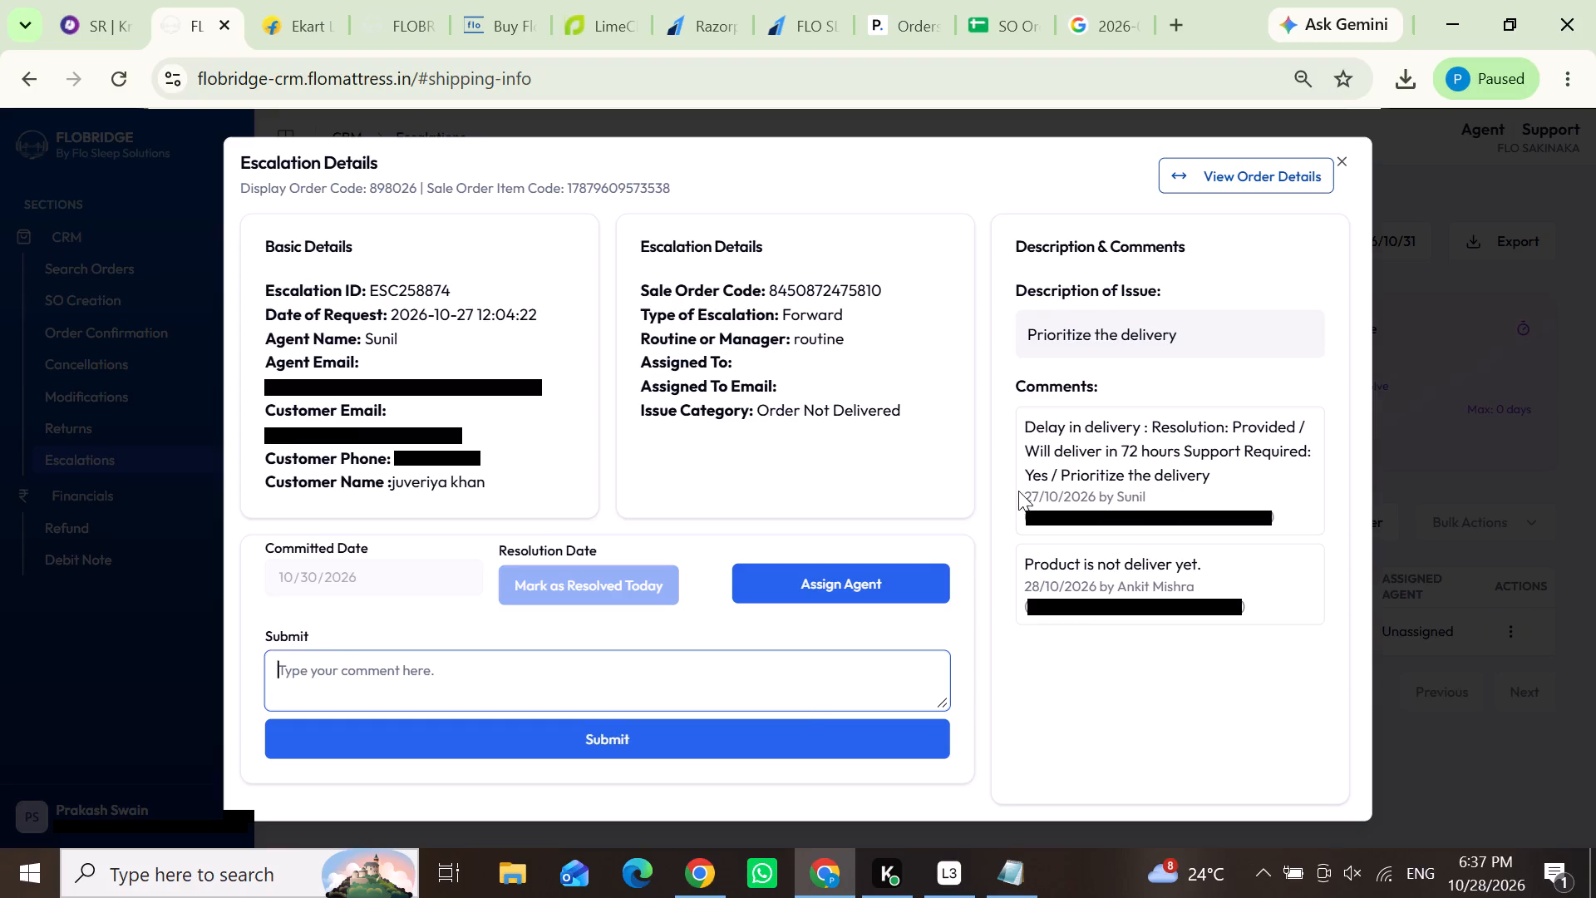
pyautogui.moveTo(1021, 423); pyautogui.dragTo(1274, 477)
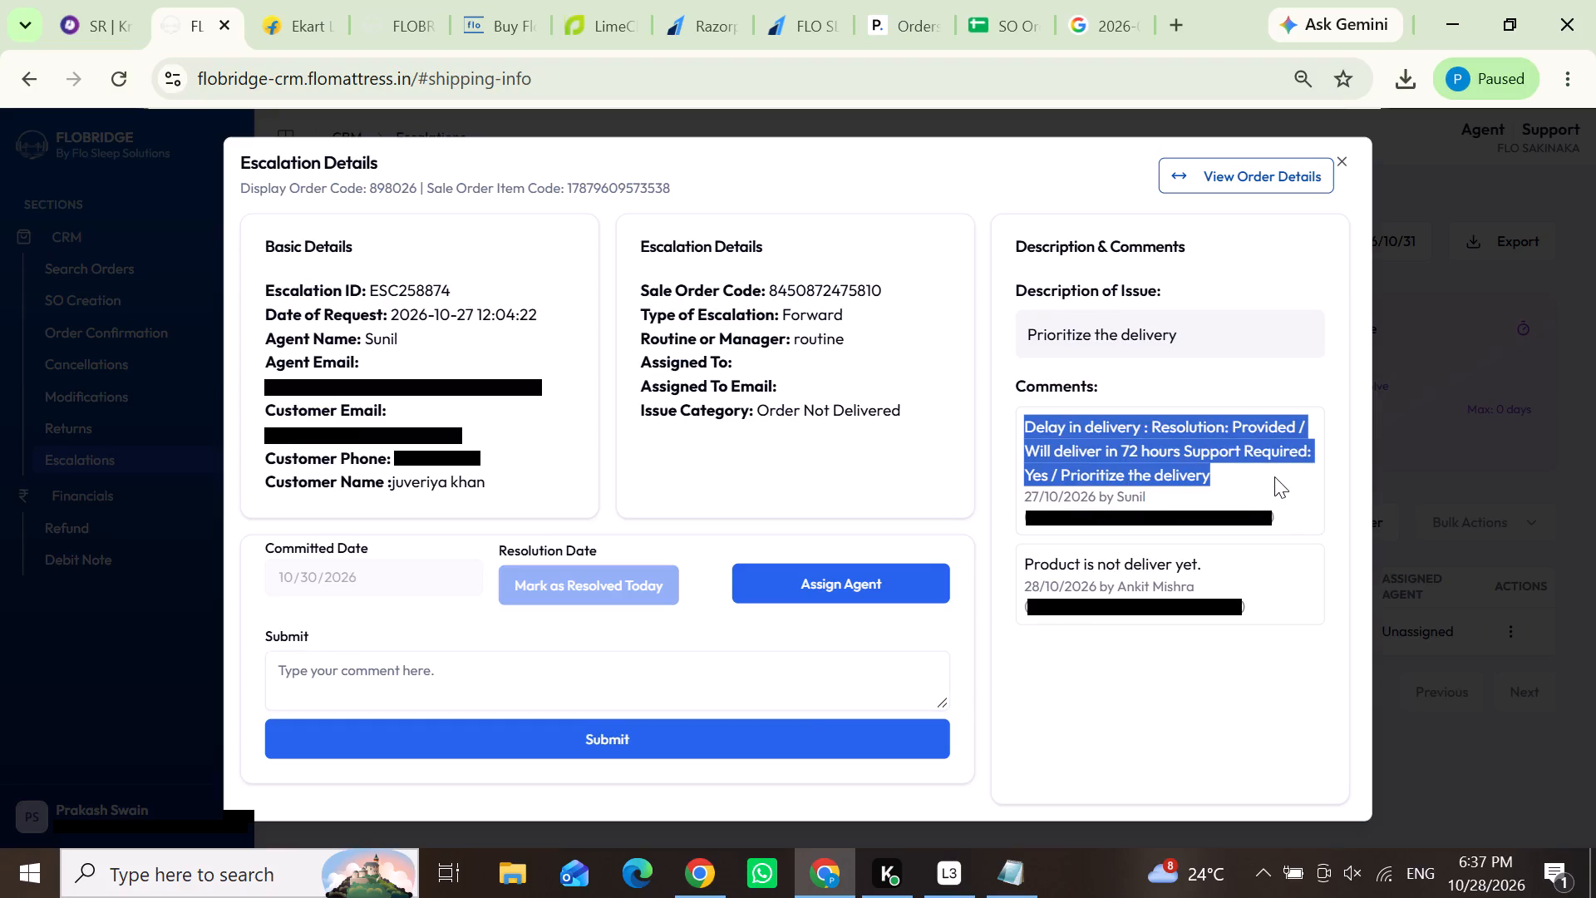
pyautogui.hotkey('ctrl', 'c')
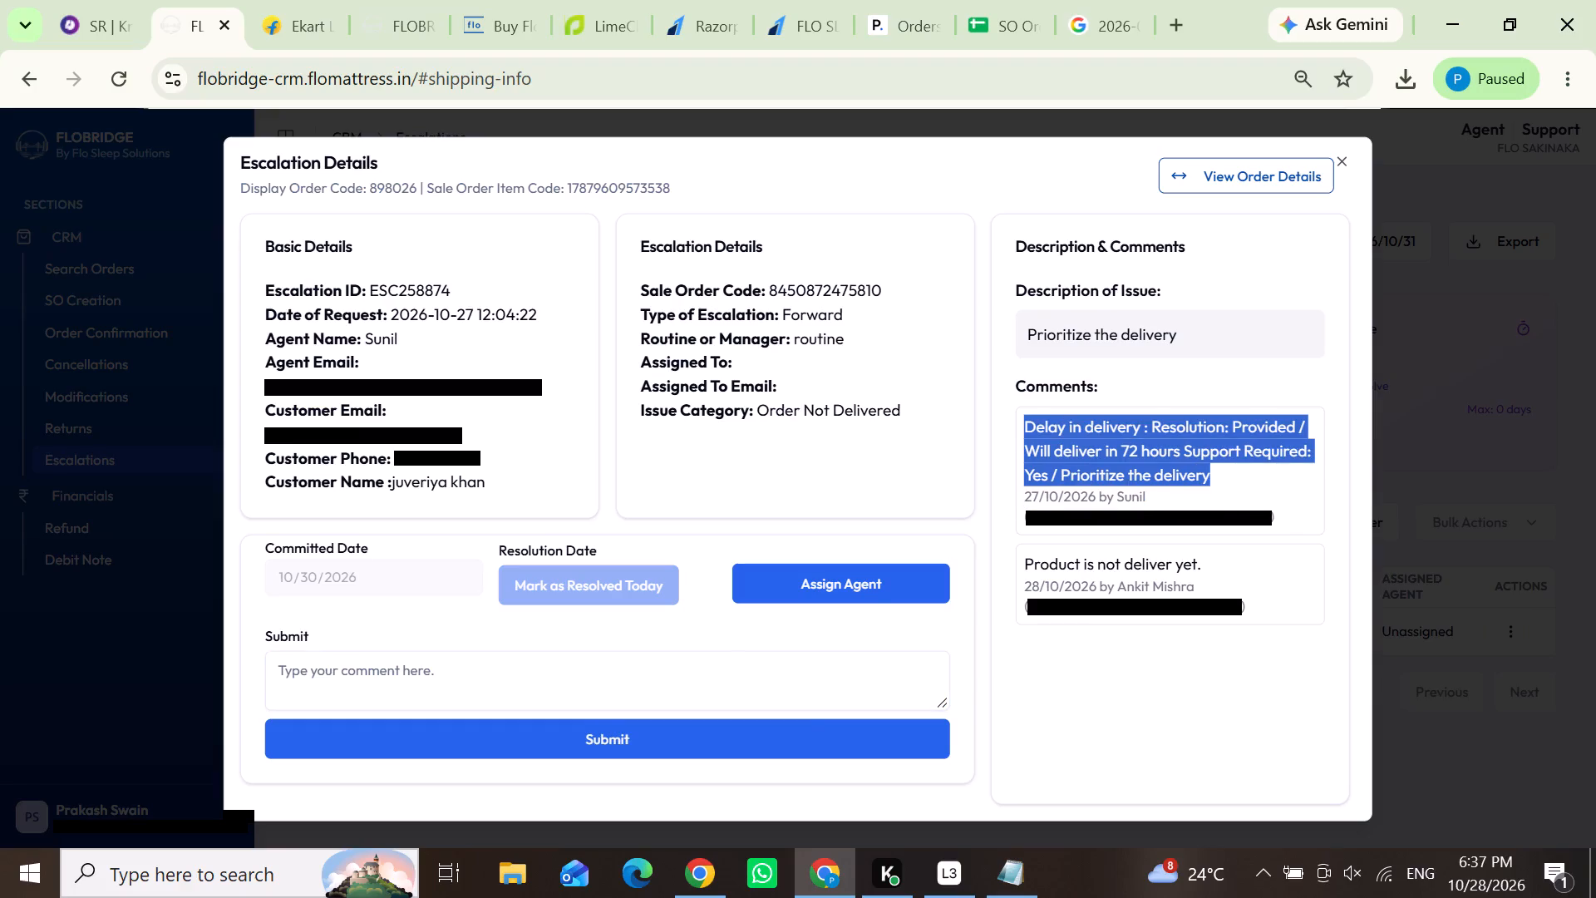
pyautogui.click(534, 672)
pyautogui.hotkey('ctrl', 'v')
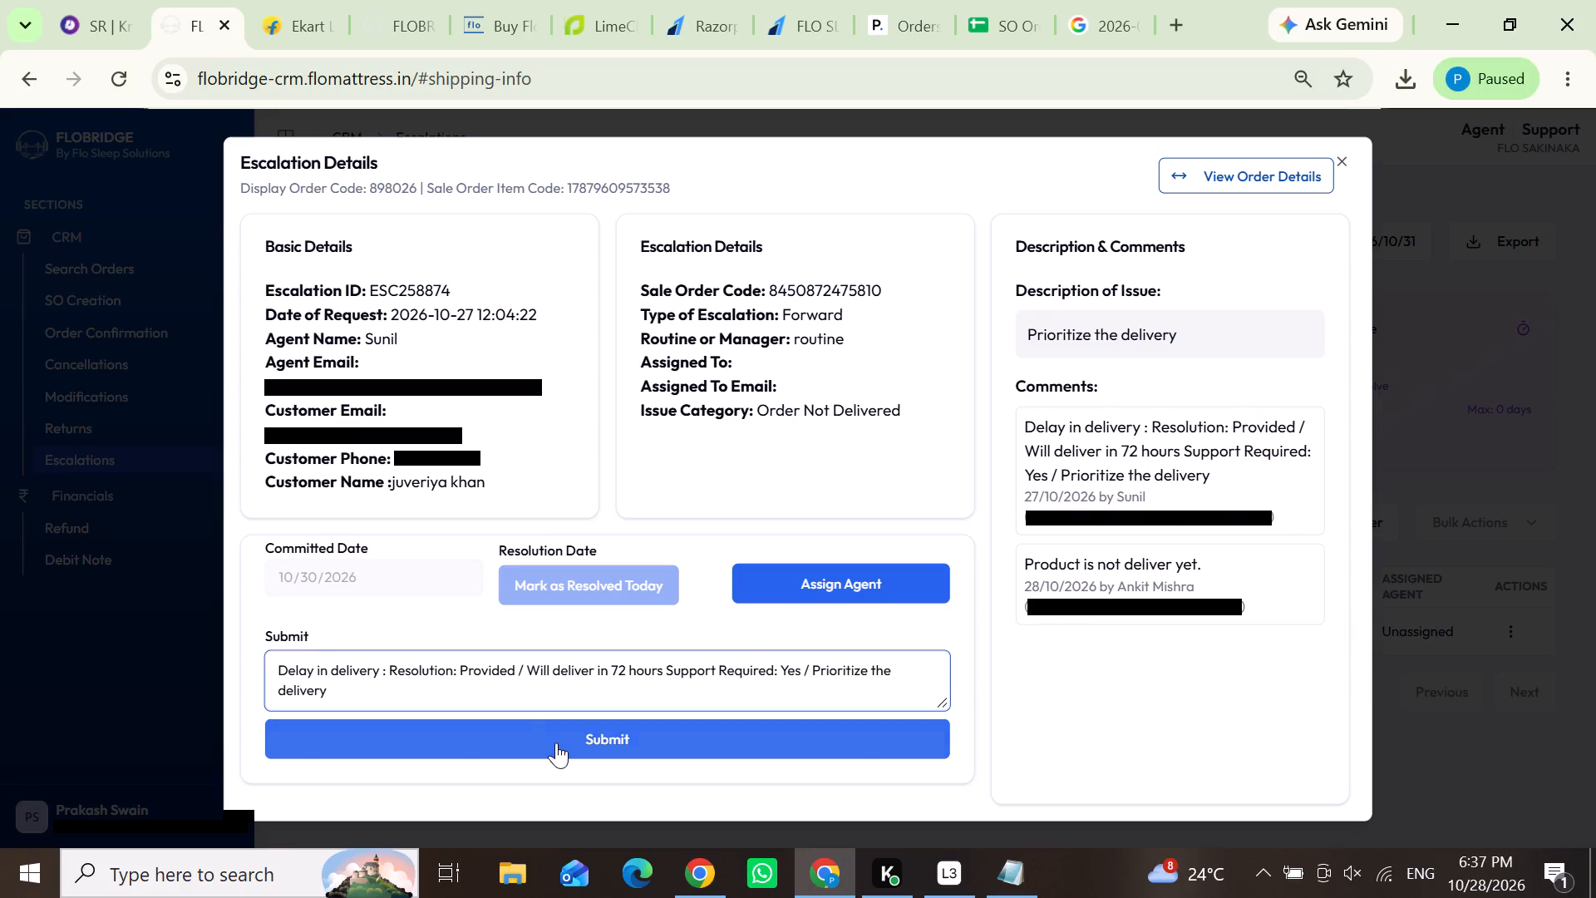
pyautogui.click(556, 743)
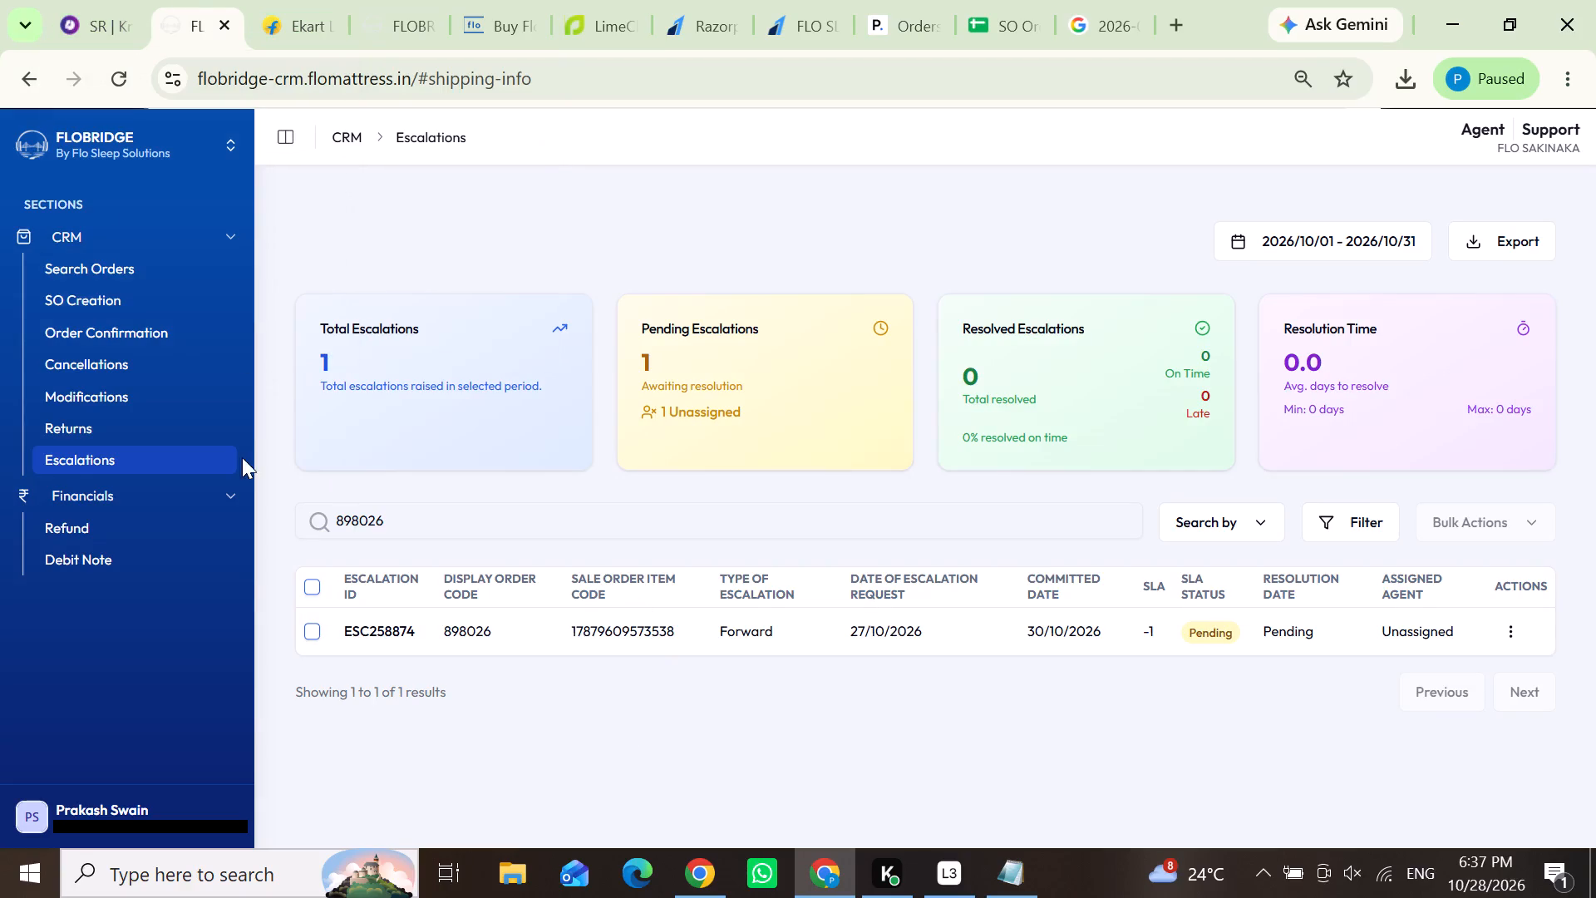
# Go back from the escalations list to the CRM's order search.
pyautogui.click(131, 255)
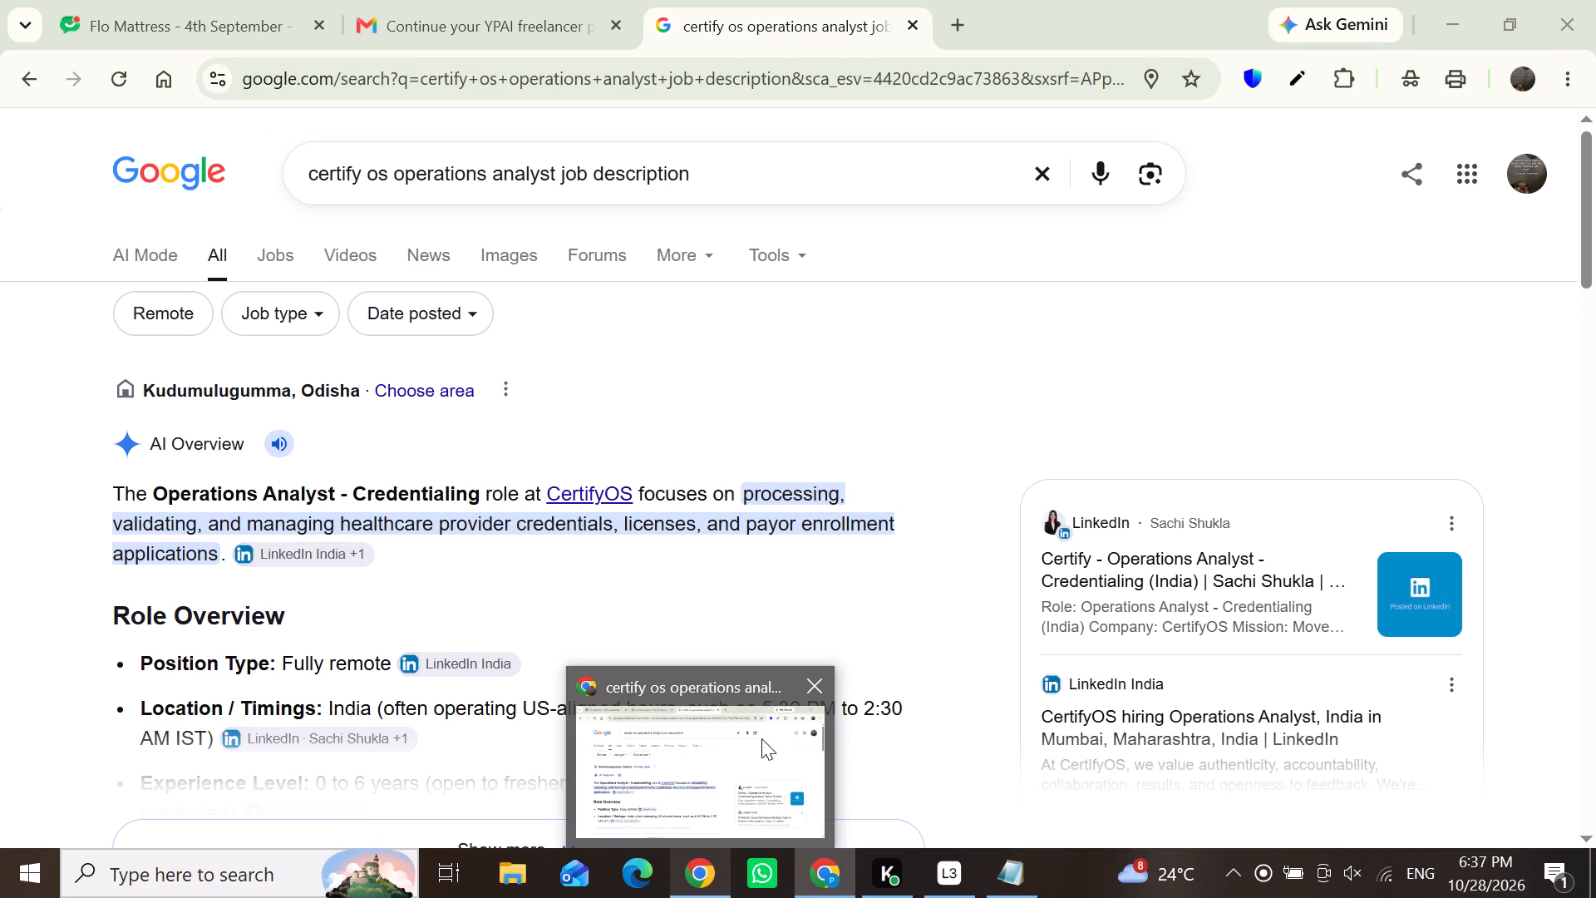
# Switch to the other Chrome window, which holds the Flo Mattress sheet, Gmail and a Google job search.
pyautogui.click(683, 750)
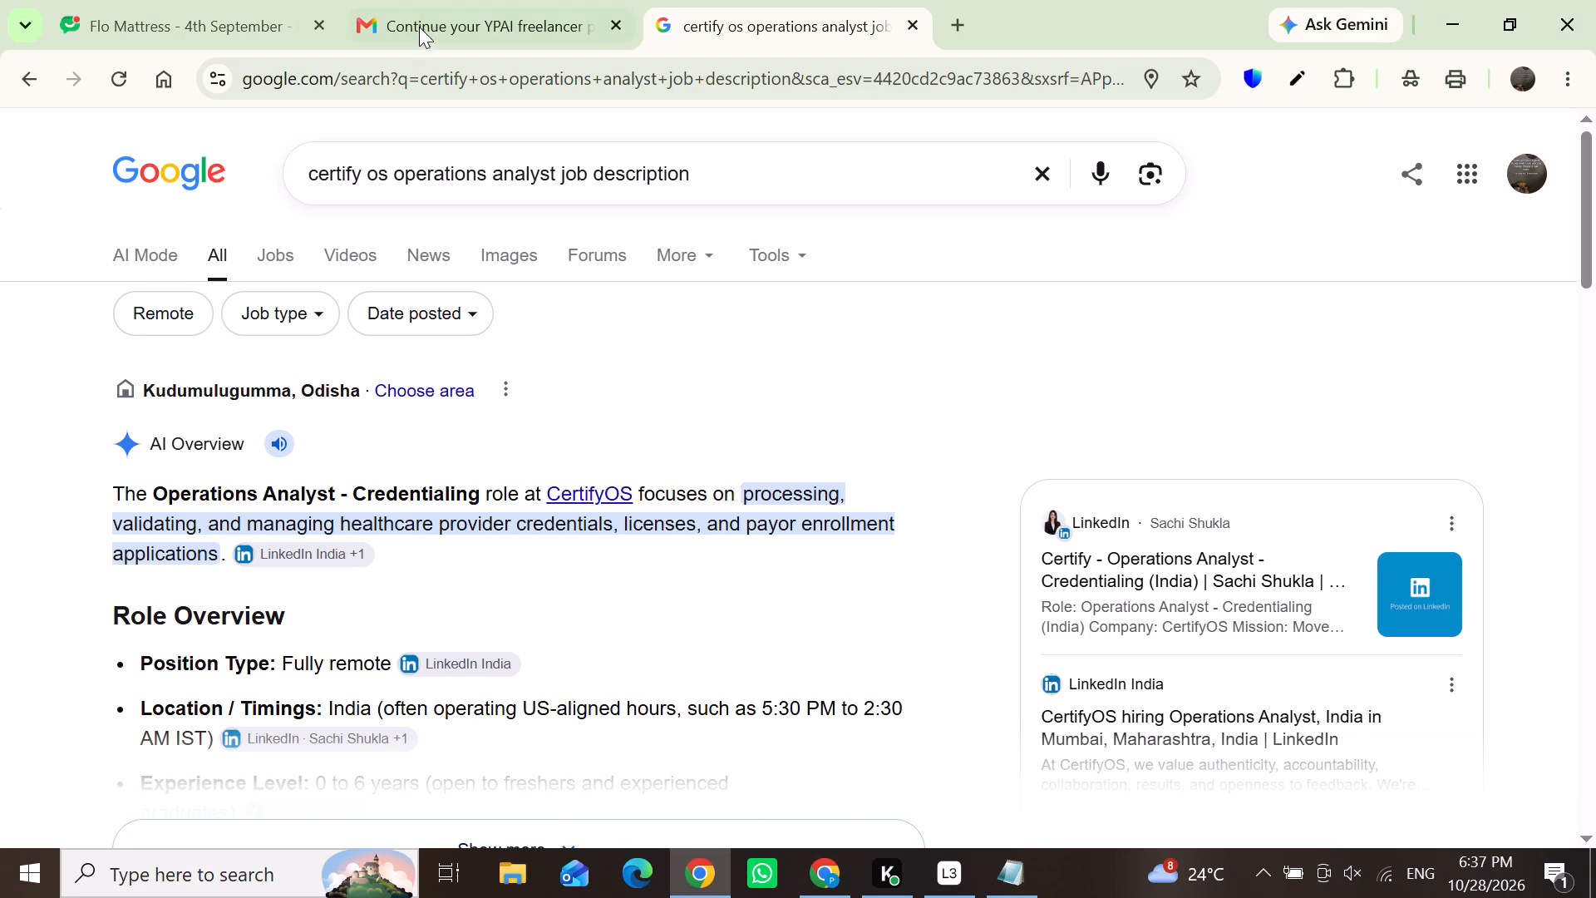
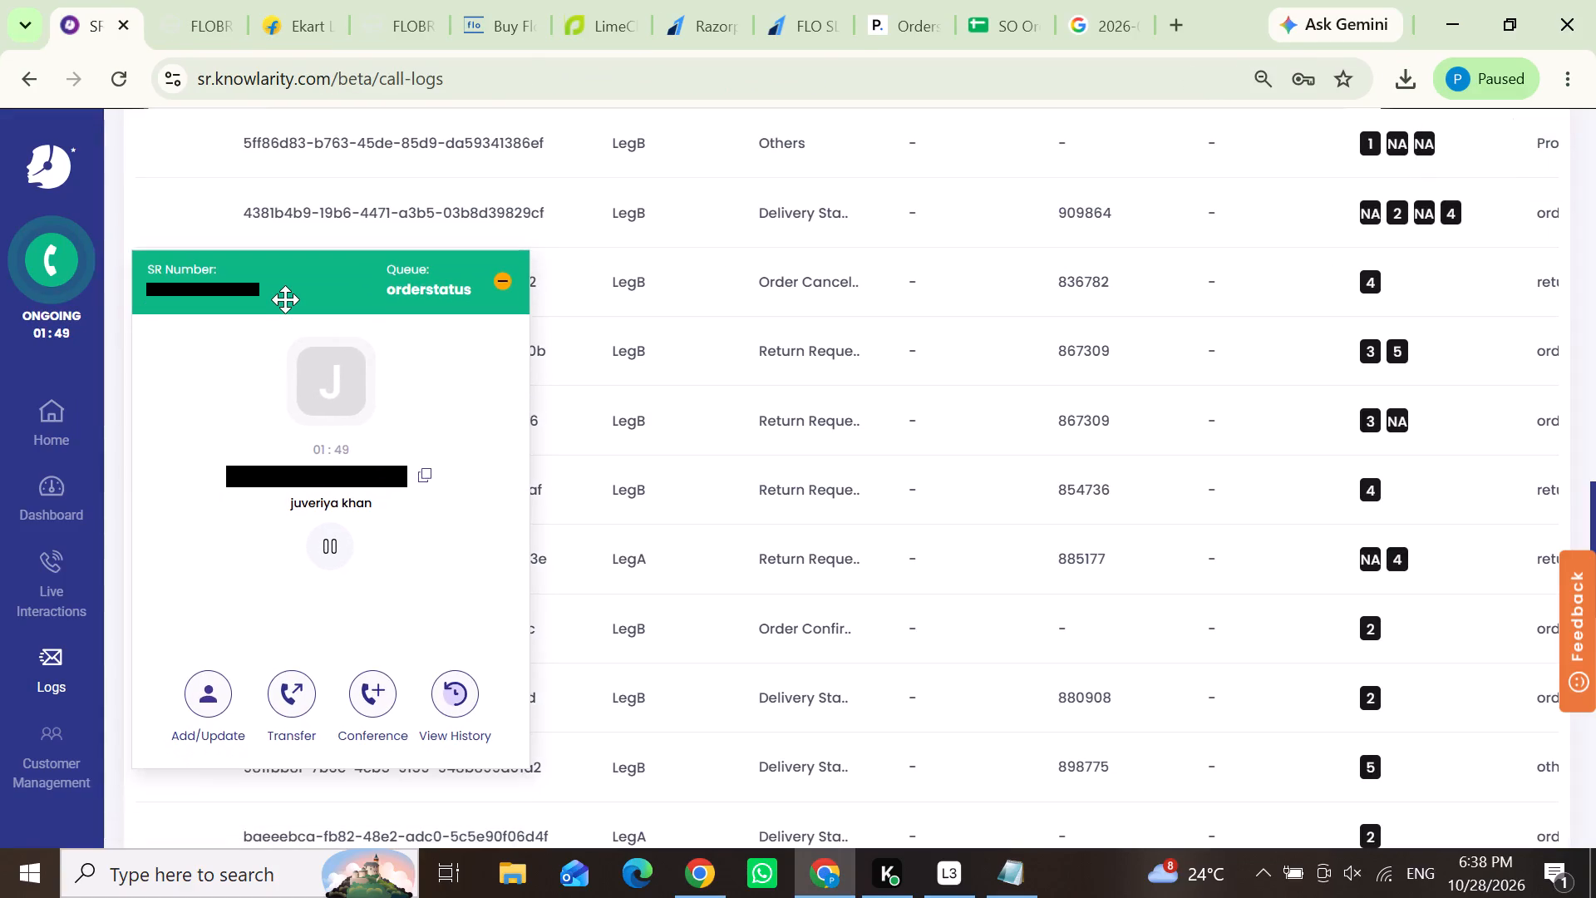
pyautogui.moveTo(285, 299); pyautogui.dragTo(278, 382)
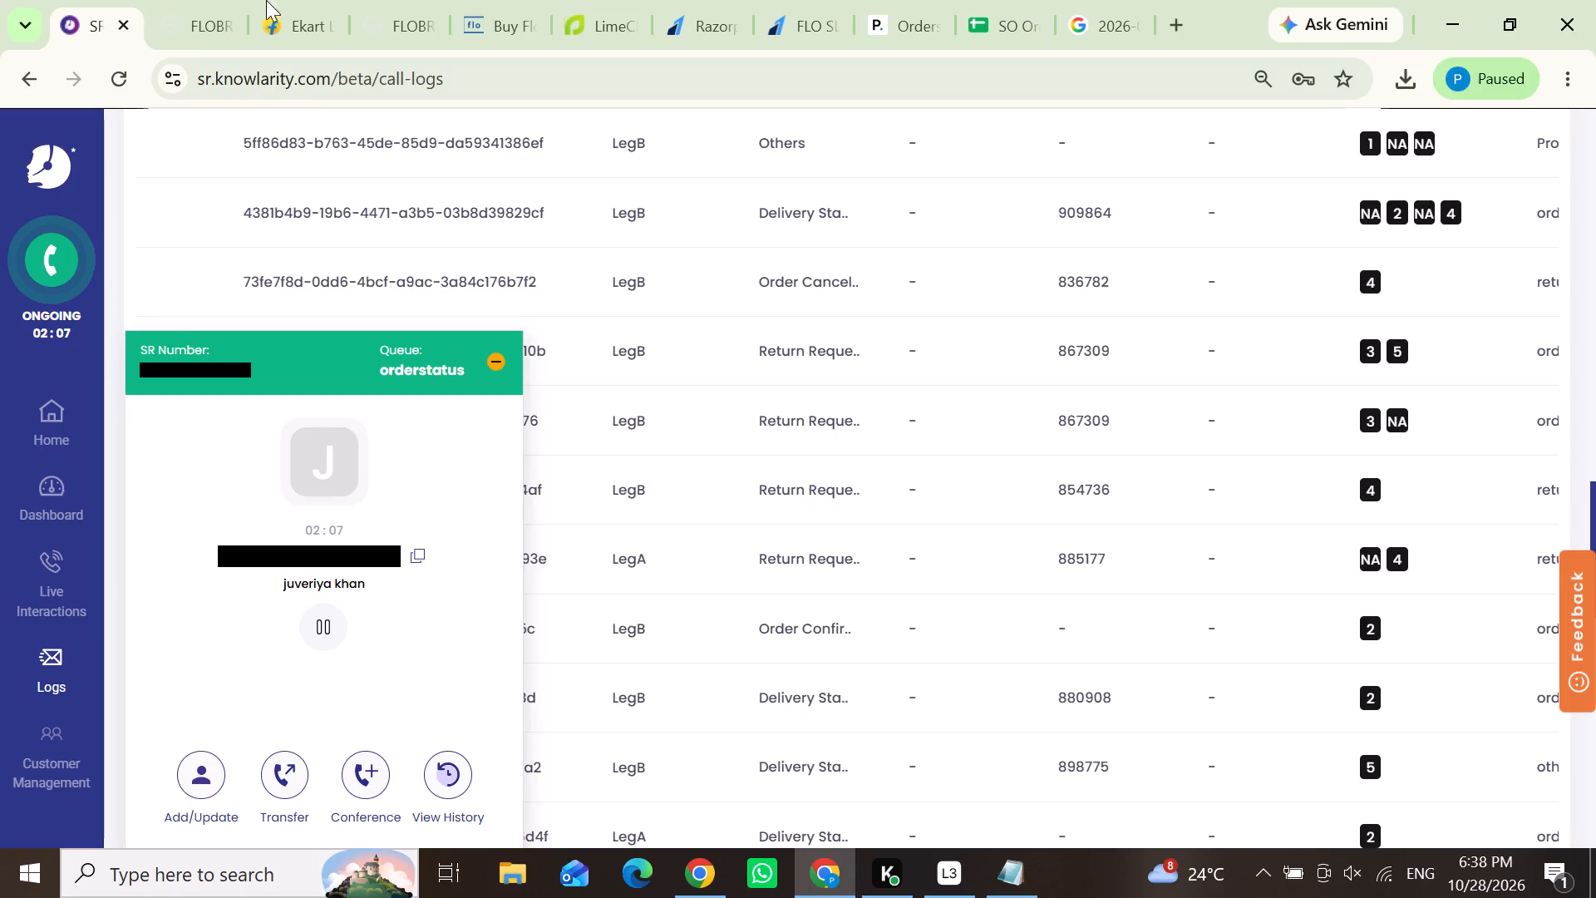
# Close the Ekart shipment tracking tab.
pyautogui.click(315, 21)
pyautogui.click(325, 23)
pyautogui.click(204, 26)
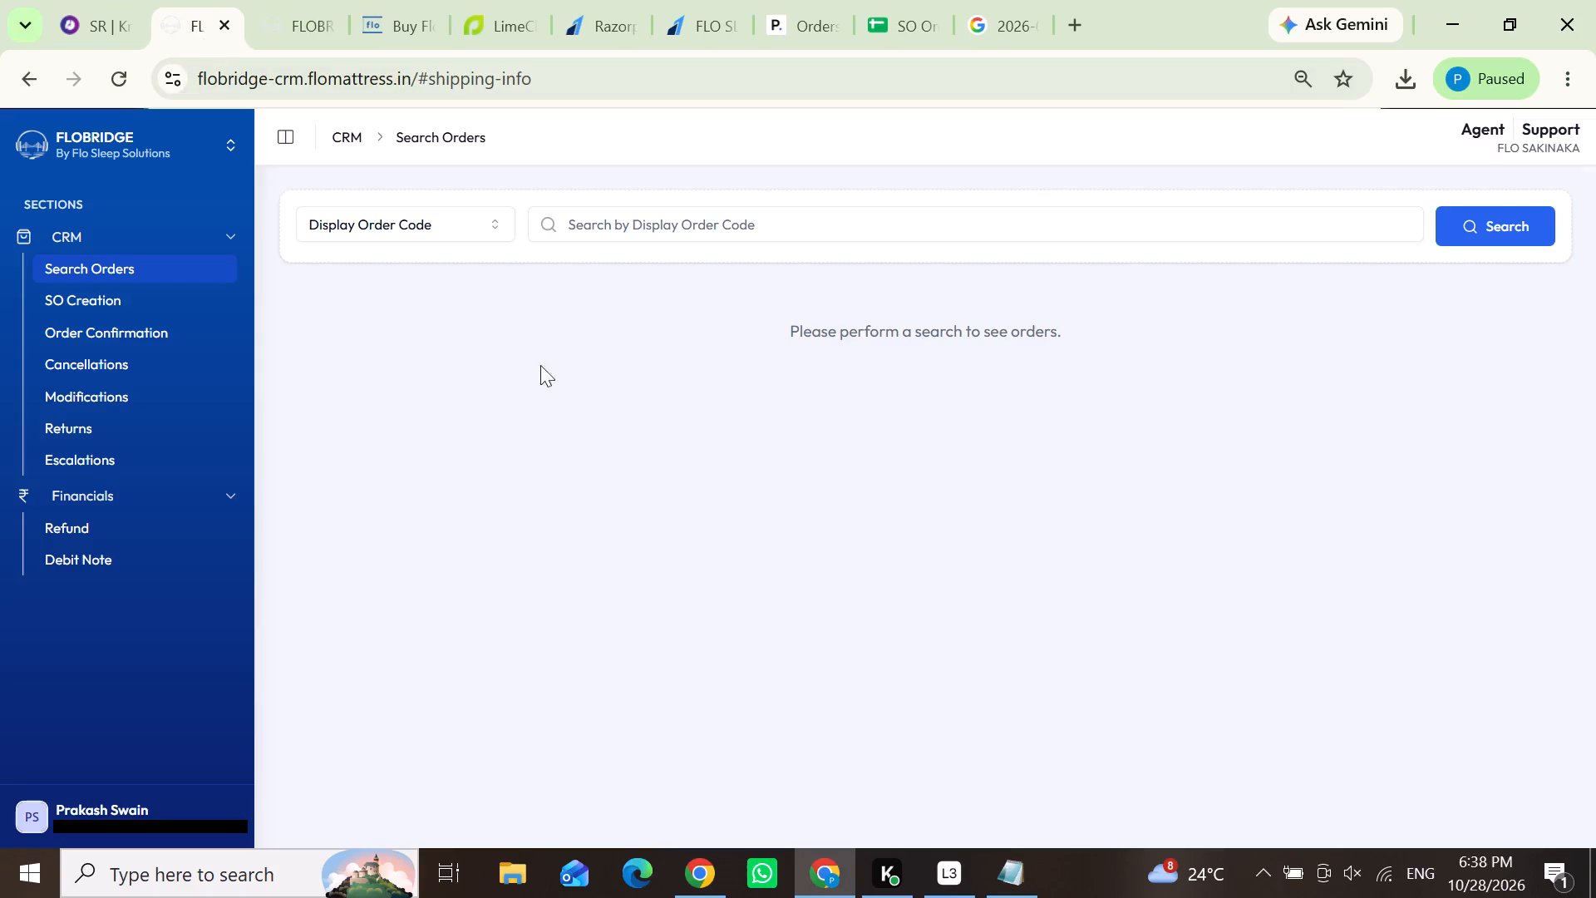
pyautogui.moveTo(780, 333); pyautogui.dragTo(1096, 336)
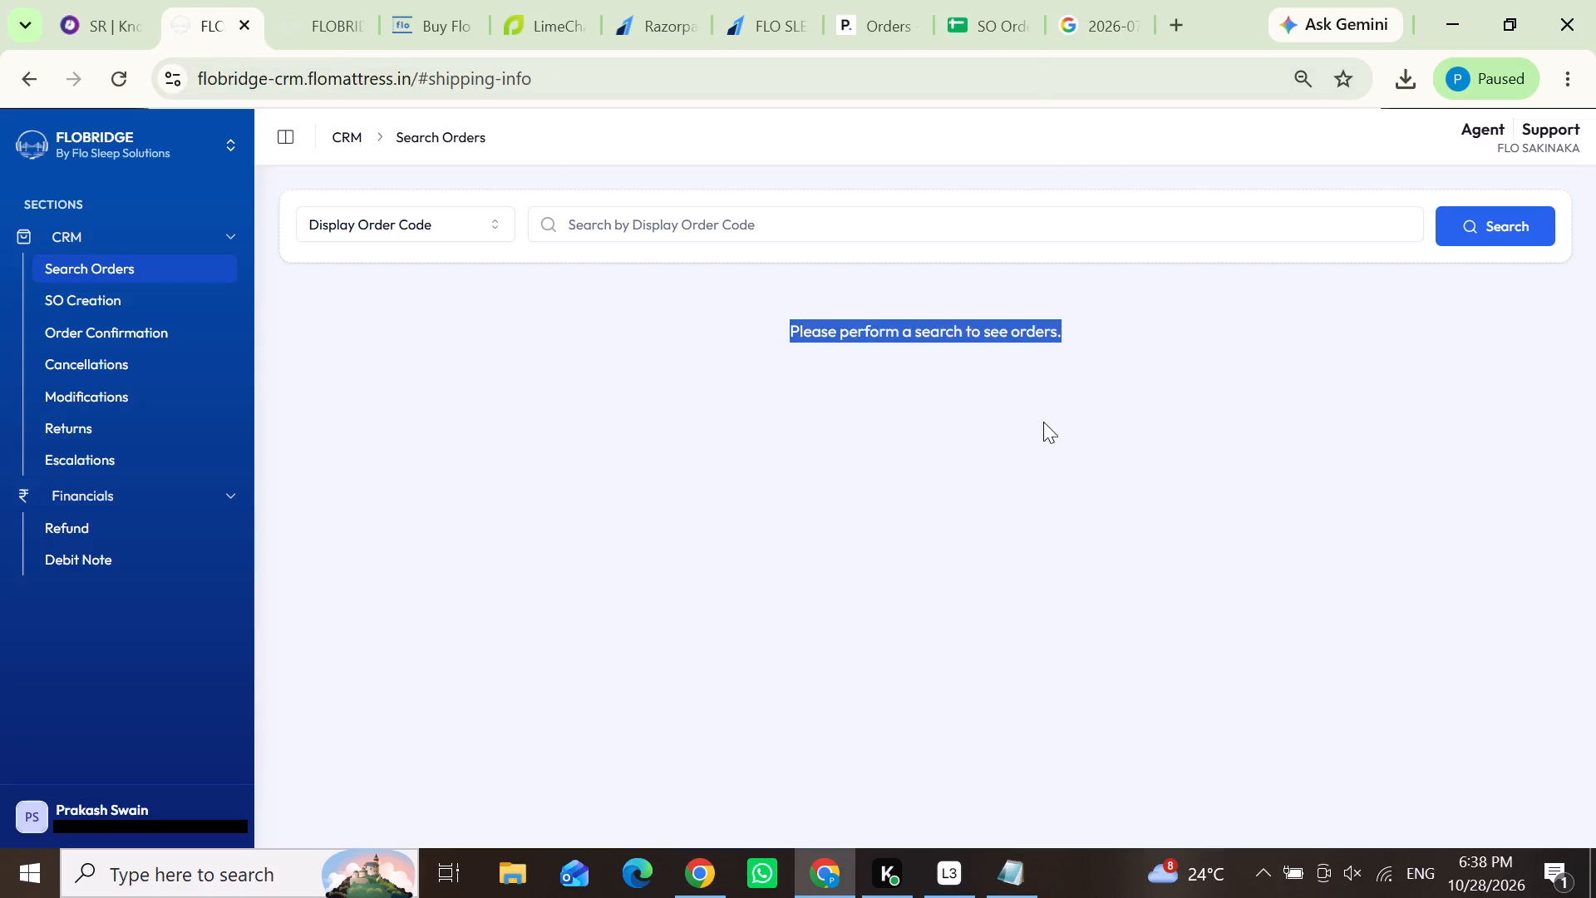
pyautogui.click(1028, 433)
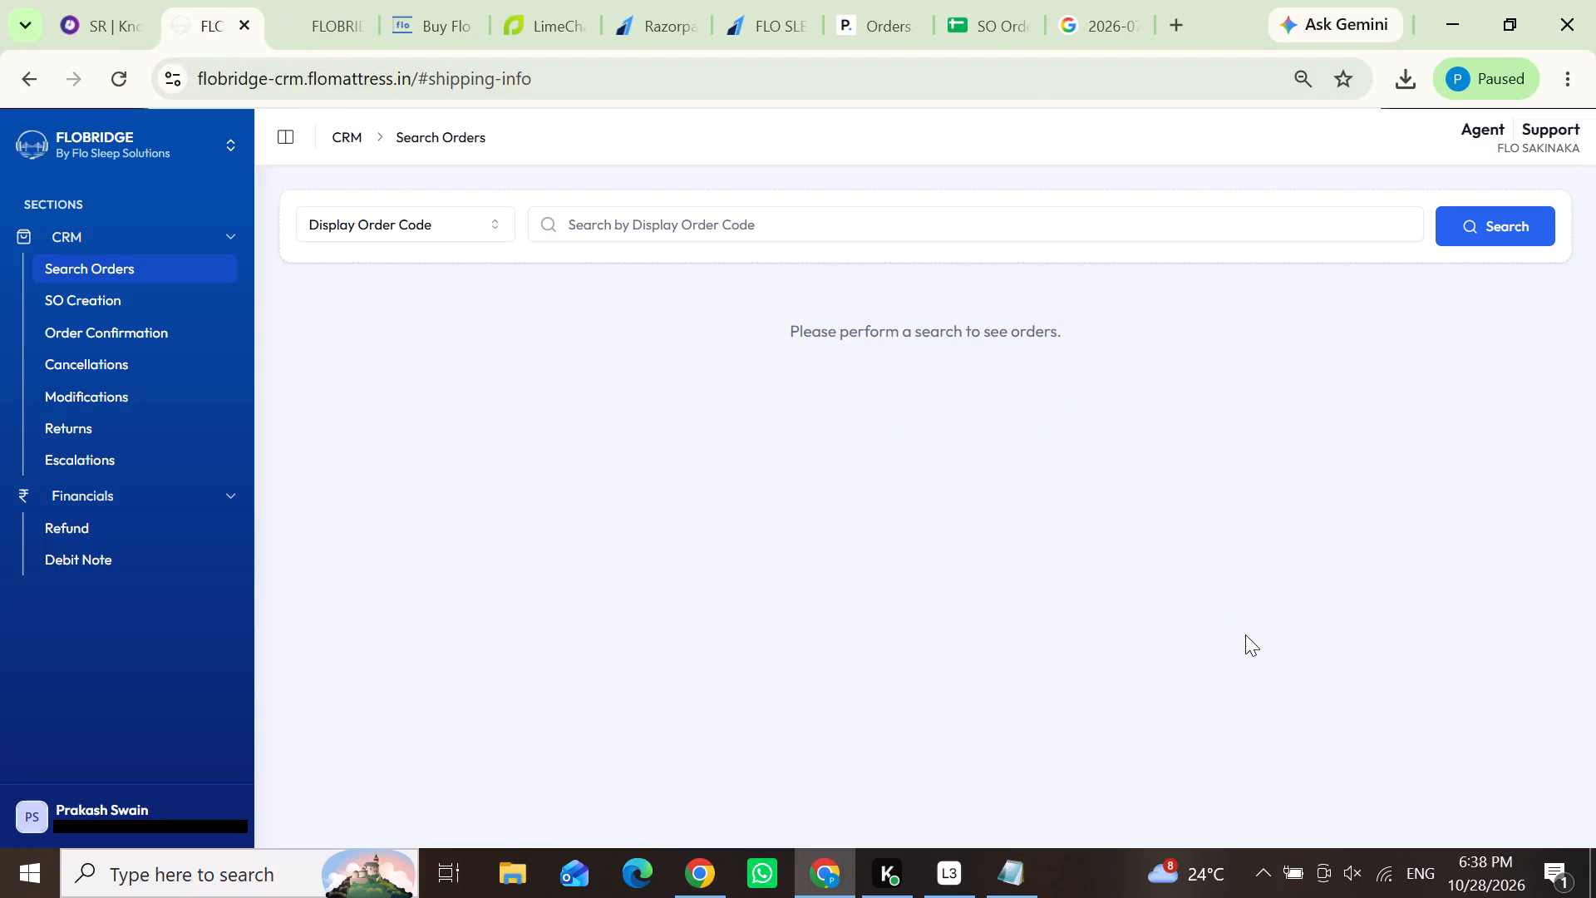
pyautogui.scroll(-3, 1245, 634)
# Switch to Knowlarity and set the agent's availability status to Tea Break.
pyautogui.click(81, 12)
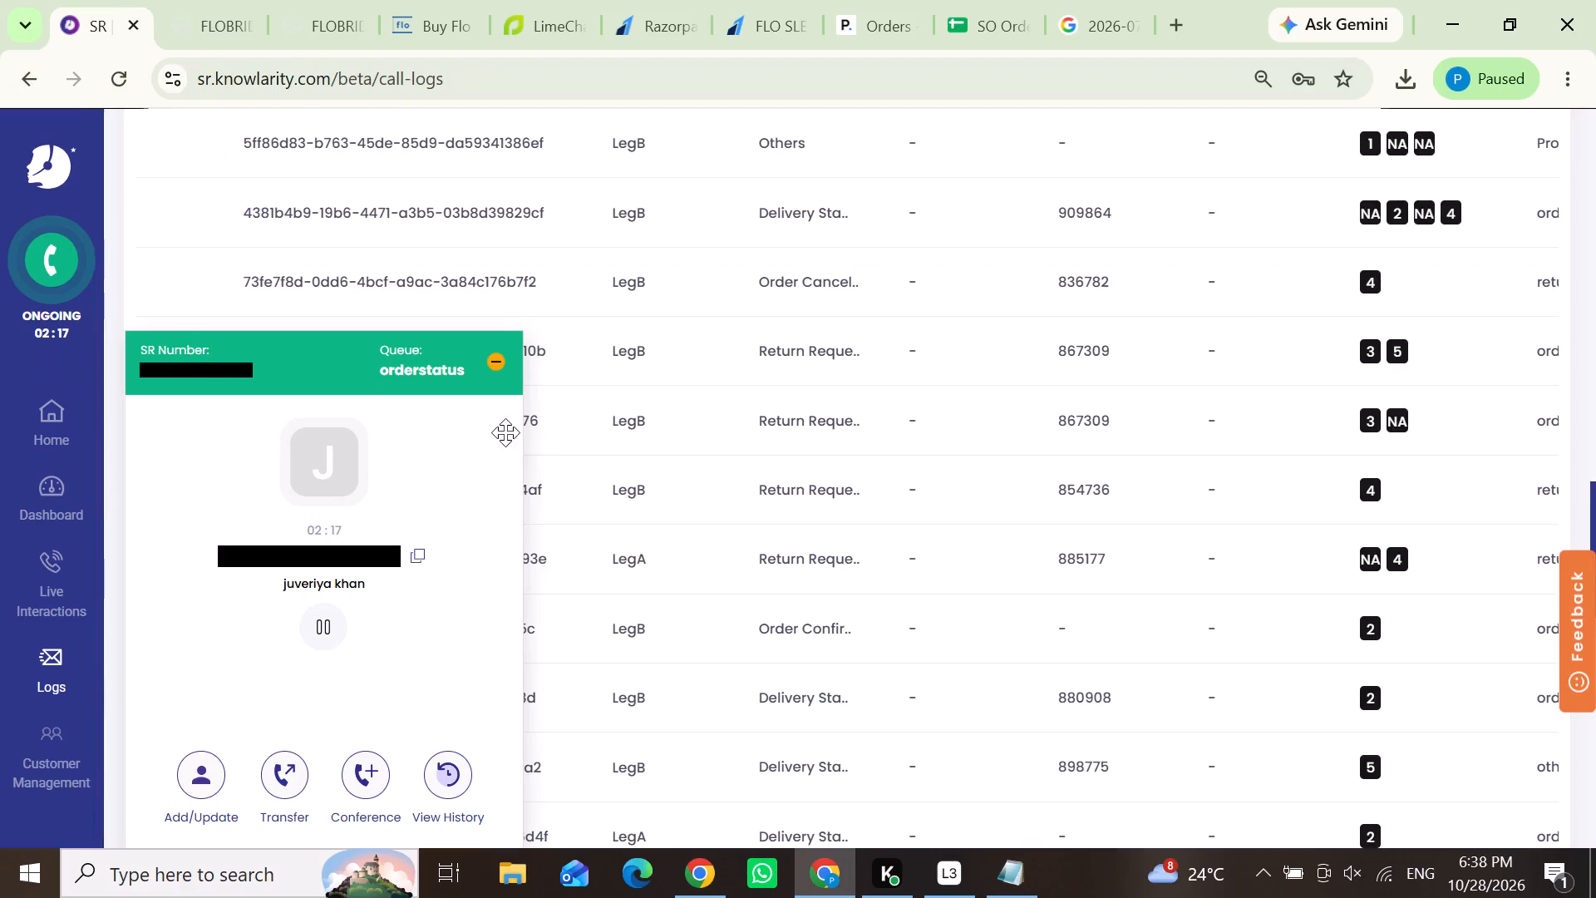
pyautogui.scroll(3, 1465, 323)
pyautogui.scroll(2, 1425, 238)
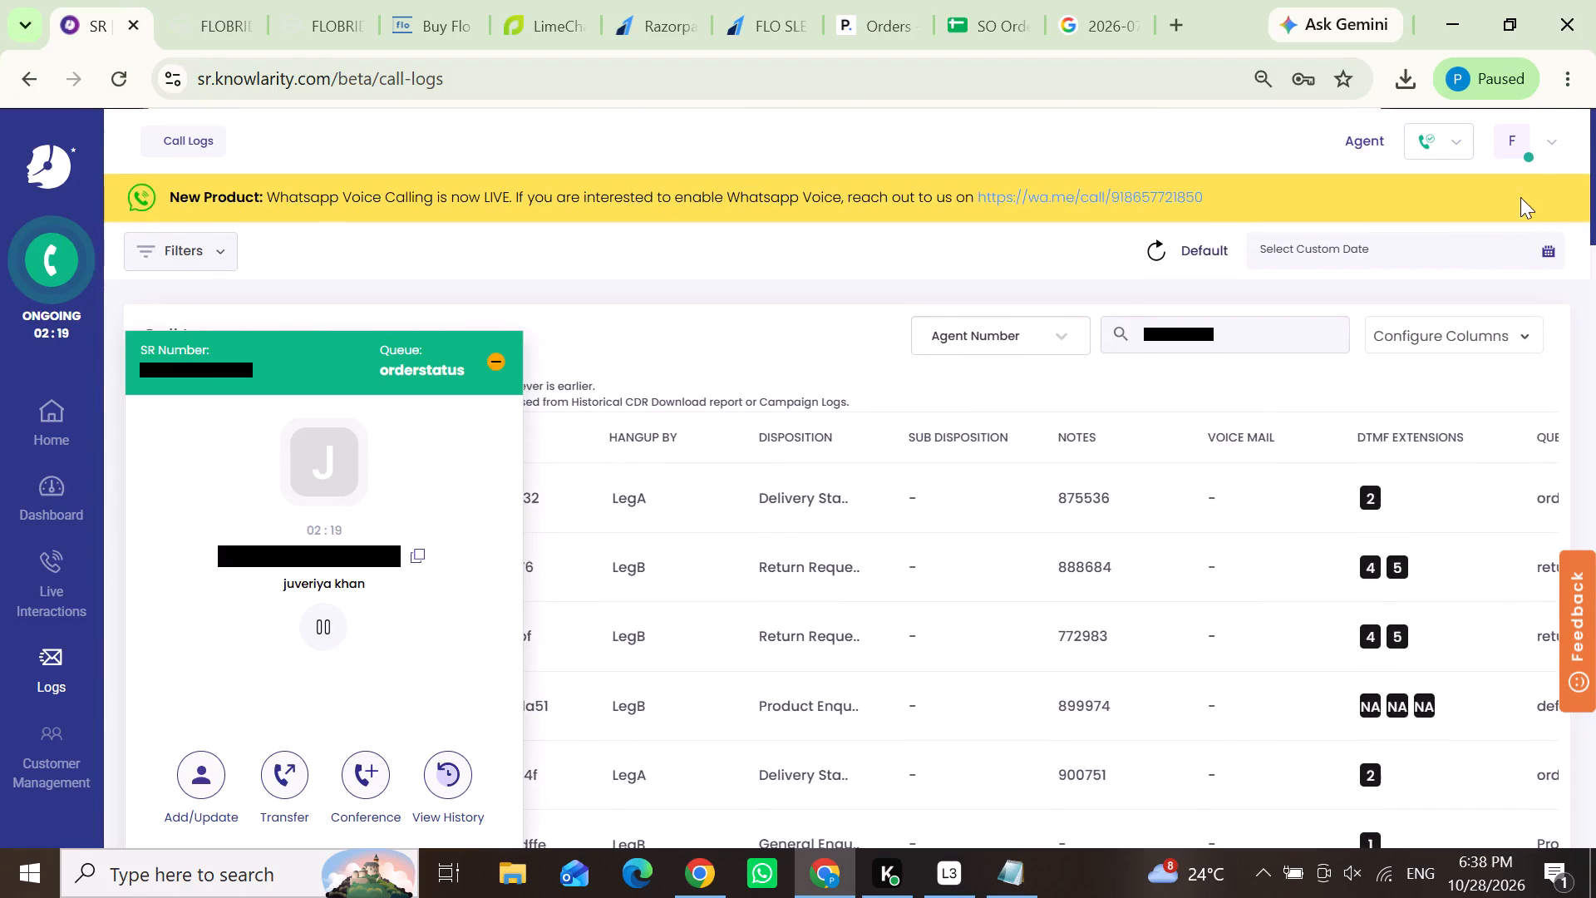
pyautogui.click(1539, 150)
pyautogui.click(1387, 343)
pyautogui.click(1378, 476)
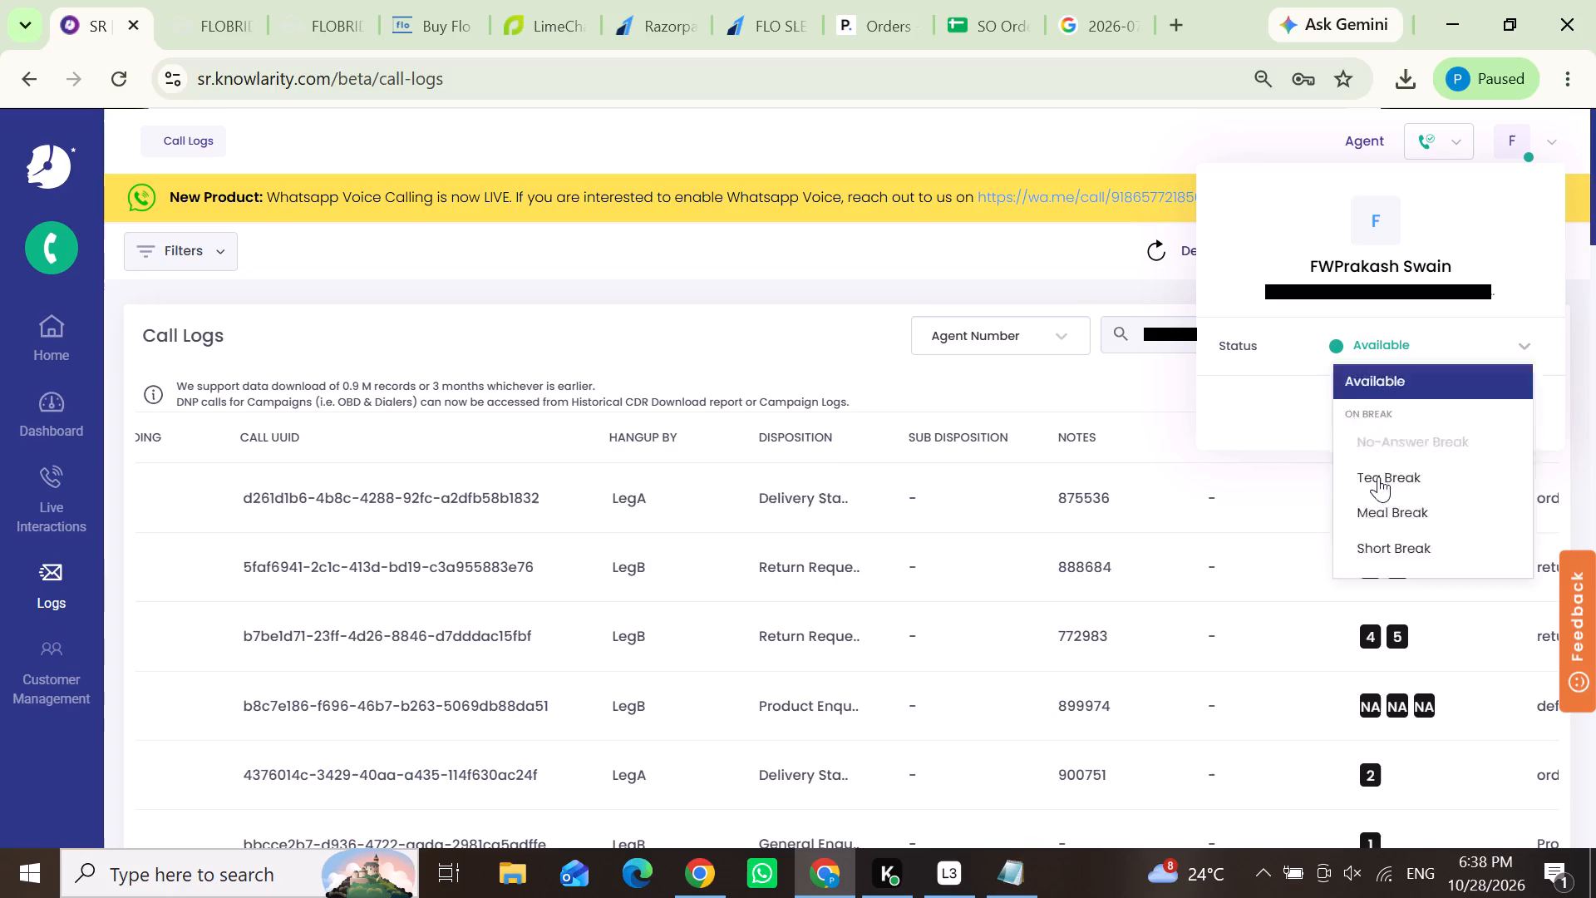
pyautogui.click(989, 506)
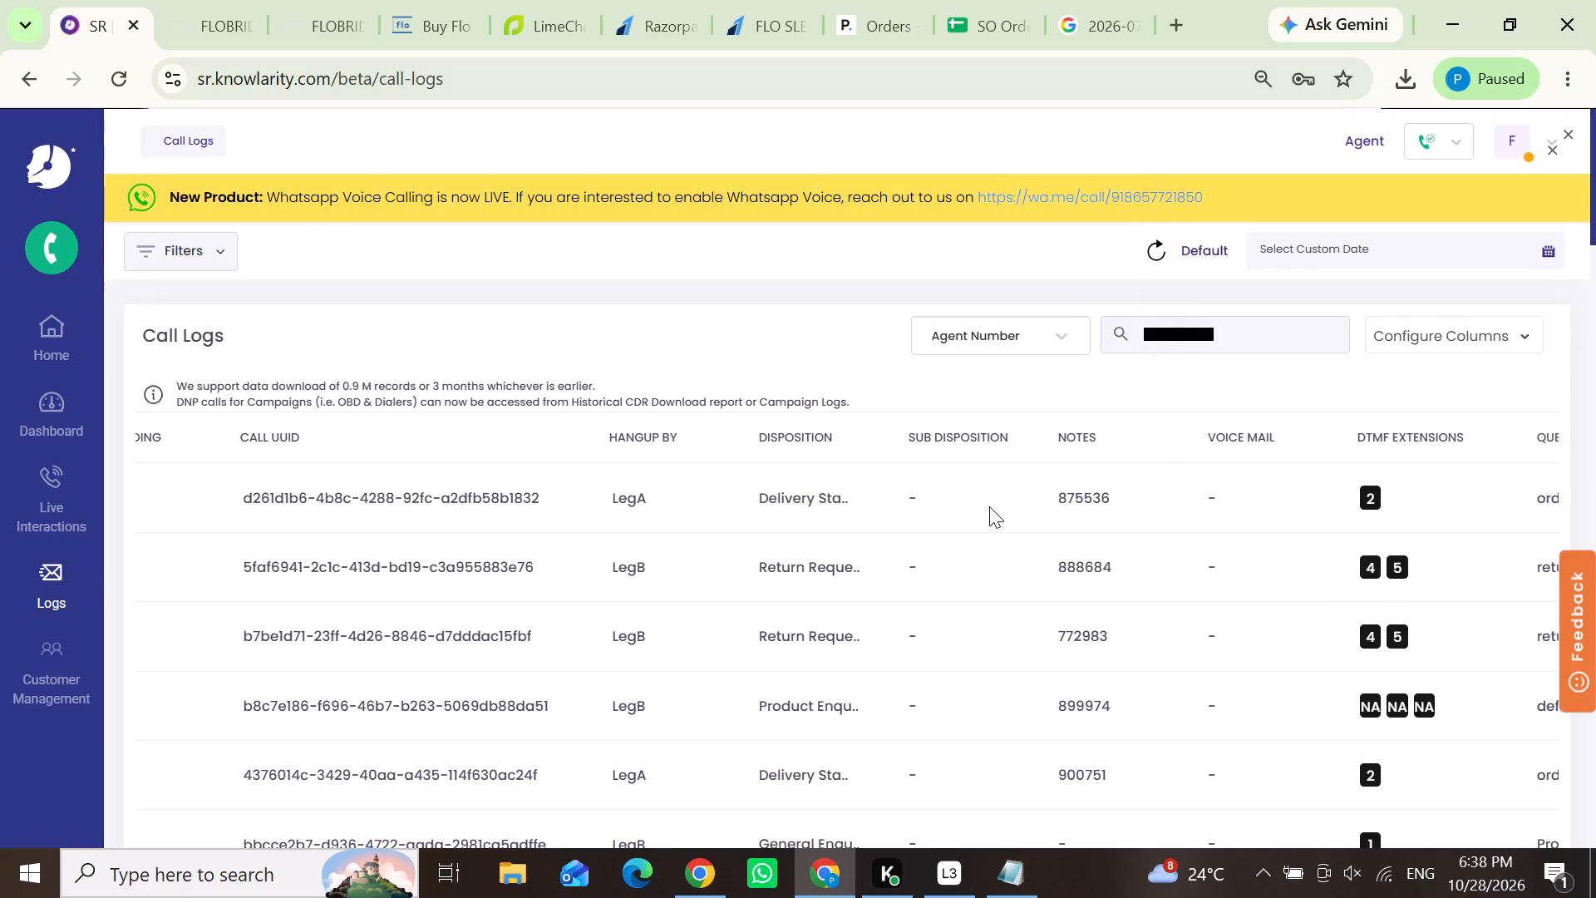